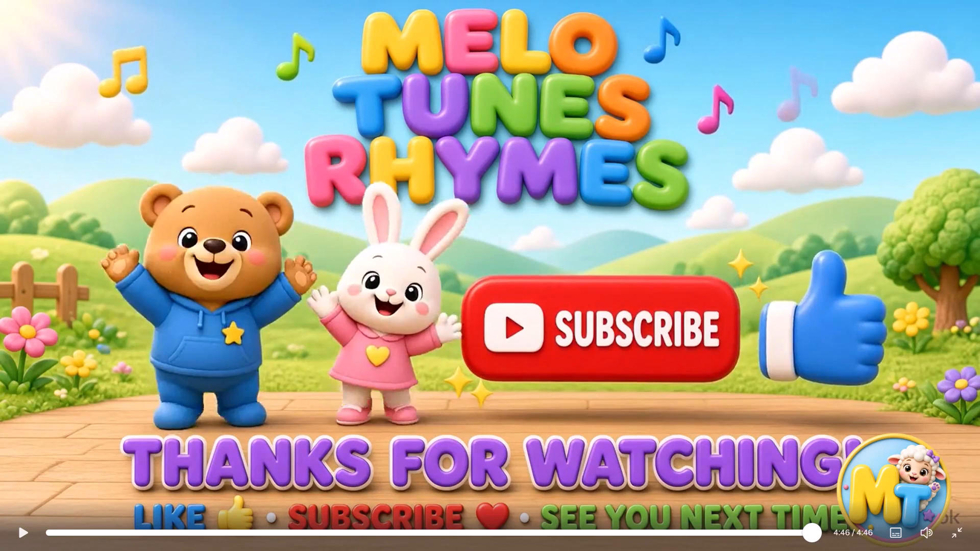
# Review the video's closing section from about 4:33 in the full-screen preview and close the preview.
pyautogui.click(778, 531)
pyautogui.click(667, 381)
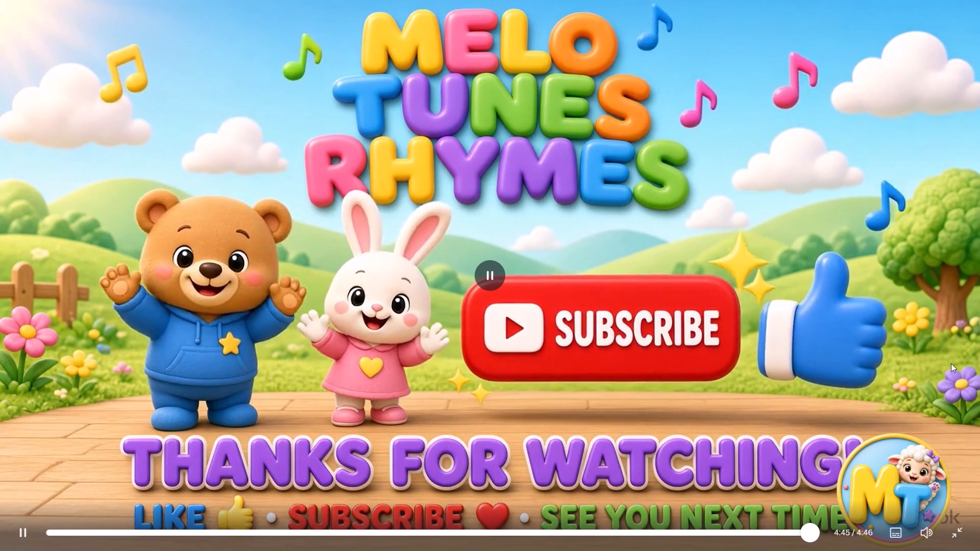
pyautogui.click(944, 363)
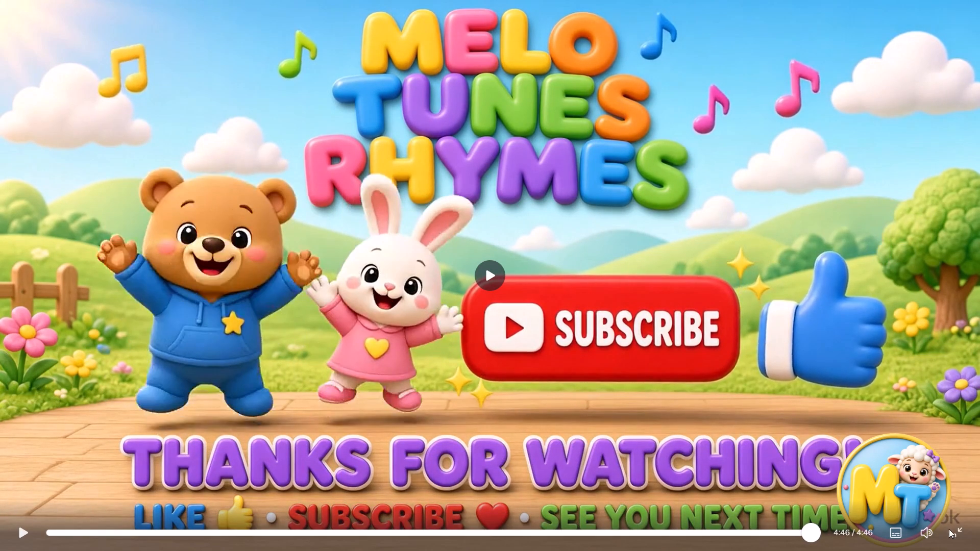
pyautogui.click(950, 532)
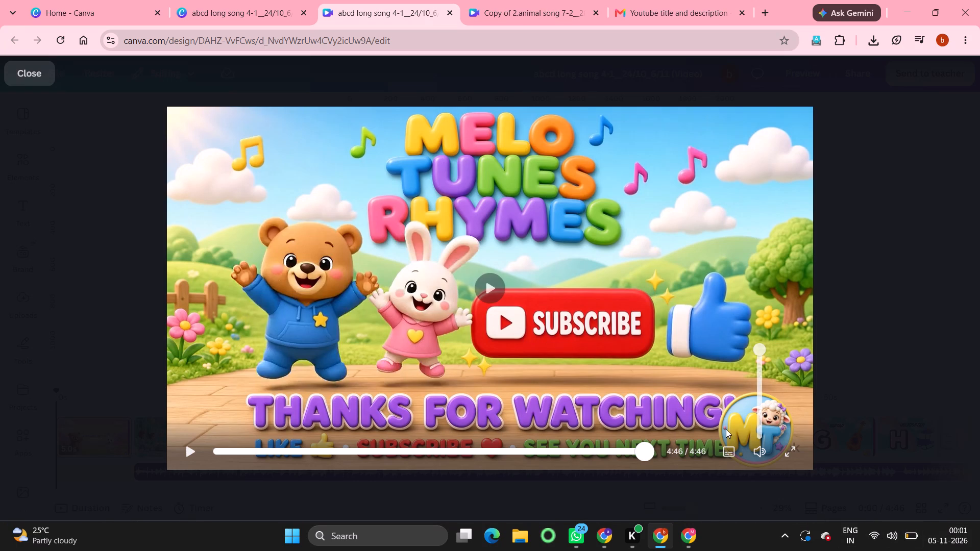
pyautogui.click(36, 70)
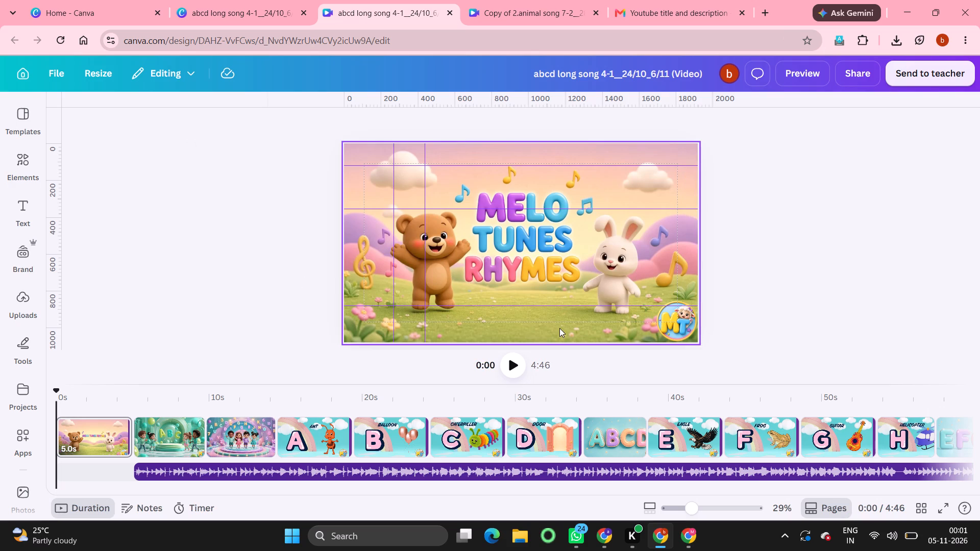
# Download all pages of the abcd long song design as an MP4 video in 4K quality.
pyautogui.click(857, 77)
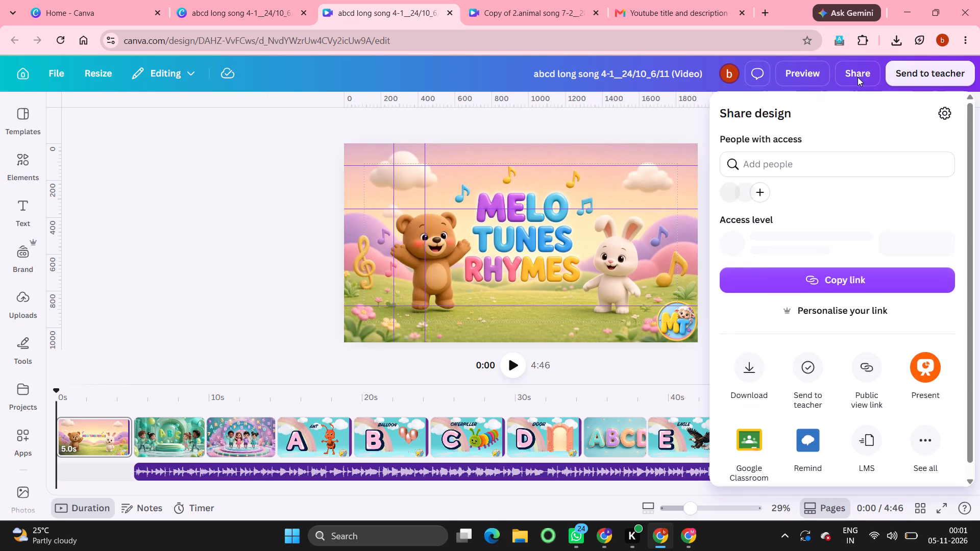
pyautogui.click(751, 356)
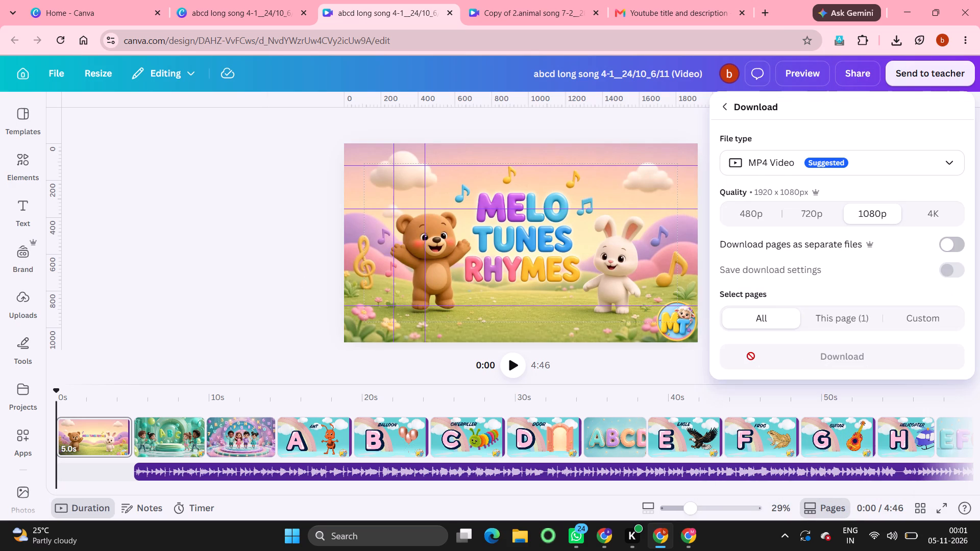
pyautogui.click(942, 217)
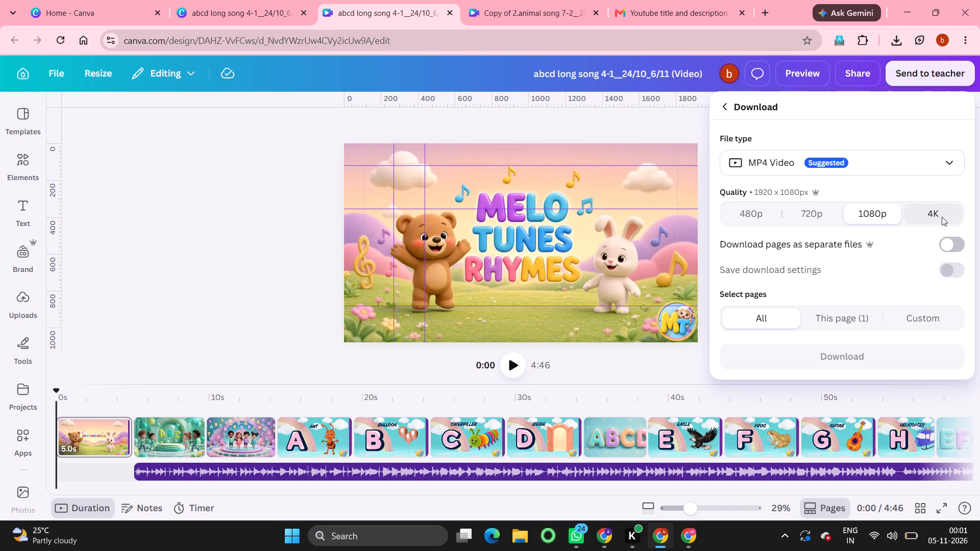
pyautogui.click(942, 217)
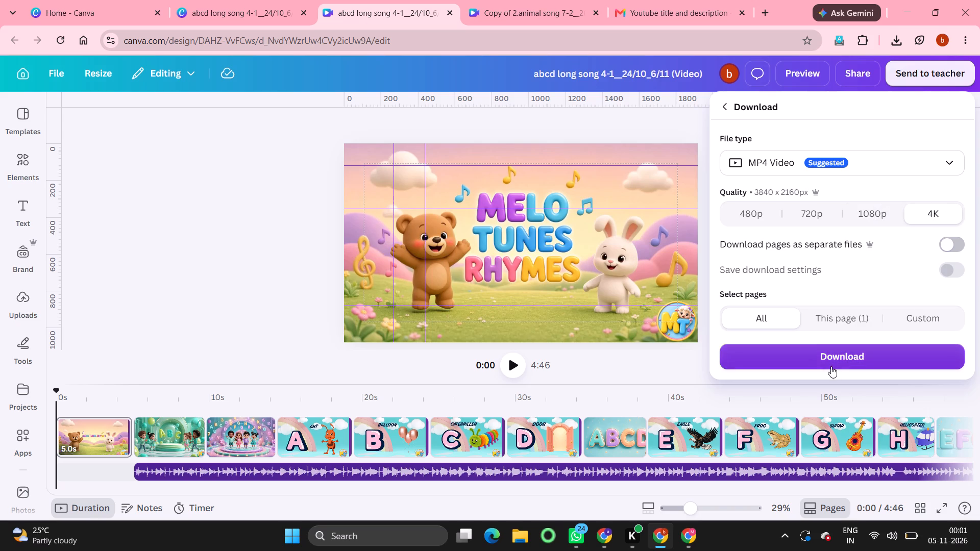
pyautogui.click(824, 352)
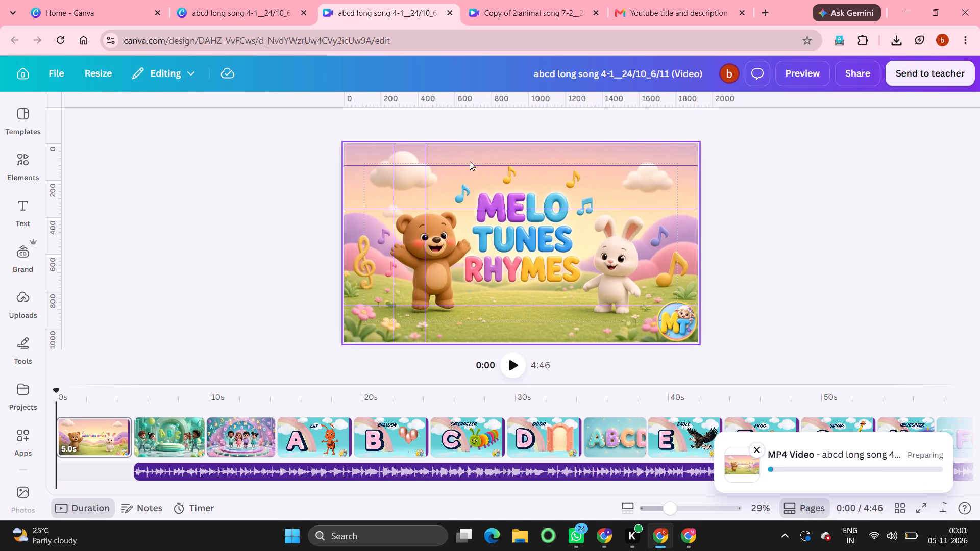
# Close the other abcd long song browser tab, keeping the downloading video design open.
pyautogui.click(303, 11)
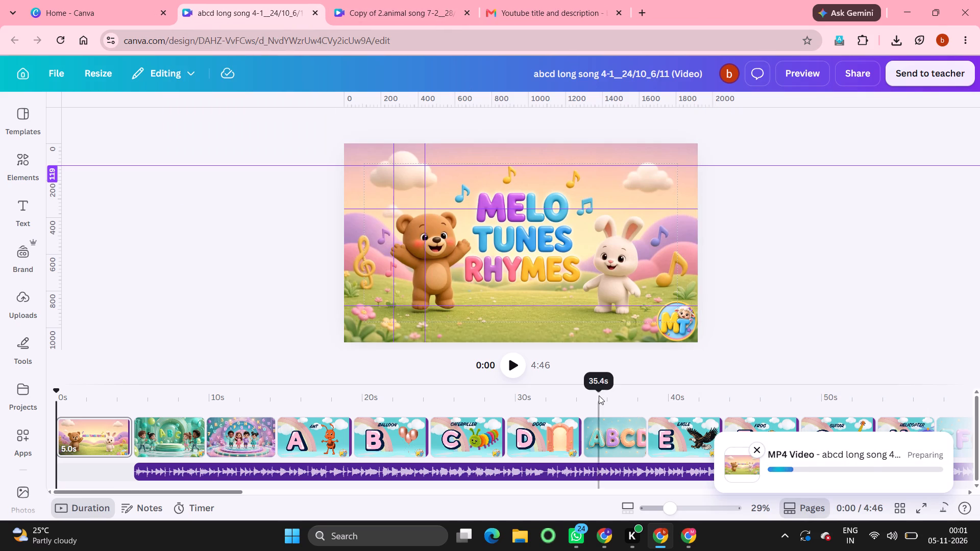
pyautogui.click(610, 541)
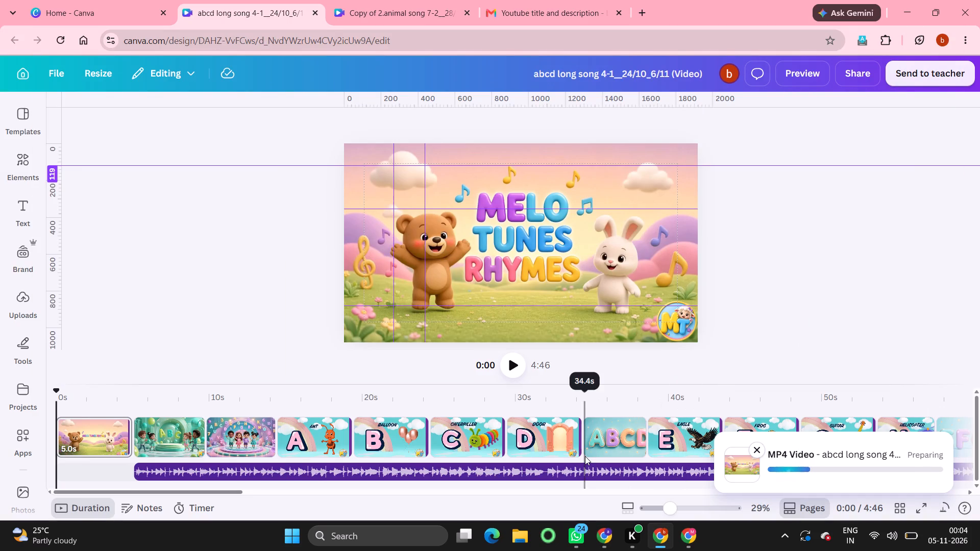
pyautogui.hscroll(3, 585, 456)
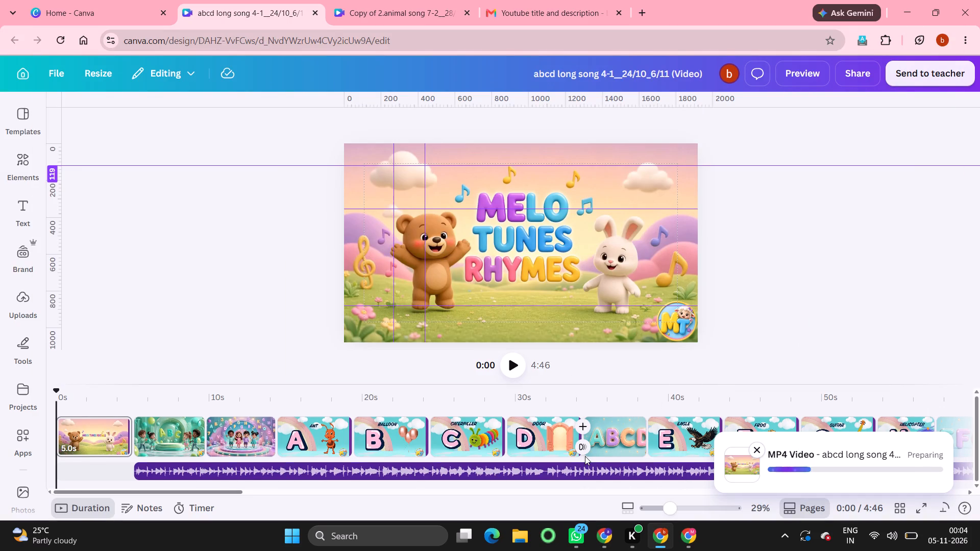
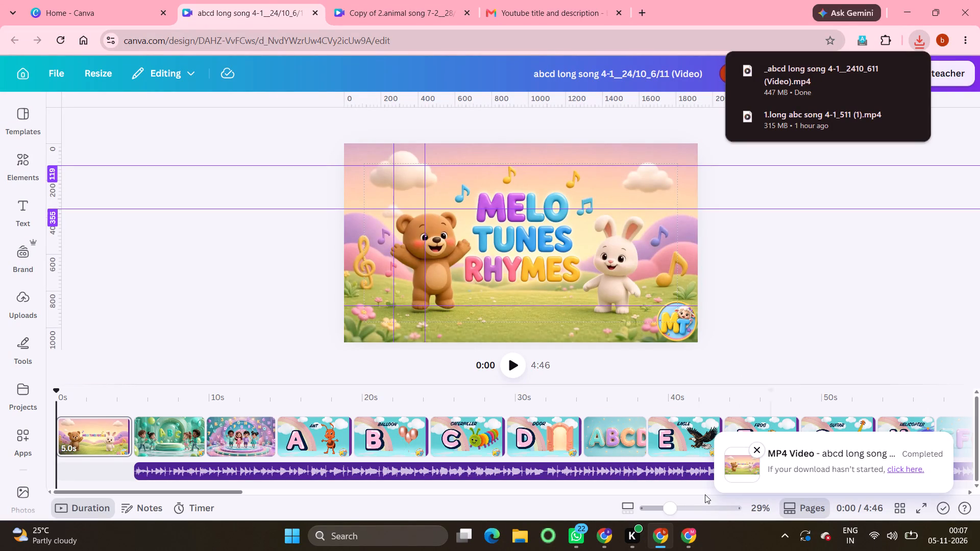
# Switch to the YouTube Studio upload window for the Melo tunes rhymes channel and open the video file selection.
pyautogui.click(692, 536)
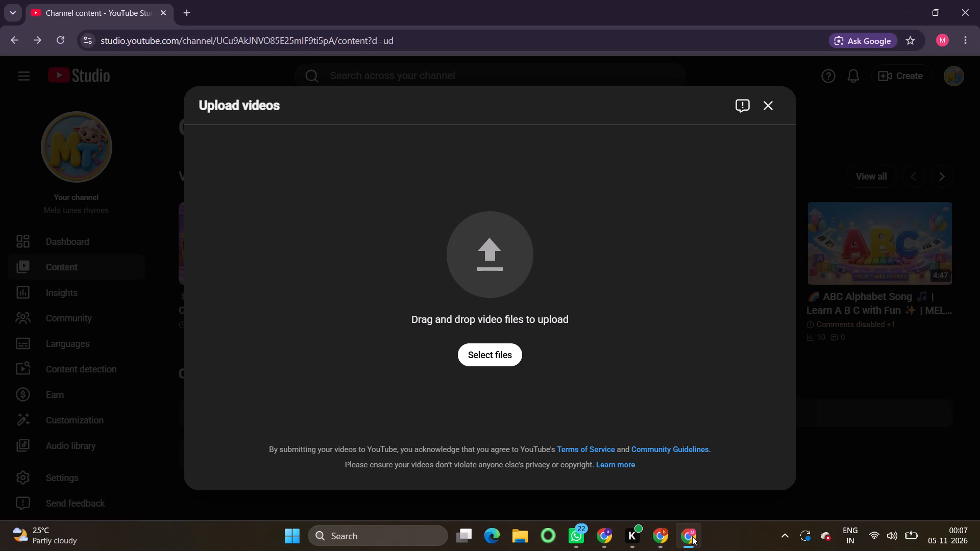
pyautogui.click(491, 359)
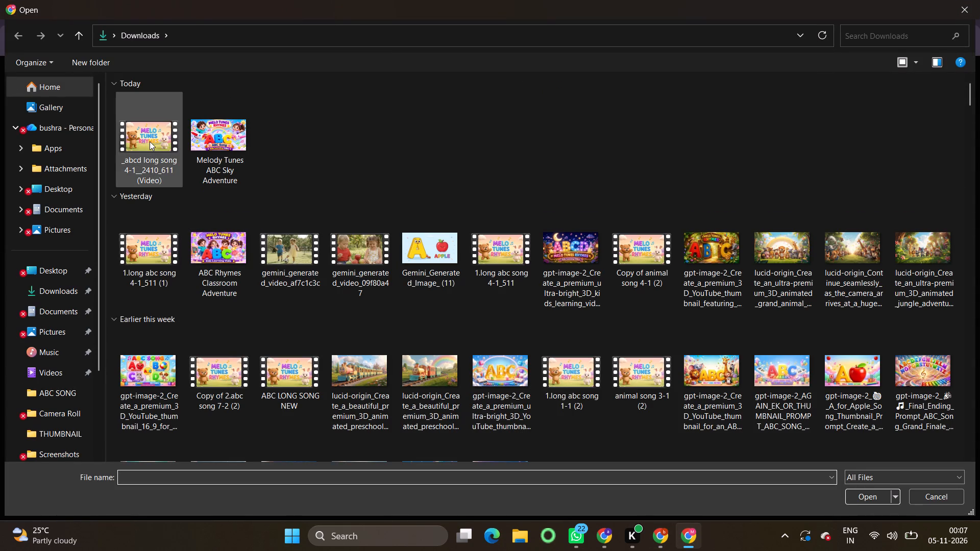
# Choose the _abcd long song 4-1__2410_611 (Video) file from Downloads for upload.
pyautogui.doubleClick(150, 141)
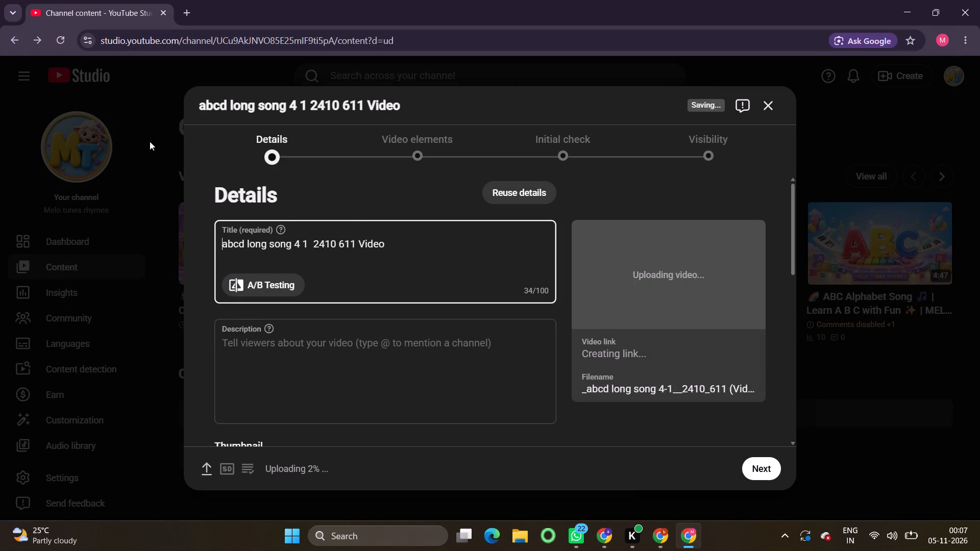
# Replace the default video title with the copied "ABC Magic World! ✨ | Fun Alphabet Song for Kids" title, including its emojis.
pyautogui.moveTo(402, 240); pyautogui.dragTo(375, 242)
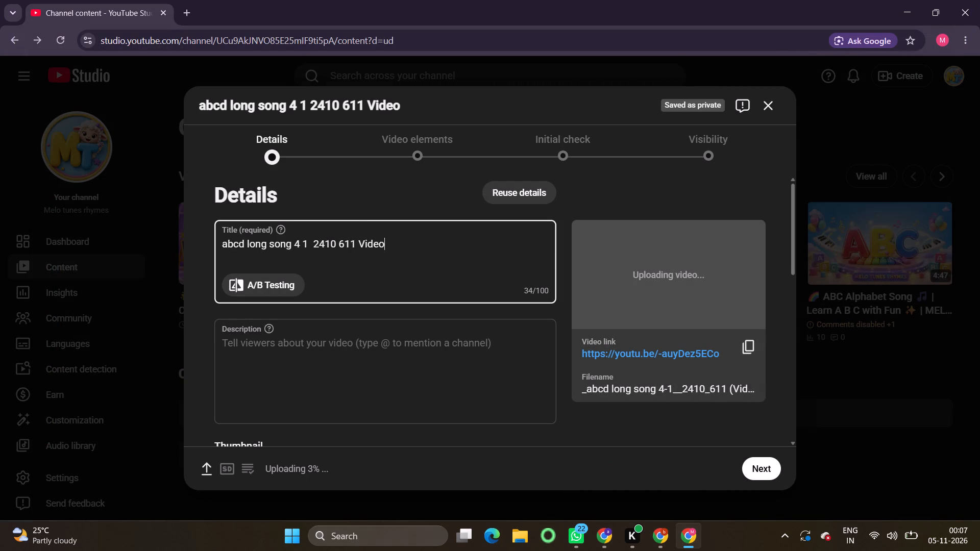
pyautogui.moveTo(375, 242); pyautogui.dragTo(214, 237)
pyautogui.press('BackSpace')
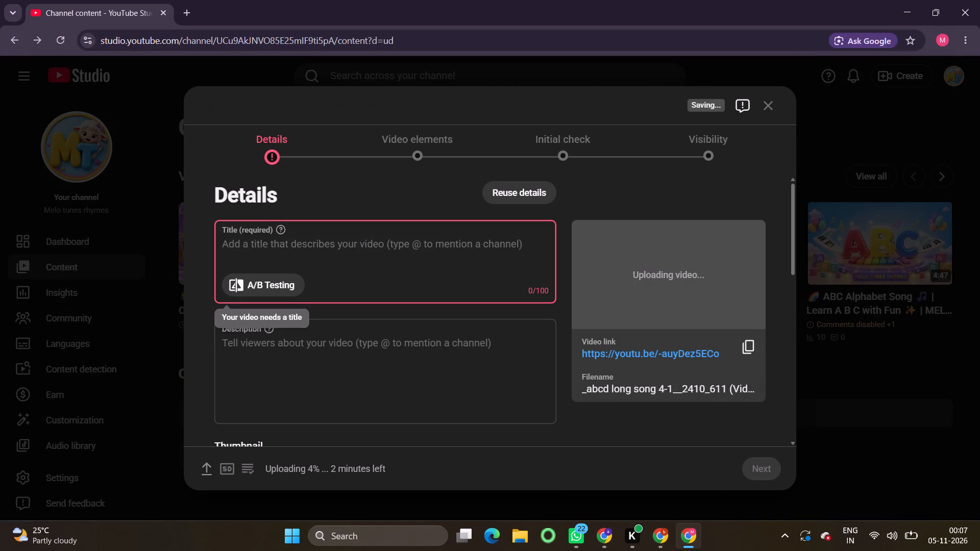
pyautogui.hotkey('ctrl', 'v')
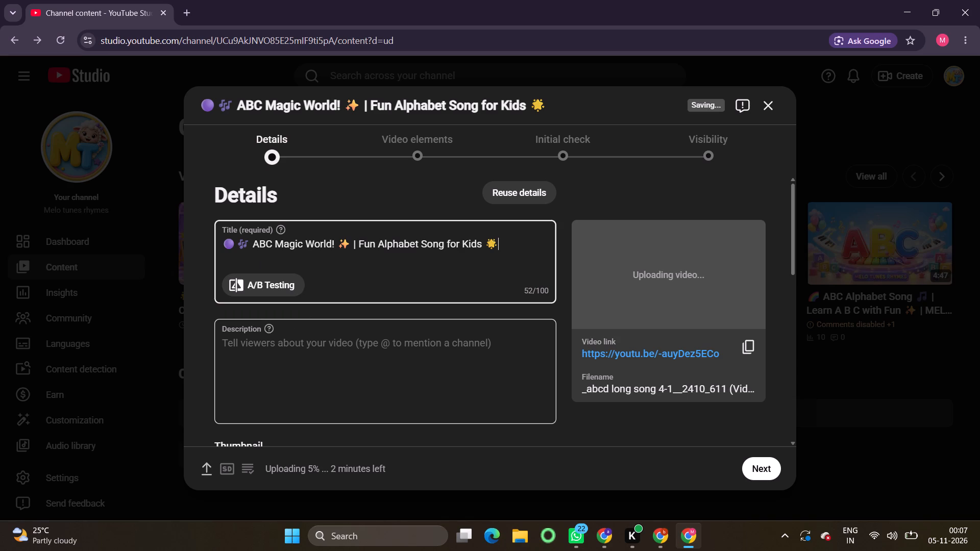
# Open the empty video description for editing and switch to the browser window holding the abcd long song design.
pyautogui.click(291, 343)
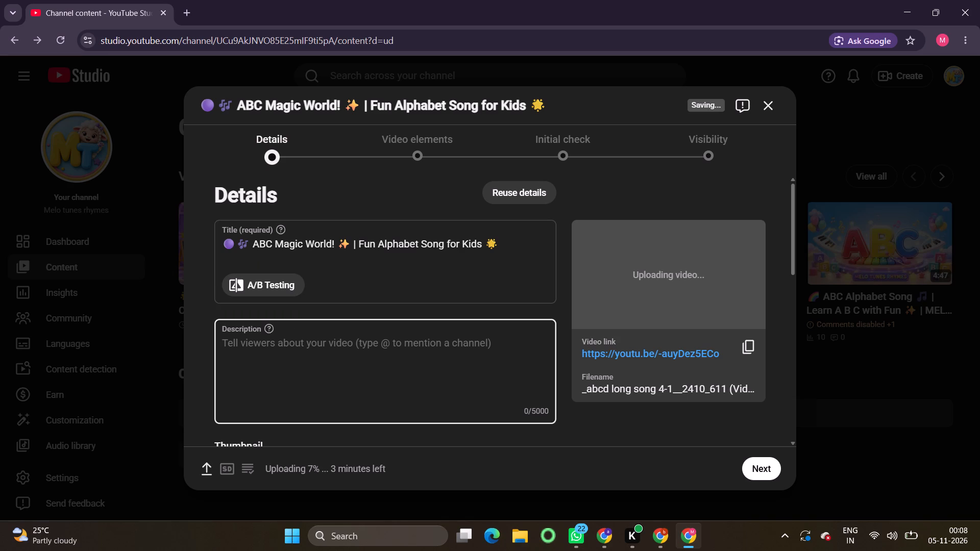
pyautogui.click(431, 366)
pyautogui.click(665, 542)
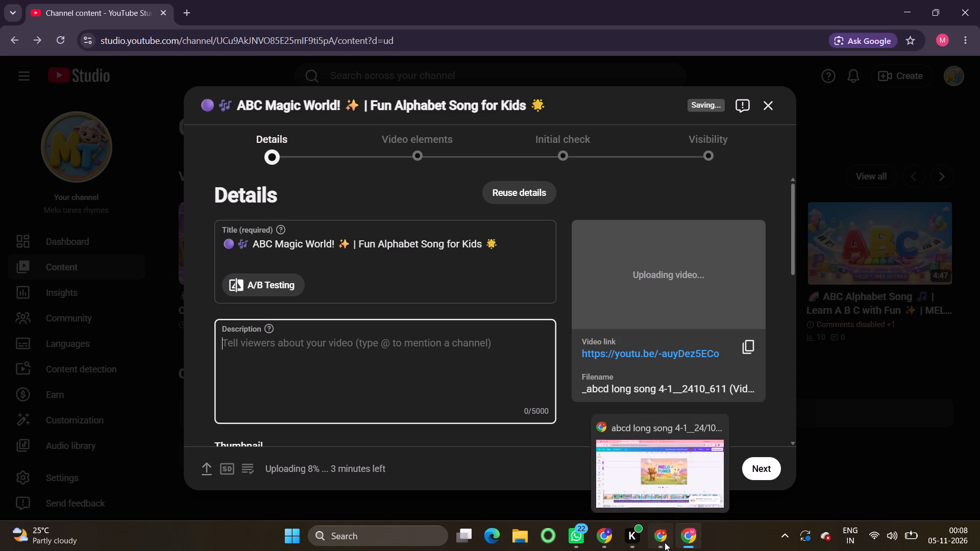
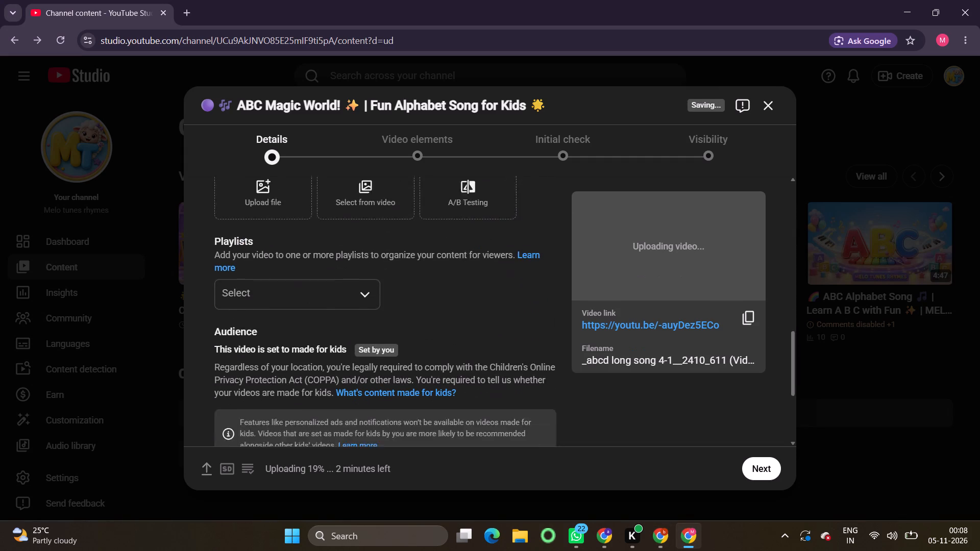
# Open the file selection for uploading a custom thumbnail to the ABC Magic World! video.
pyautogui.scroll(4, 434, 356)
pyautogui.click(271, 290)
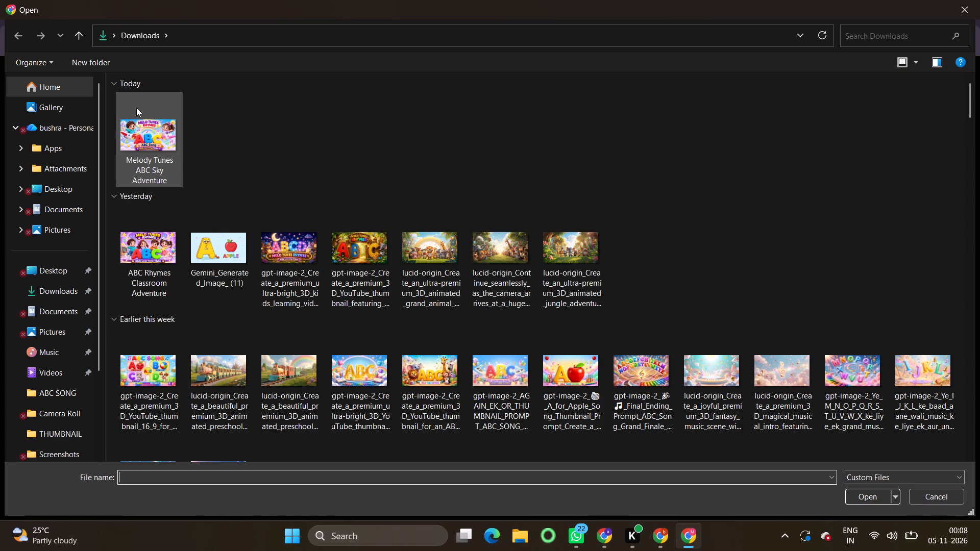
# Use the Melody Tunes ABC Sky Adventure image from Downloads as the video's thumbnail.
pyautogui.doubleClick(149, 139)
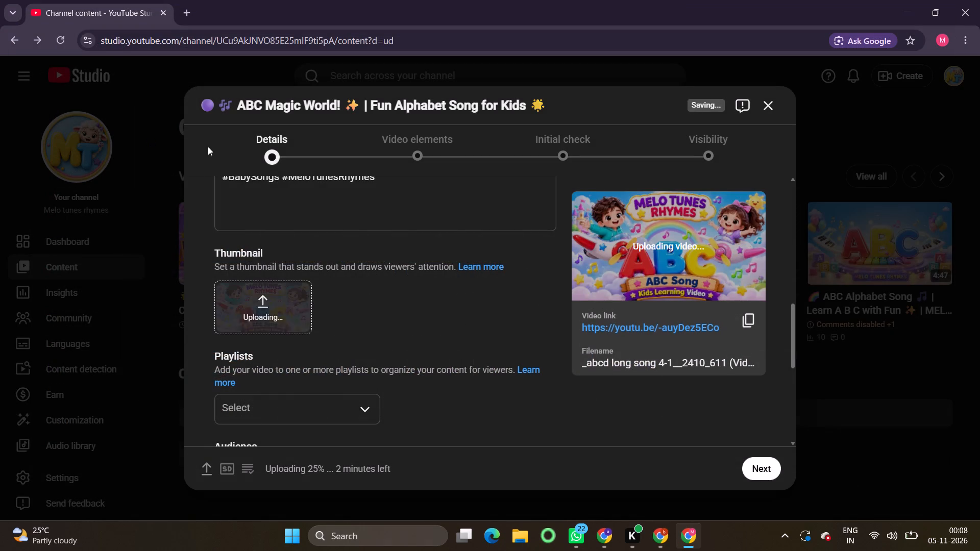
# Advance the upload through video elements and the initial check to Visibility, and open the options for scheduling the video as public.
pyautogui.click(764, 466)
pyautogui.click(764, 466)
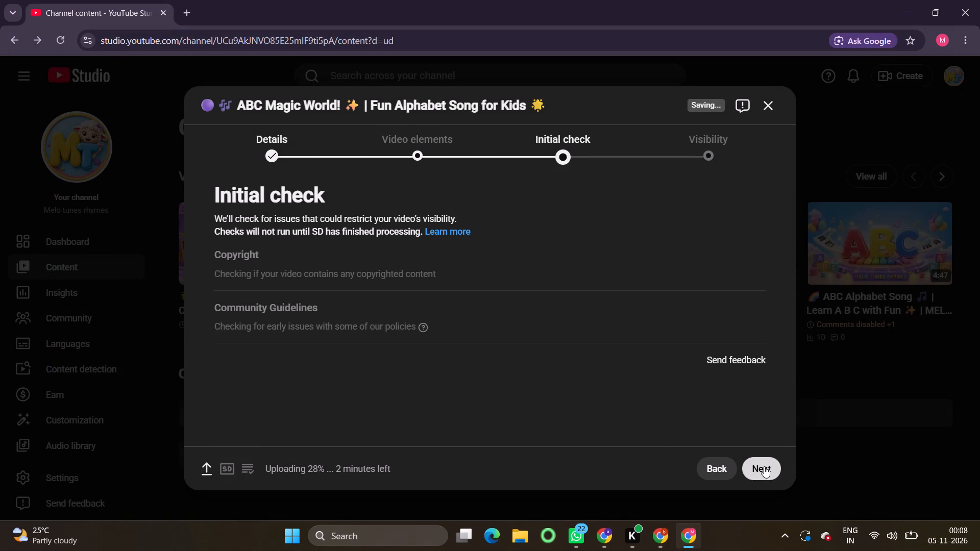
pyautogui.click(764, 466)
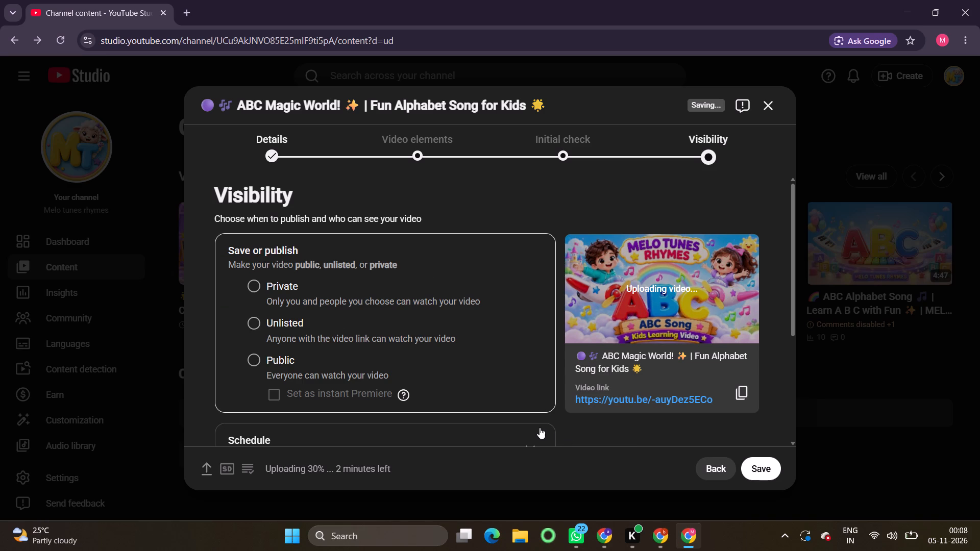
pyautogui.scroll(-2, 535, 425)
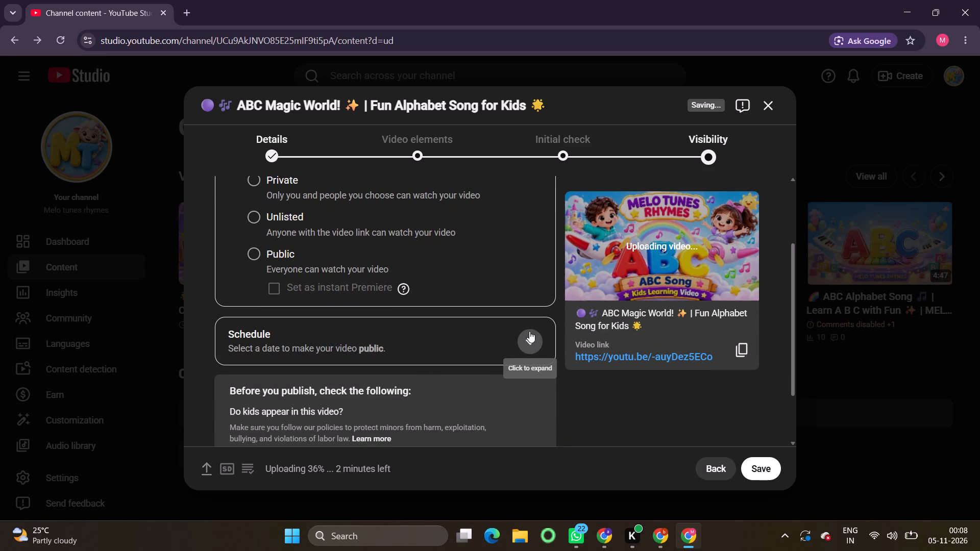
pyautogui.scroll(-1, 472, 310)
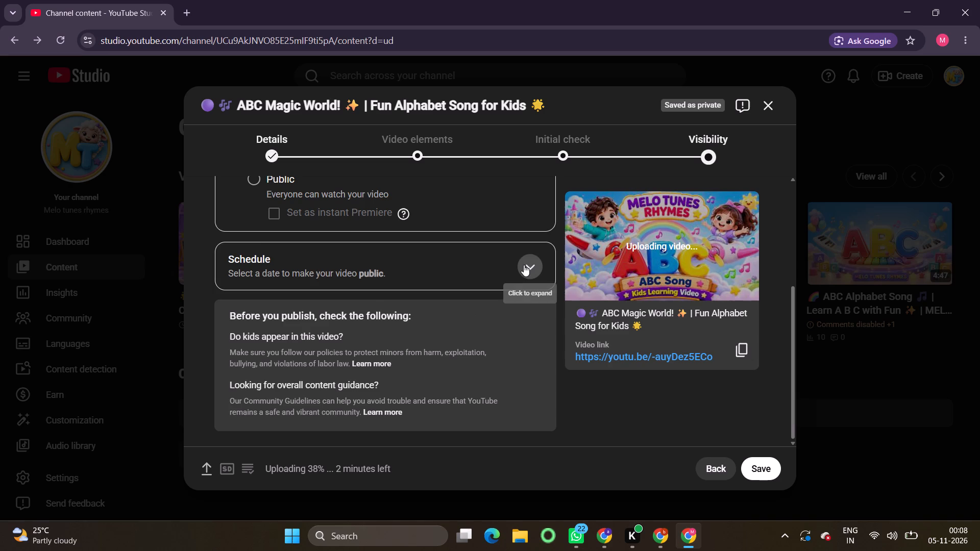
pyautogui.click(524, 265)
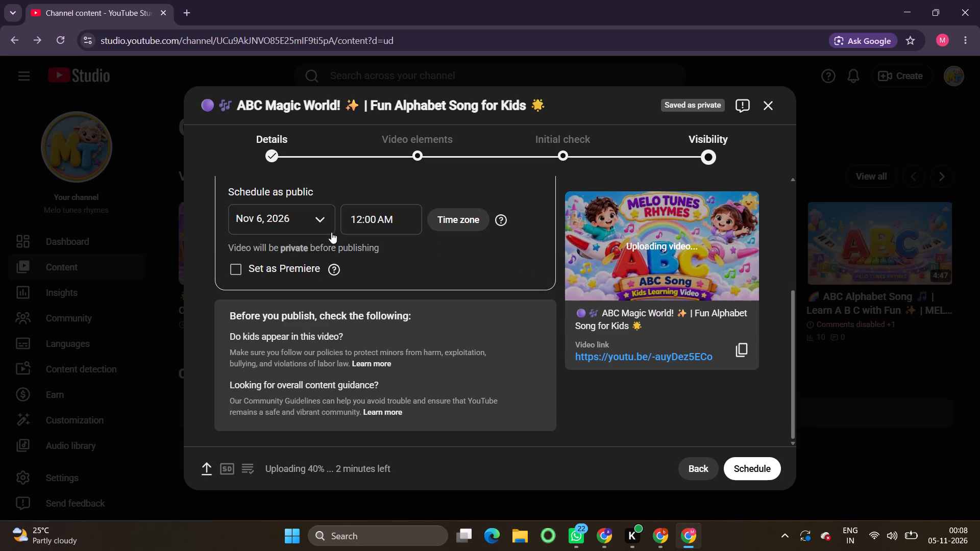
# Set the scheduled public release time for the ABC Magic World! video to 4:00 PM.
pyautogui.click(366, 222)
pyautogui.scroll(-5, 386, 335)
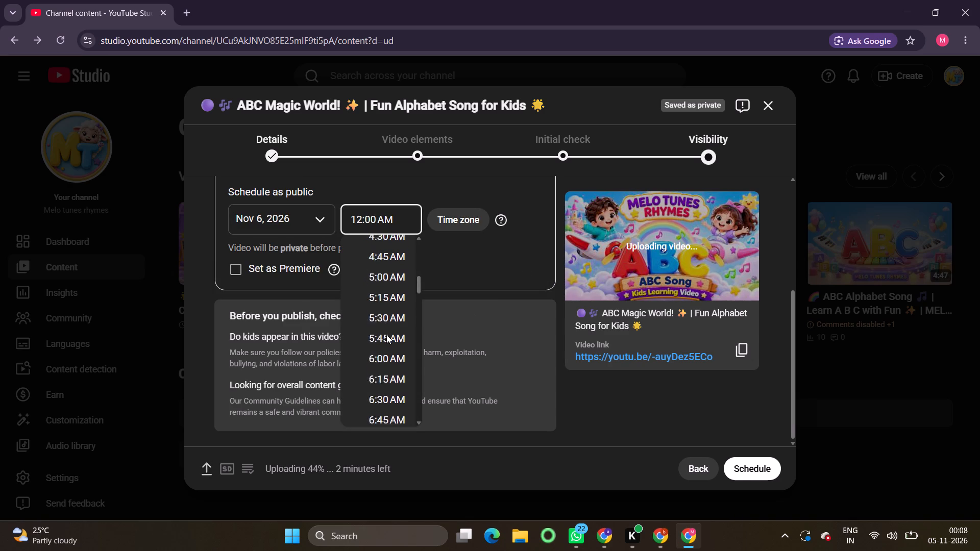
pyautogui.scroll(-6, 386, 335)
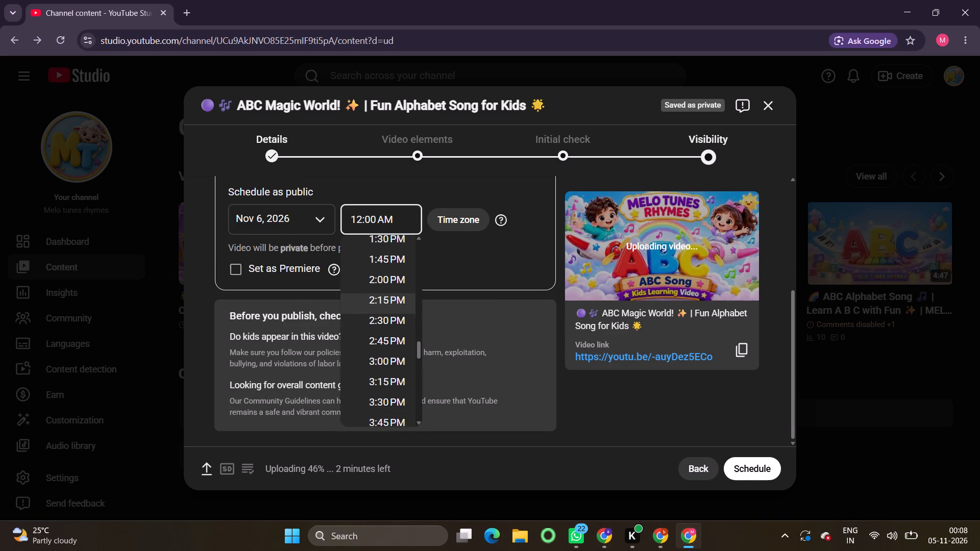
pyautogui.scroll(-4, 386, 335)
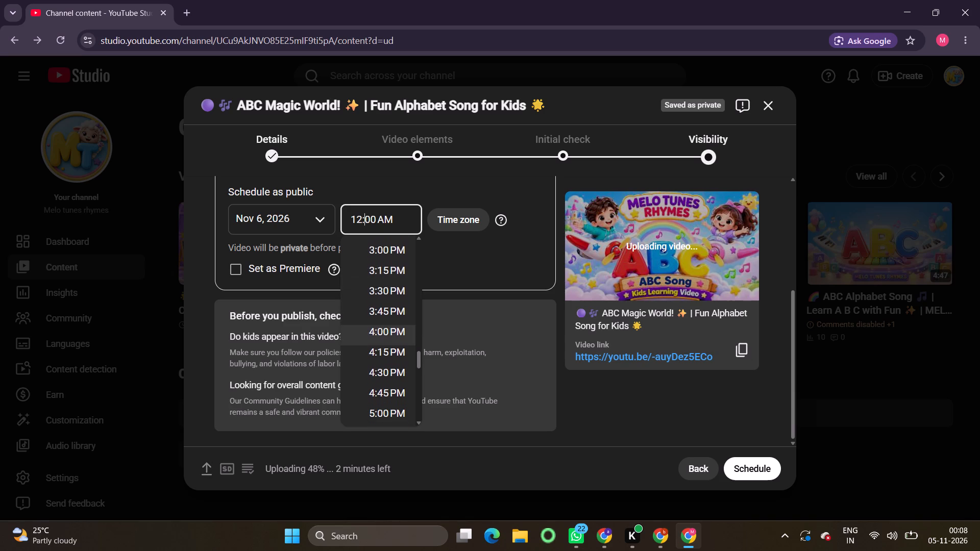
pyautogui.click(383, 331)
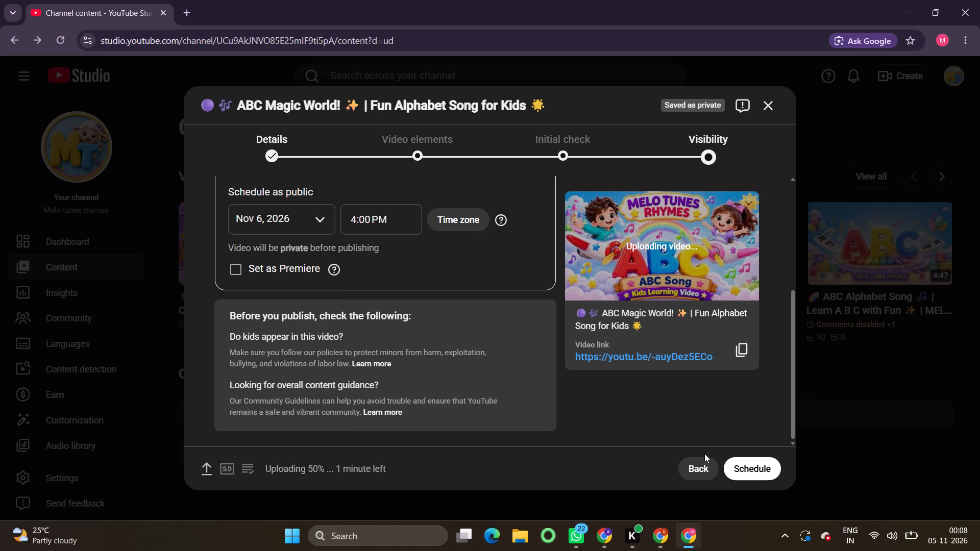
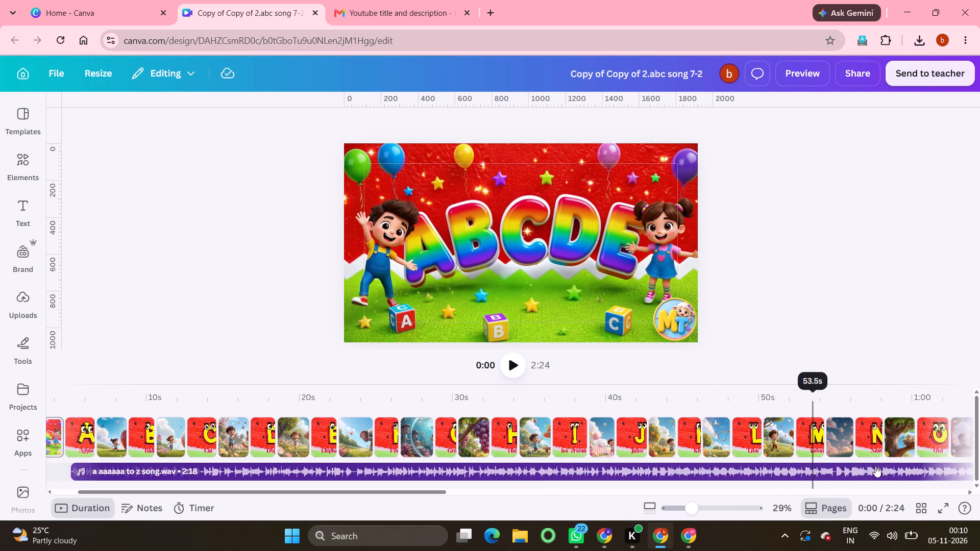
# Select the A for Apple page and open the magic recommendations for the recently used Rainbow and Clouds on Blue Background image.
pyautogui.hscroll(-4, 875, 466)
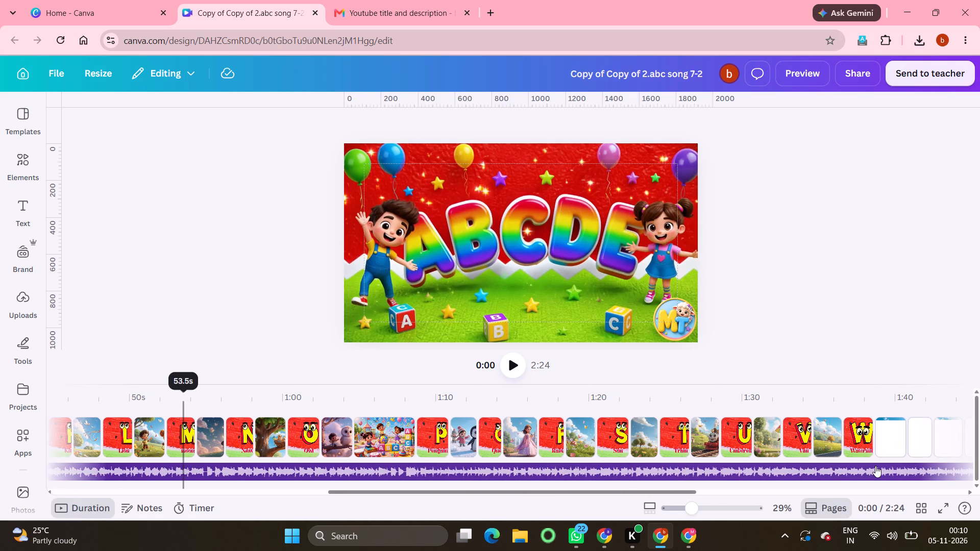
pyautogui.hscroll(-8, 865, 466)
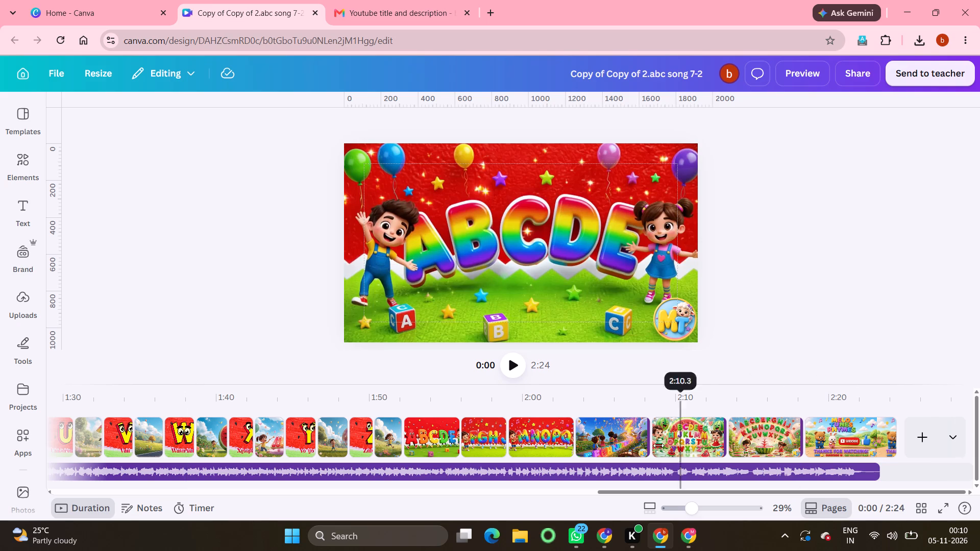
pyautogui.hscroll(4, 458, 452)
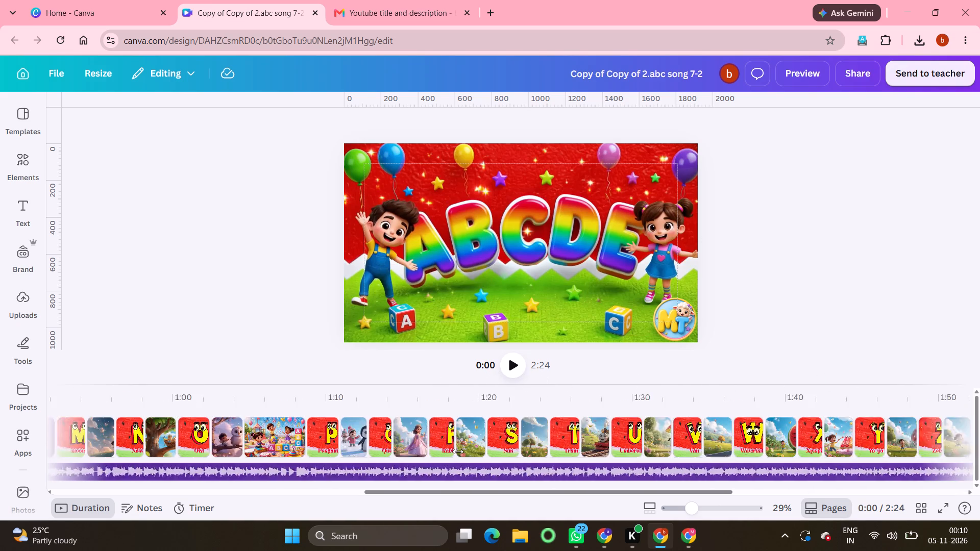
pyautogui.hscroll(5, 458, 452)
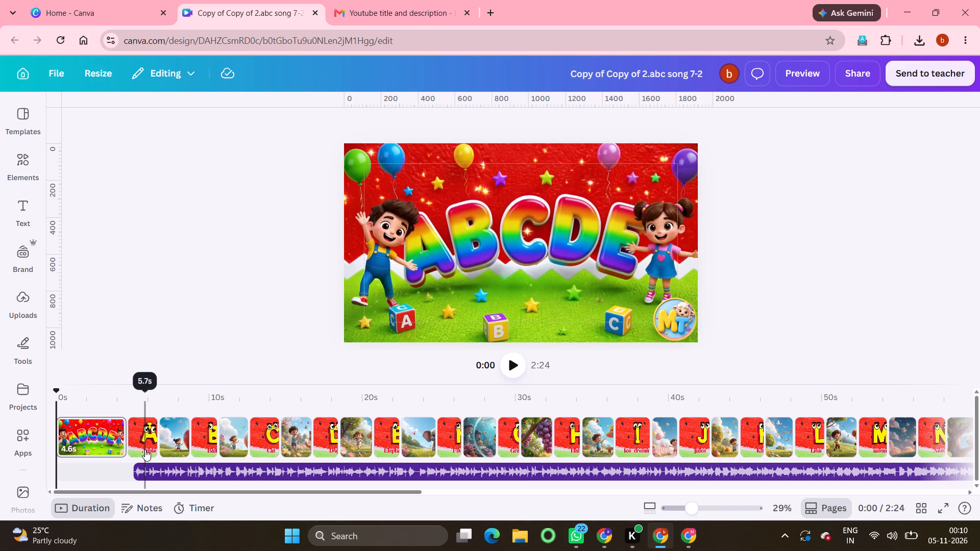
pyautogui.click(139, 438)
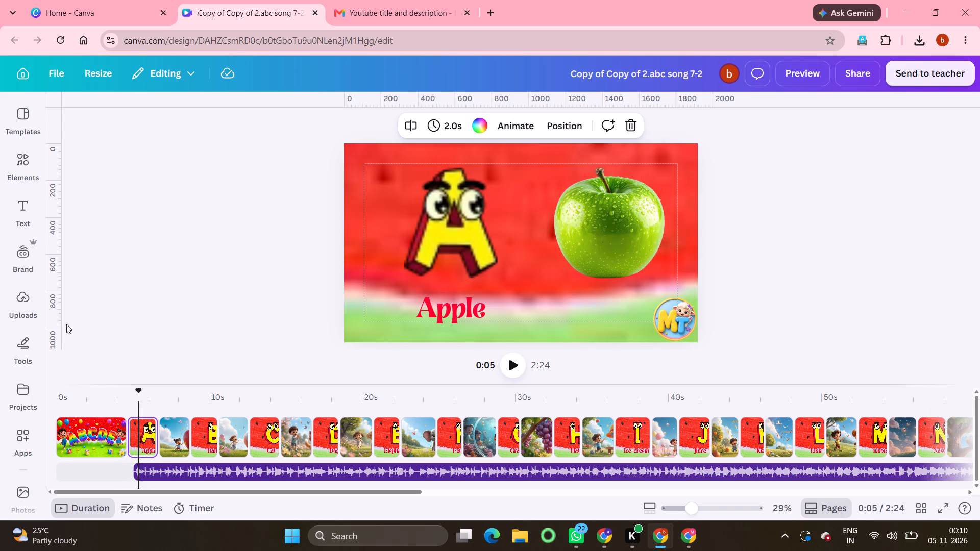
pyautogui.click(23, 165)
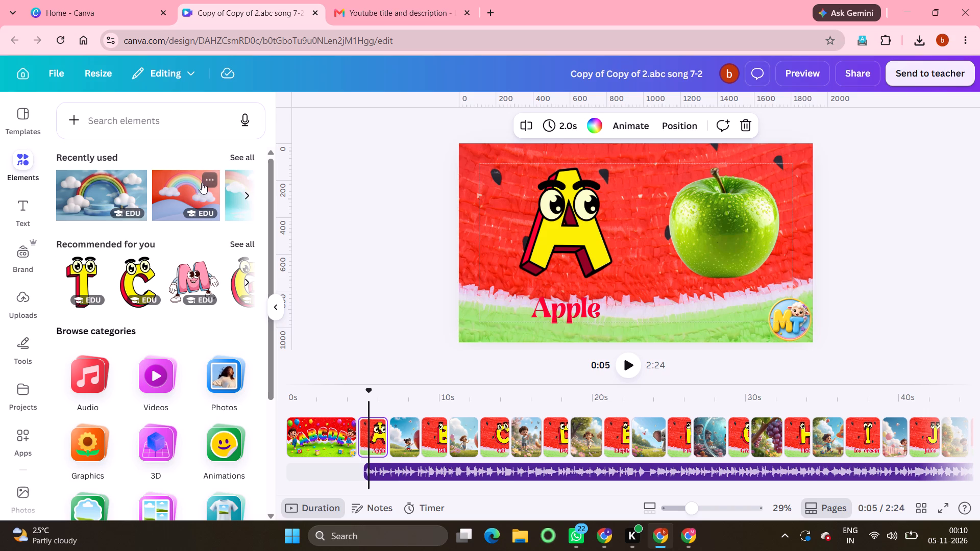
pyautogui.click(246, 156)
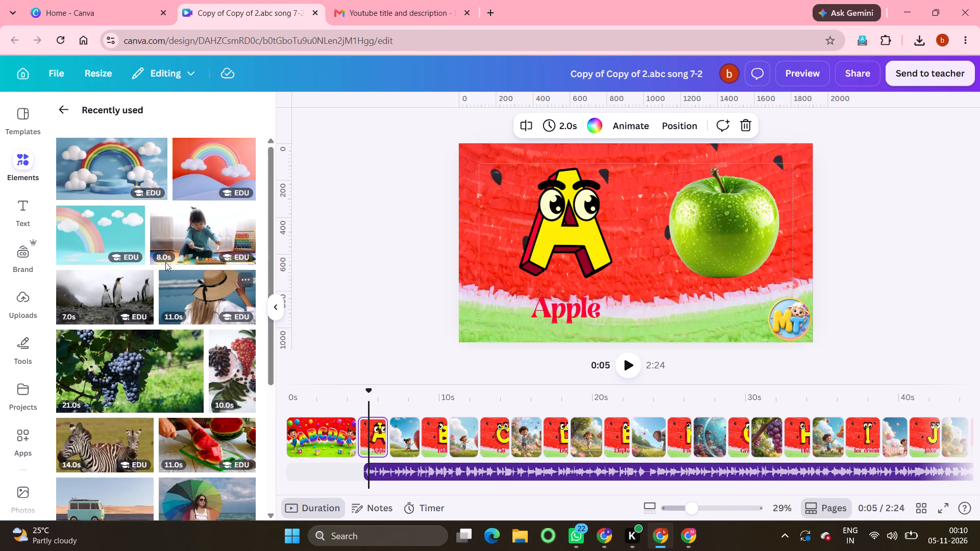
pyautogui.click(135, 211)
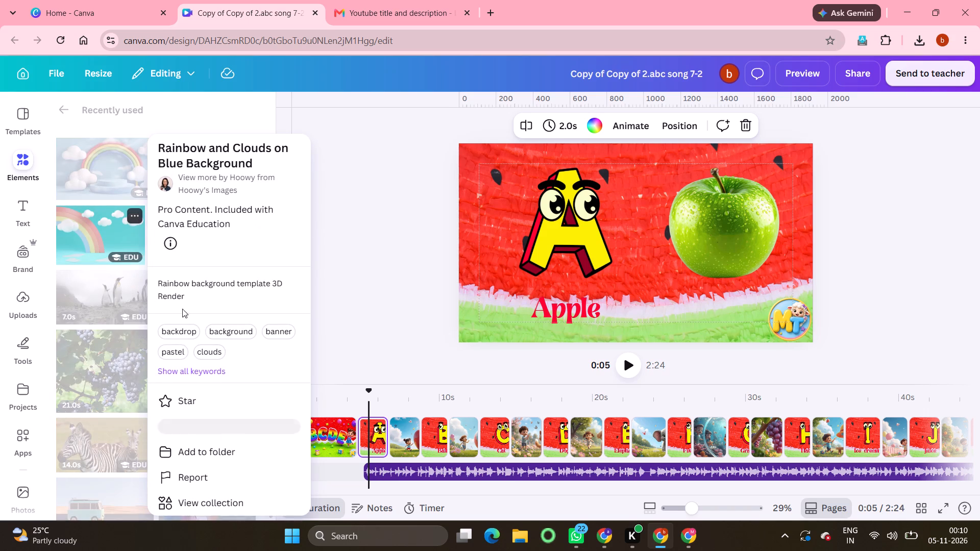
pyautogui.click(231, 417)
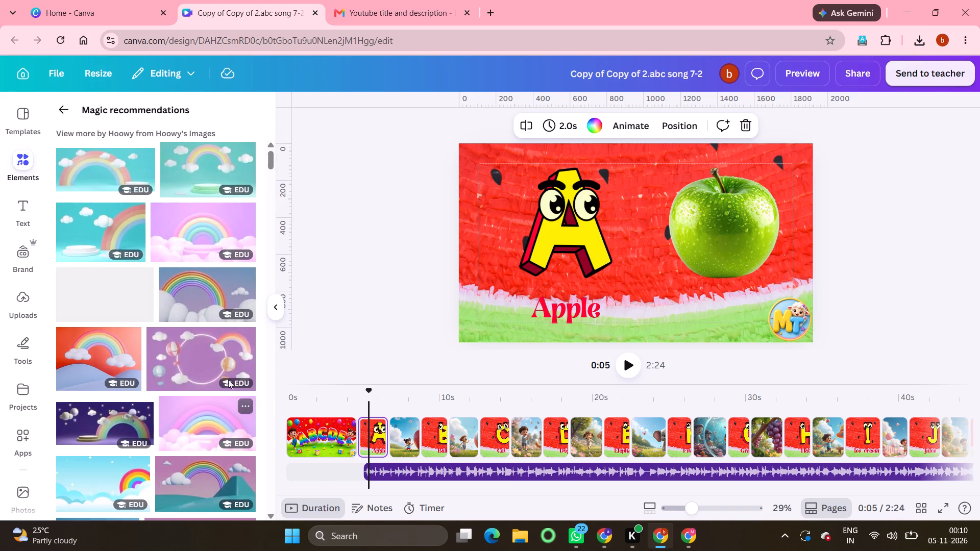
# Add the citrus-slice pattern image to the Apple page and make it replace the page's watermelon background.
pyautogui.scroll(-2, 191, 504)
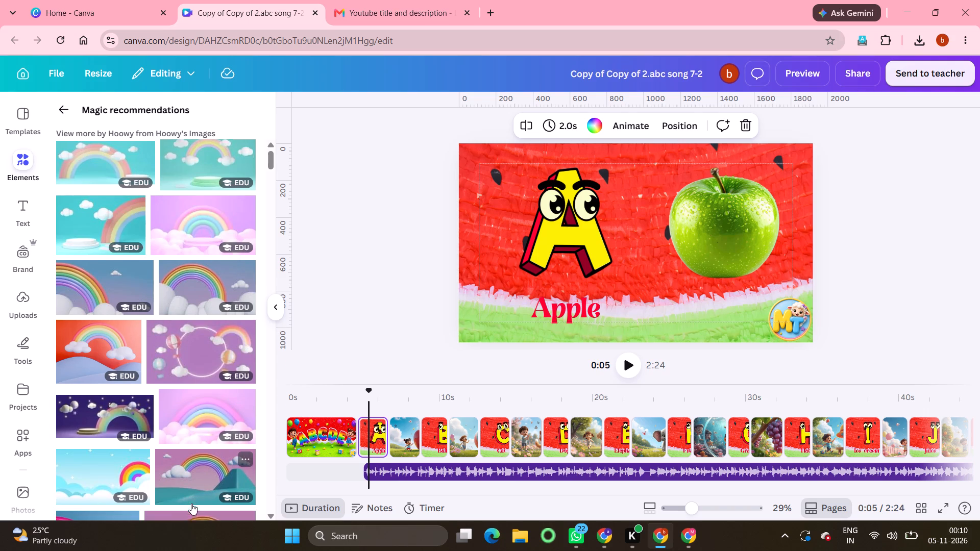
pyautogui.scroll(-6, 191, 504)
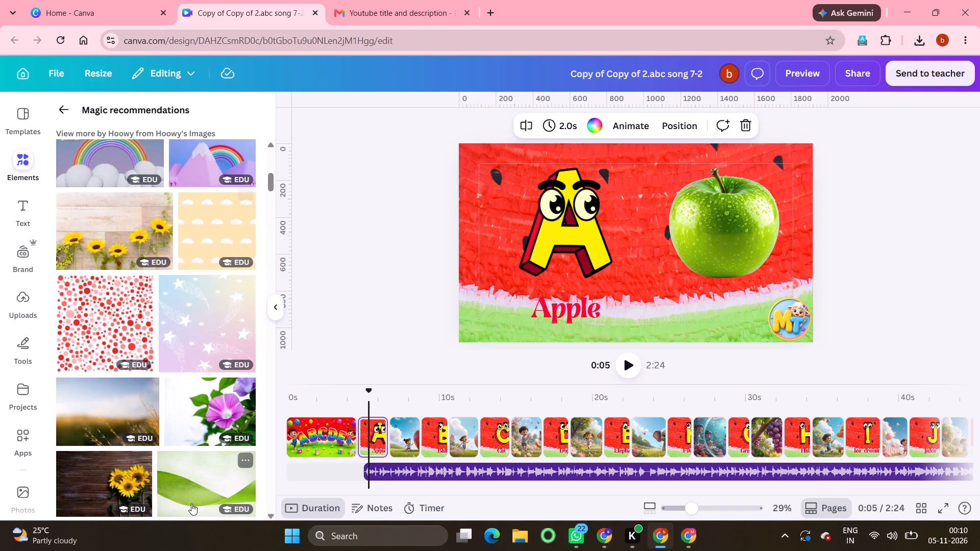
pyautogui.scroll(-4, 191, 504)
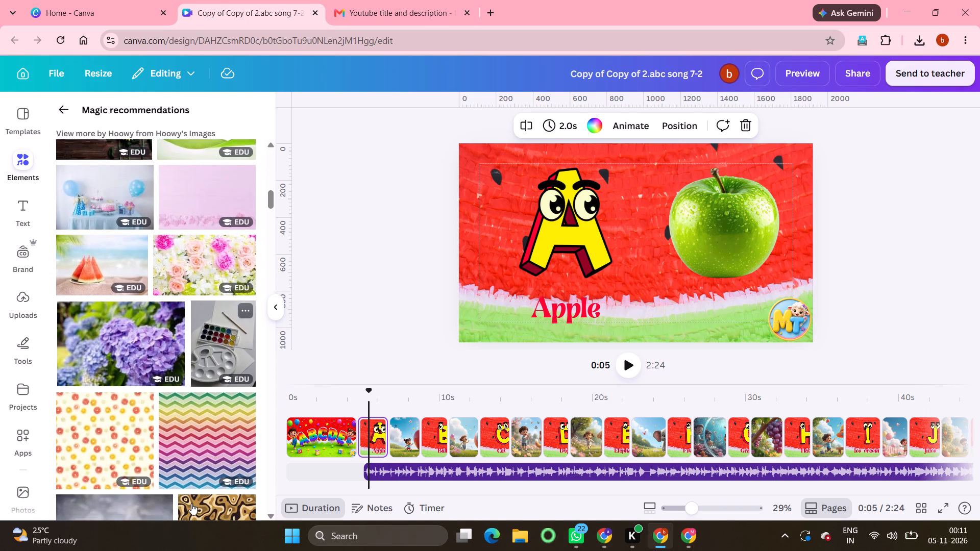
pyautogui.scroll(-2, 191, 504)
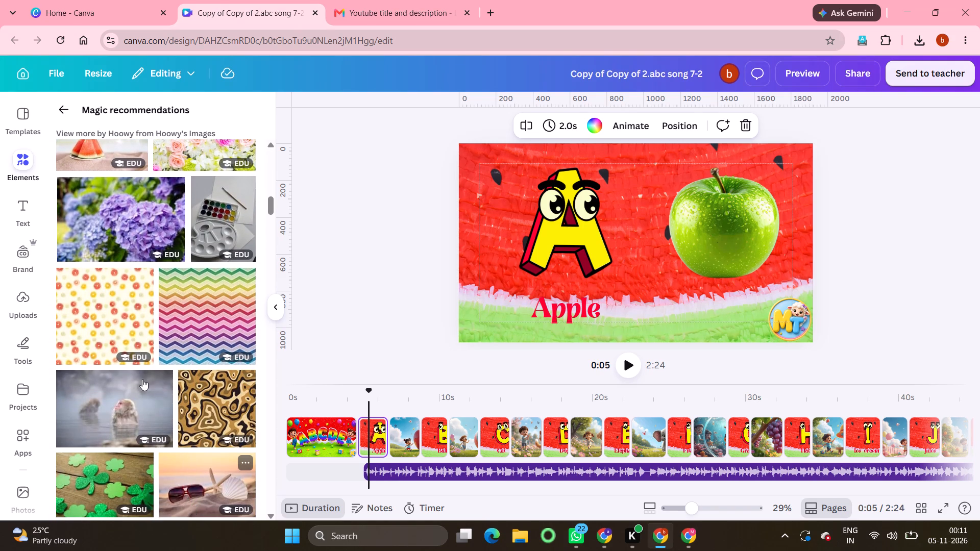
pyautogui.click(106, 307)
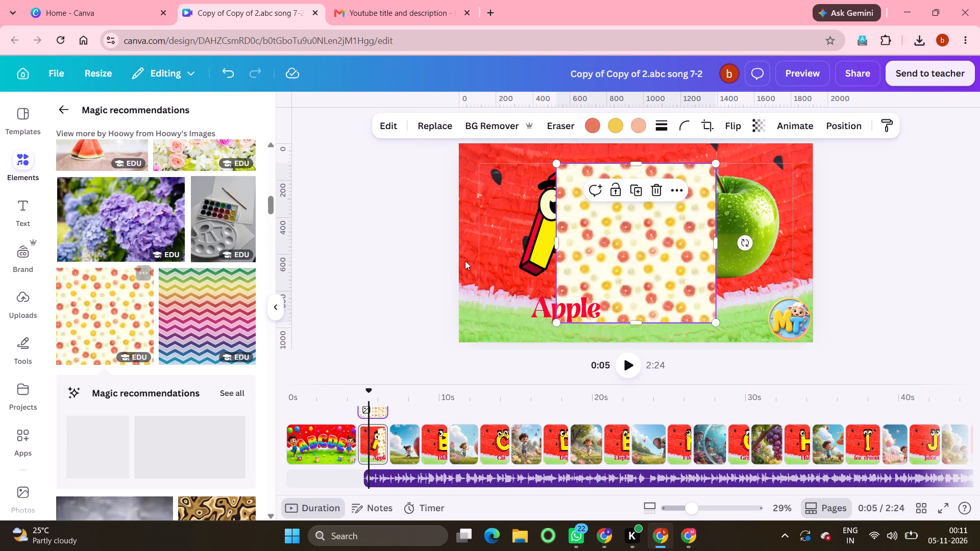
pyautogui.click(678, 252)
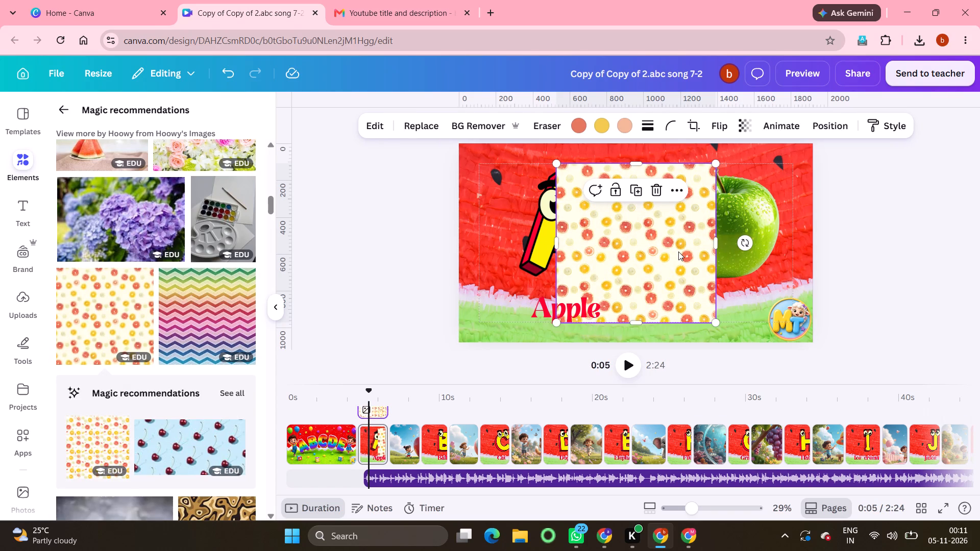
pyautogui.rightClick(678, 252)
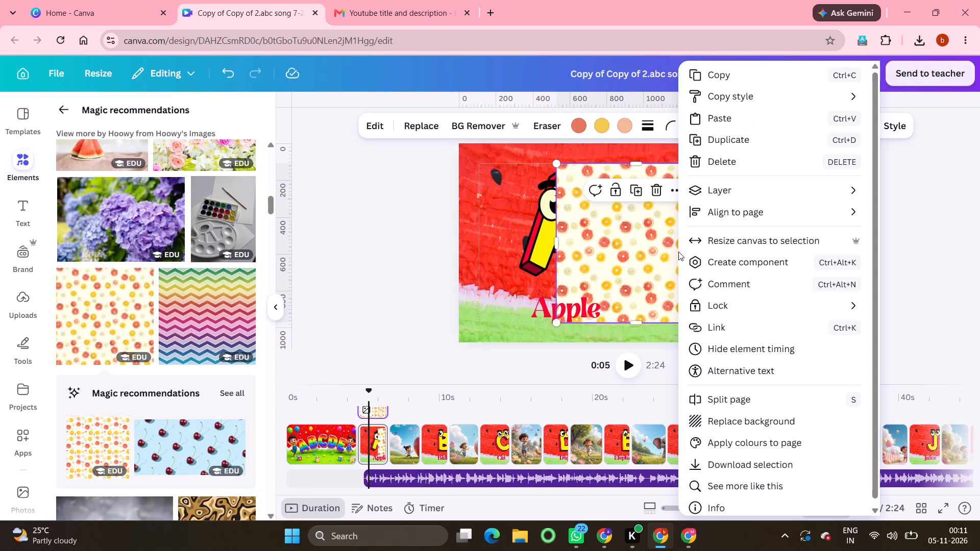
pyautogui.click(743, 421)
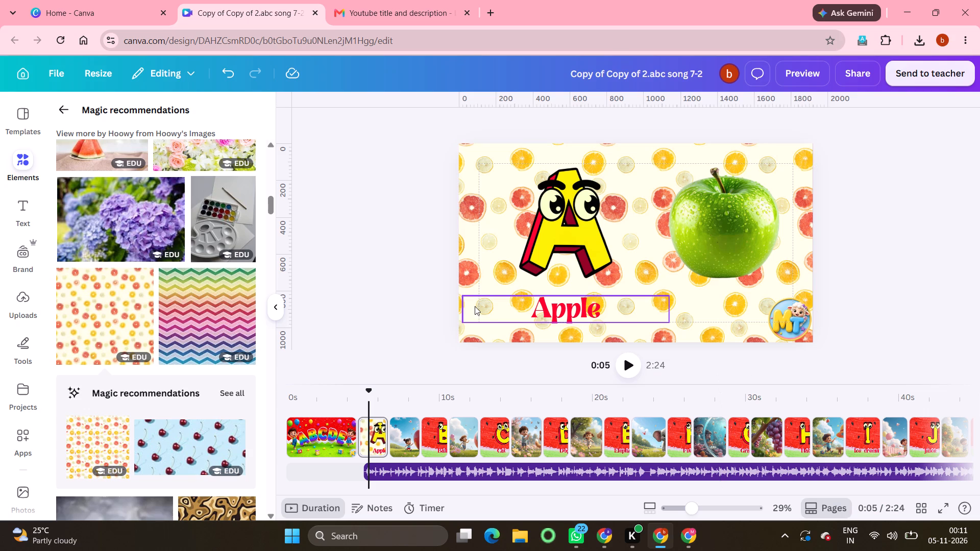
# Copy the Apple page's citrus-slice background and paste it onto the Ball, Cat, Dog, Elephant and Fish pages.
pyautogui.click(474, 272)
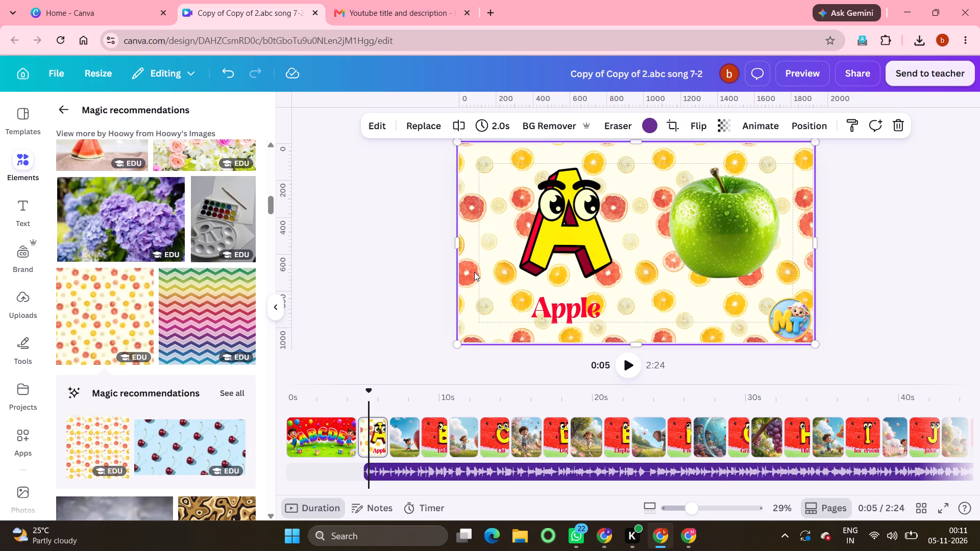
pyautogui.hotkey('ctrl', 'c')
pyautogui.click(434, 436)
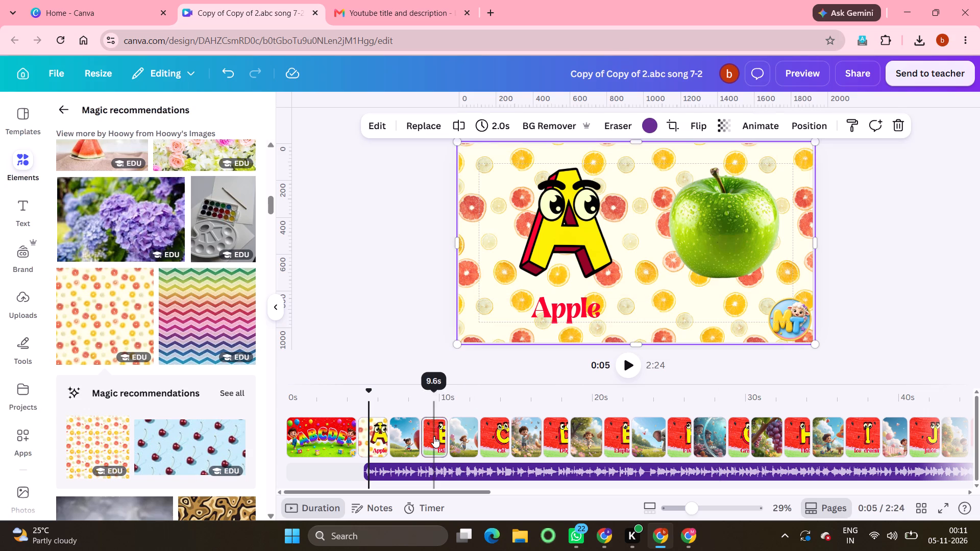
pyautogui.hotkey('ctrl', 'v')
pyautogui.click(487, 445)
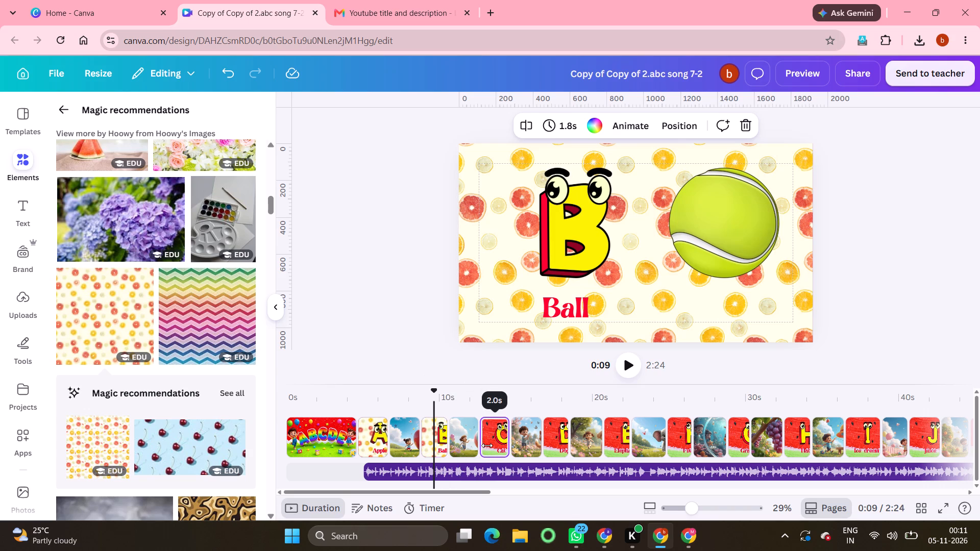
pyautogui.hotkey('ctrl', 'v')
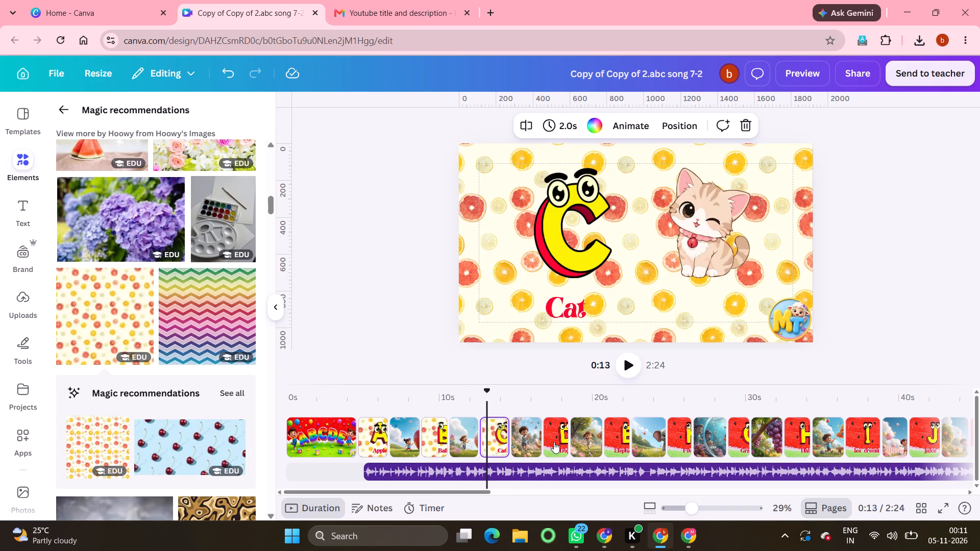
pyautogui.click(554, 442)
pyautogui.hotkey('ctrl', 'v')
pyautogui.keyDown('ctrl'); pyautogui.click(554, 442); pyautogui.keyUp('ctrl')
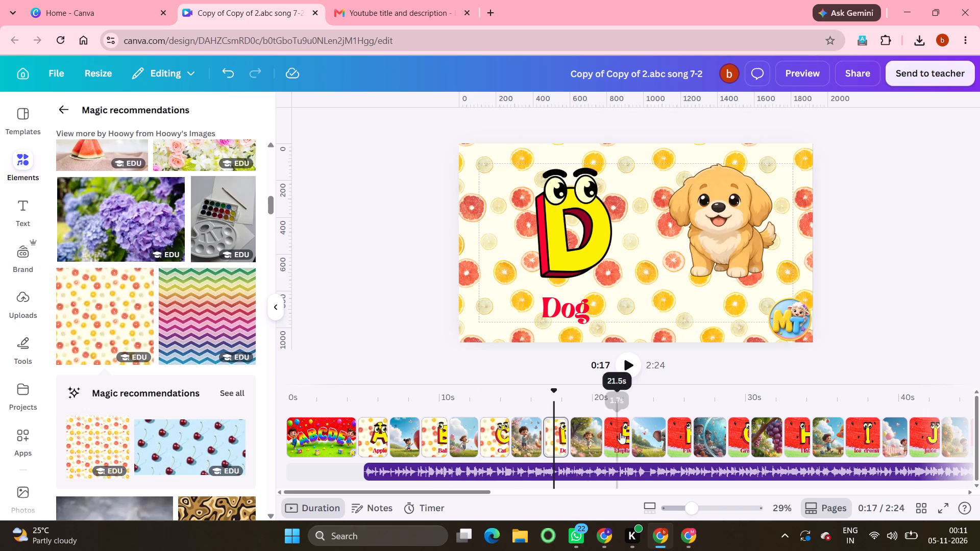
pyautogui.click(623, 434)
pyautogui.hotkey('ctrl', 'v')
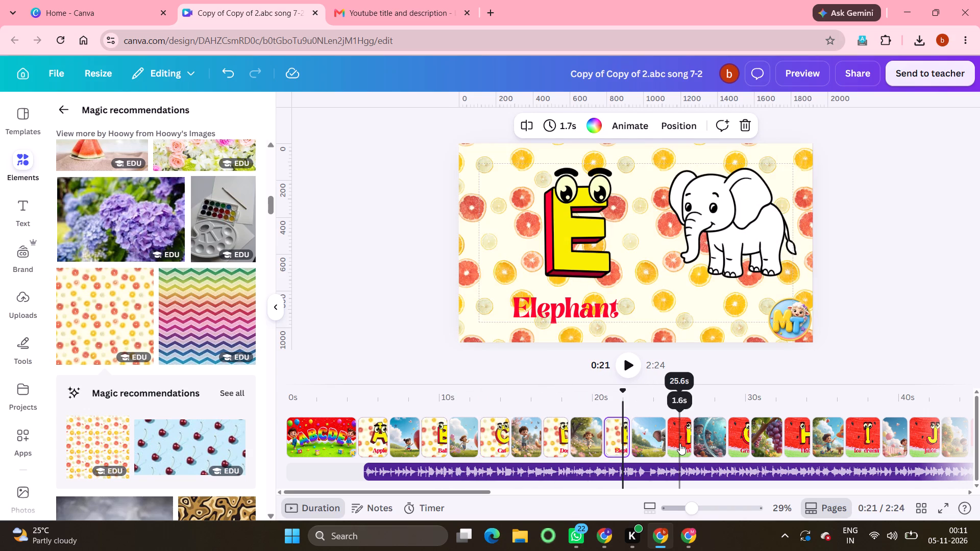
pyautogui.click(680, 443)
pyautogui.hotkey('ctrl', 'v')
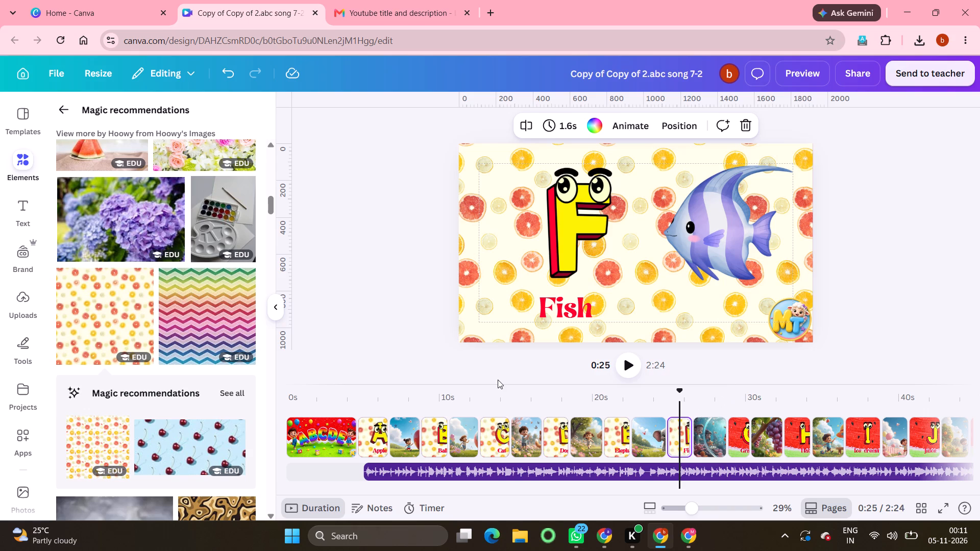
# Make a copy of the design and close the original design, keeping the new copy open.
pyautogui.click(58, 71)
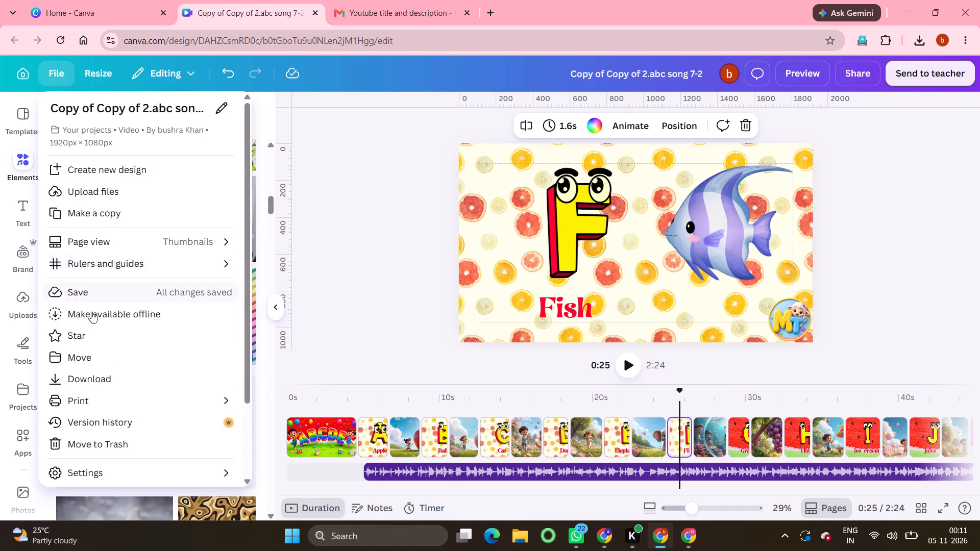
pyautogui.click(88, 216)
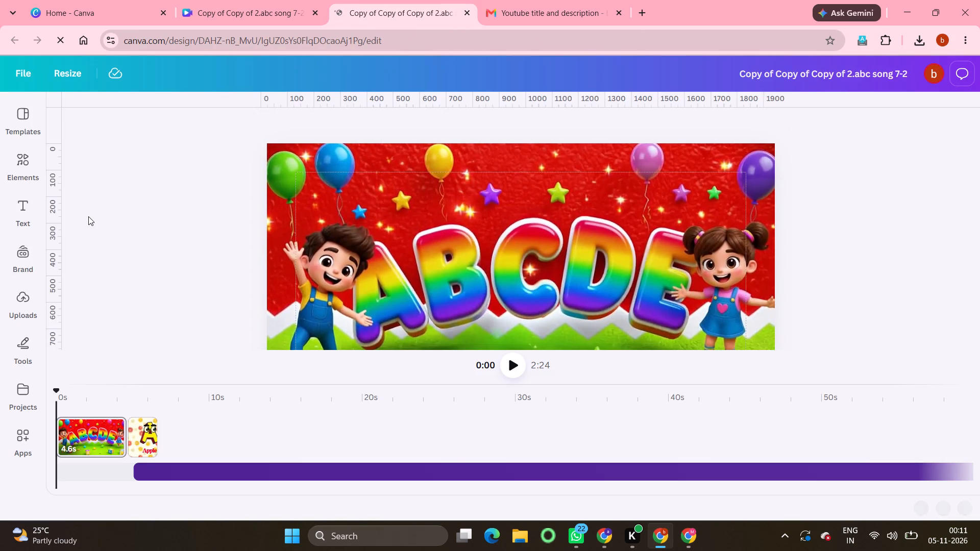
pyautogui.hscroll(1, 88, 216)
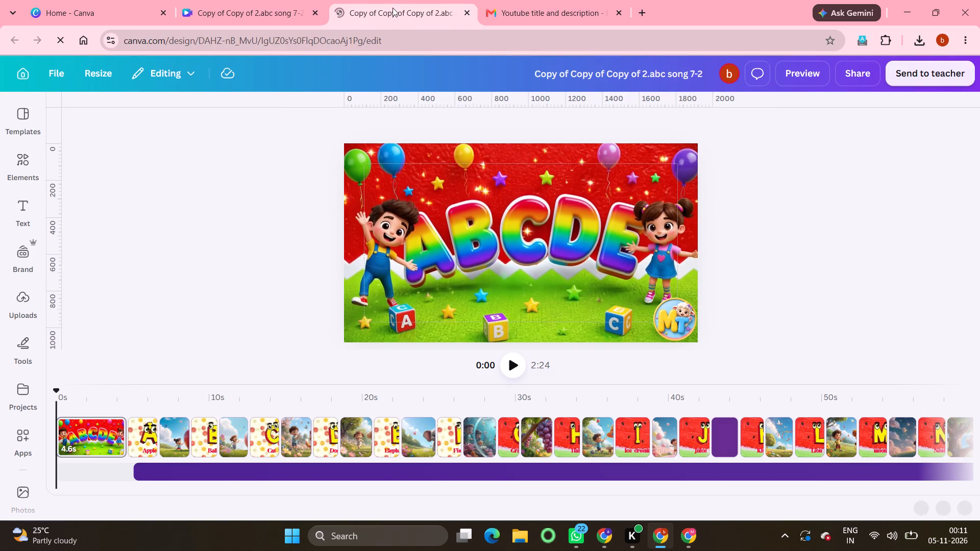
pyautogui.click(395, 15)
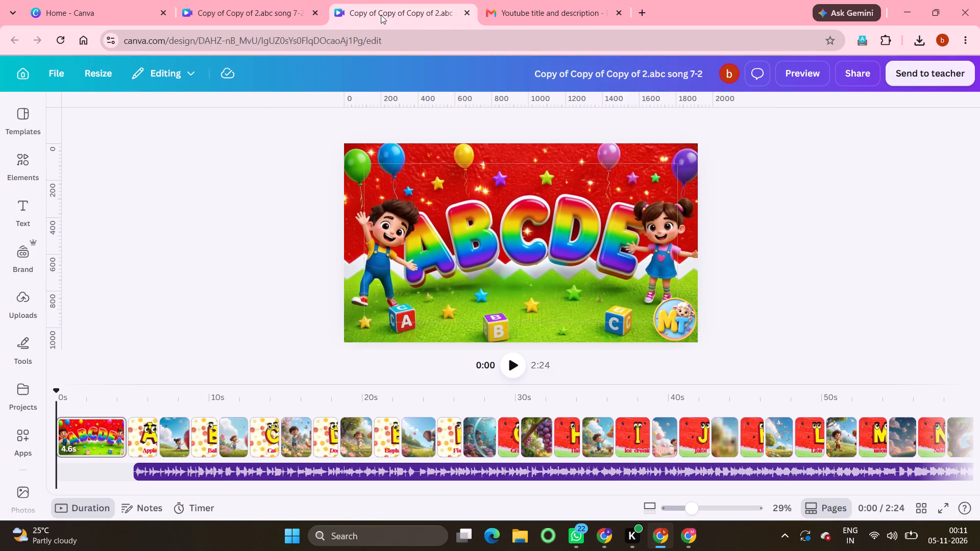
pyautogui.click(316, 11)
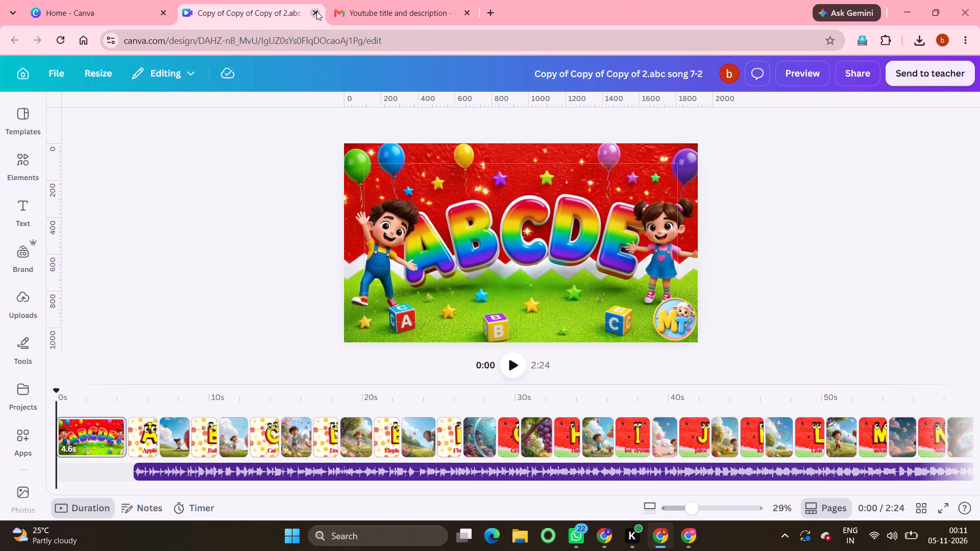
# Paste the citrus-slice background onto the Grapes, Hat, Ice-creem, Juice and Kite letter pages.
pyautogui.scroll(4, 316, 11)
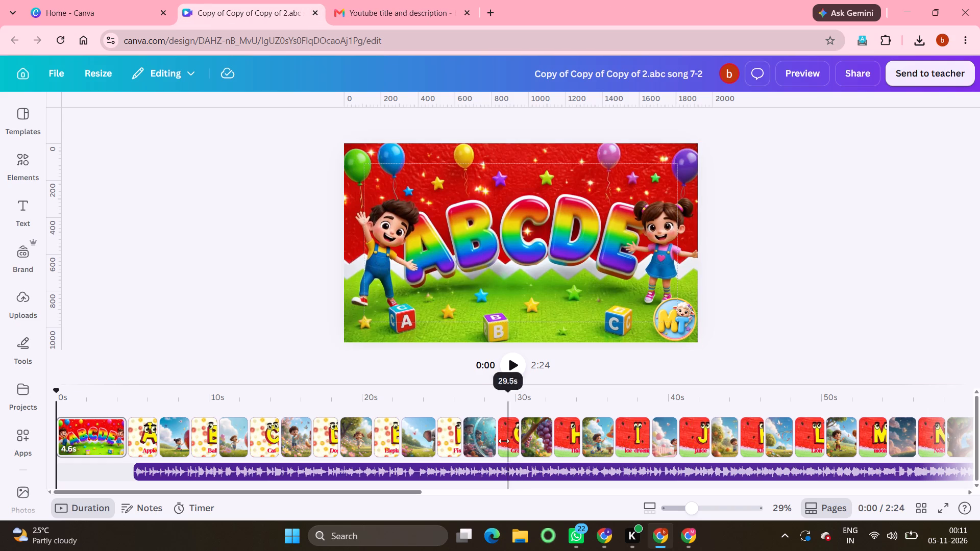
pyautogui.click(502, 430)
pyautogui.hotkey('ctrl', 'v')
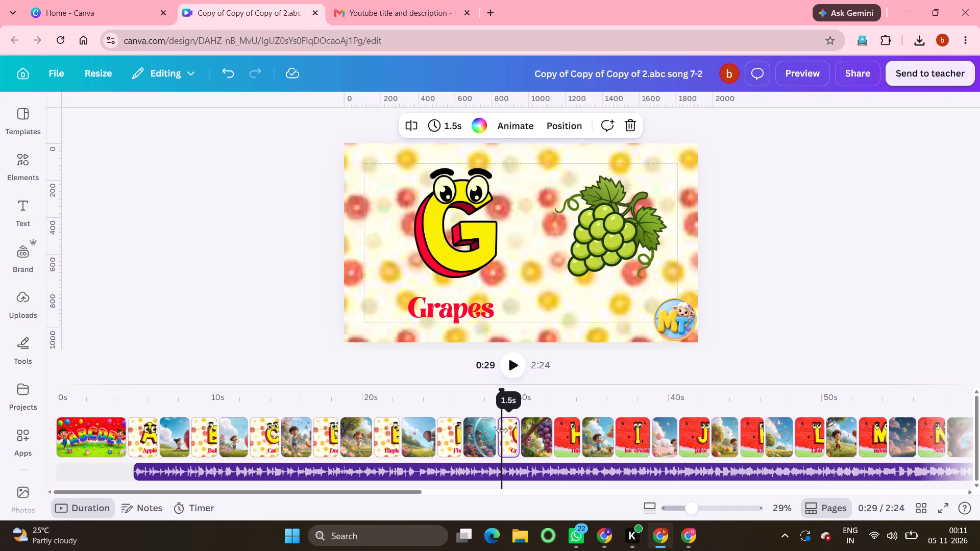
pyautogui.click(562, 444)
pyautogui.hotkey('ctrl', 'v')
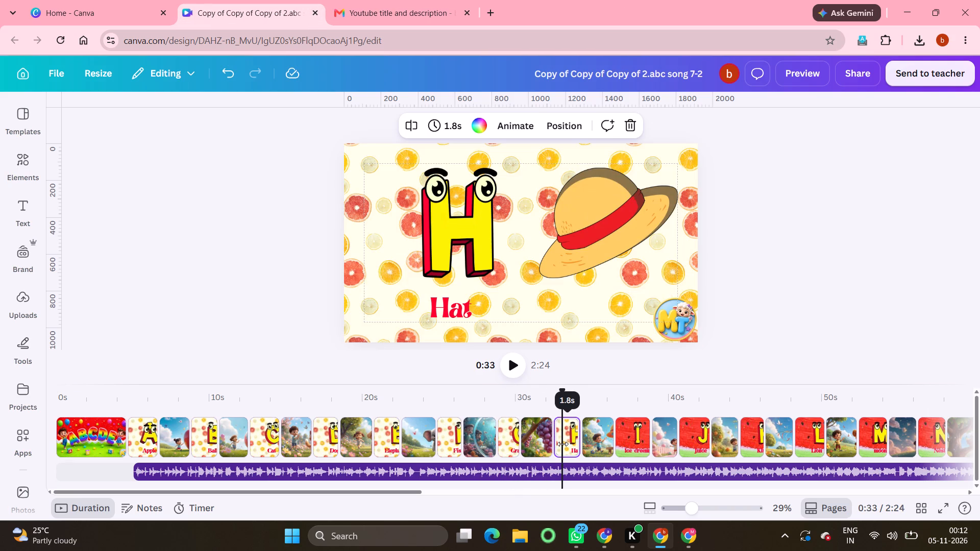
pyautogui.click(632, 442)
pyautogui.hotkey('ctrl', 'v')
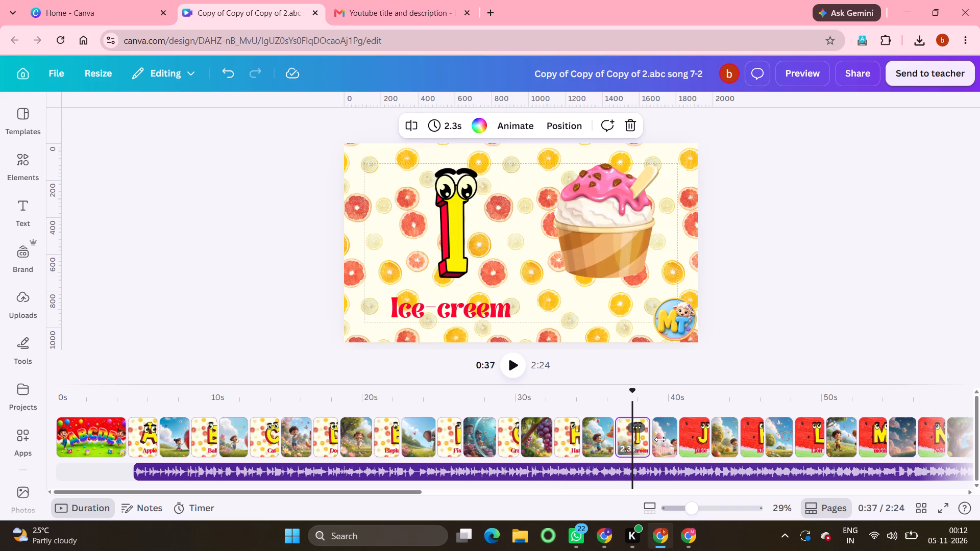
pyautogui.click(691, 438)
pyautogui.hotkey('ctrl', 'v')
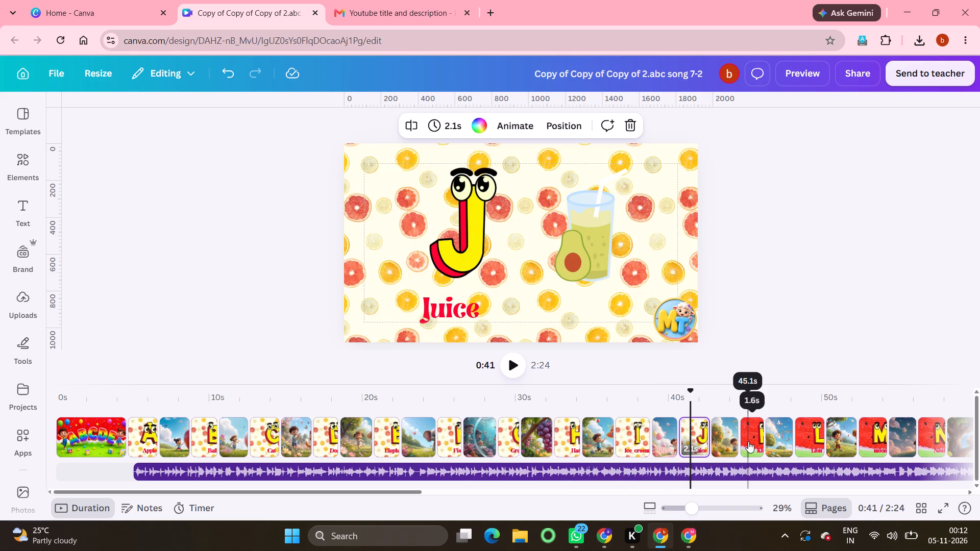
pyautogui.click(748, 441)
pyautogui.hotkey('ctrl', 'v')
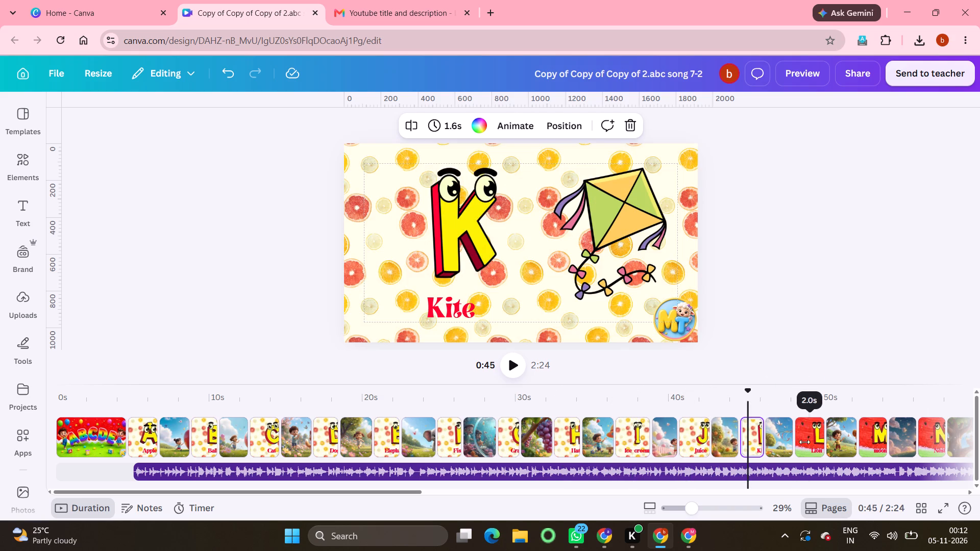
# Paste the citrus-slice background onto the Lion, moon, Nest and Owl letter pages.
pyautogui.click(812, 443)
pyautogui.hotkey('ctrl', 'v')
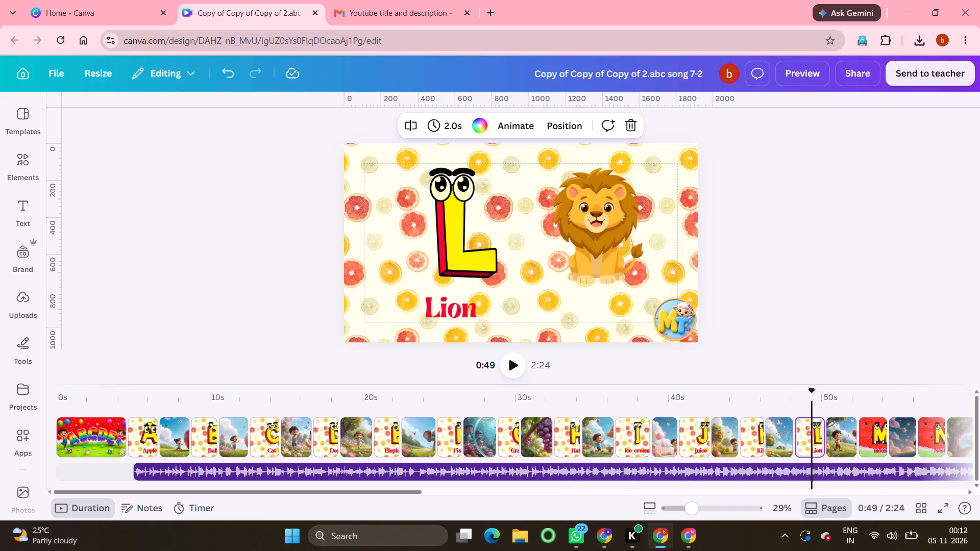
pyautogui.click(877, 442)
pyautogui.hotkey('ctrl', 'v')
pyautogui.click(938, 443)
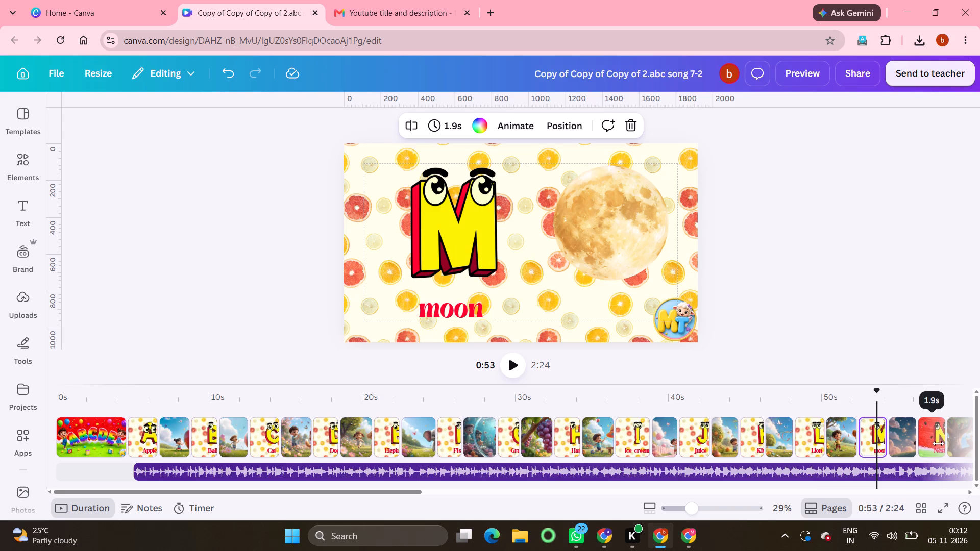
pyautogui.hotkey('ctrl', 'v')
pyautogui.hscroll(-6, 938, 443)
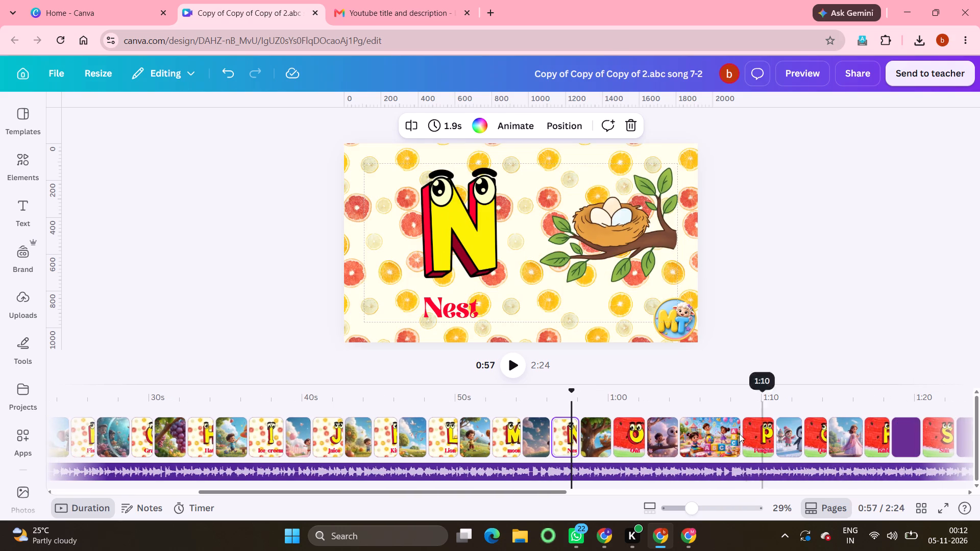
pyautogui.click(622, 439)
pyautogui.hotkey('ctrl', 'v')
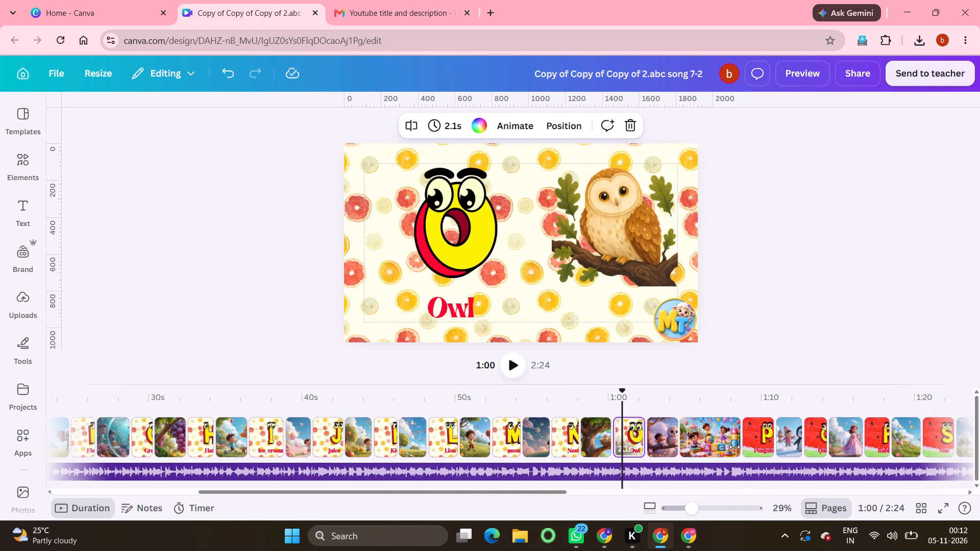
# Paste the citrus-slice background onto the Penguin, Queen, Rabbit, Sun and Train letter pages.
pyautogui.click(759, 446)
pyautogui.hotkey('ctrl', 'v')
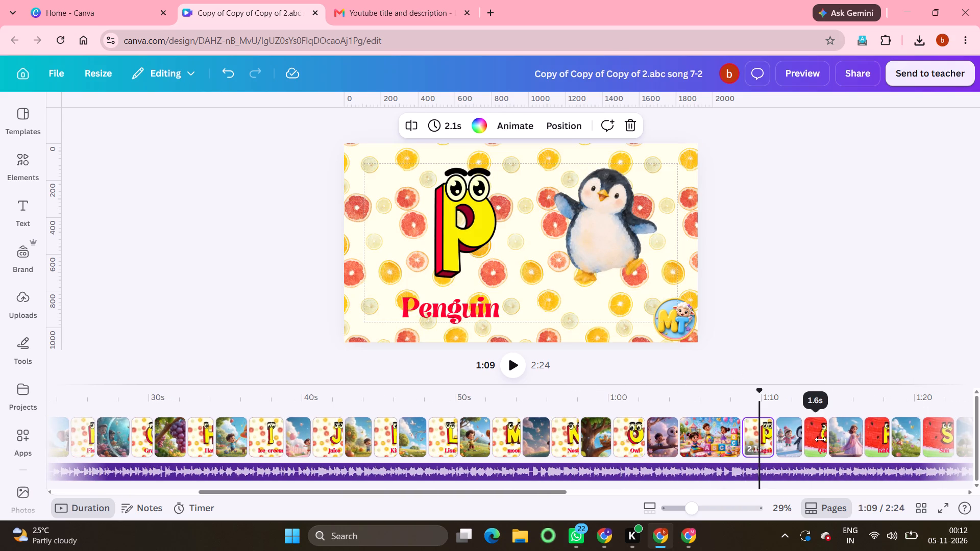
pyautogui.click(820, 439)
pyautogui.hotkey('ctrl', 'v')
pyautogui.click(886, 436)
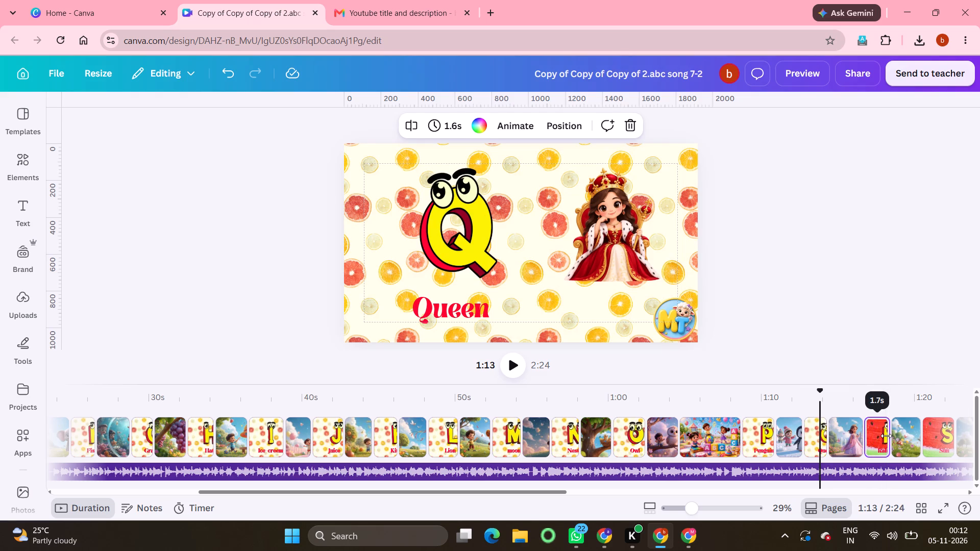
pyautogui.hotkey('ctrl', 'v')
pyautogui.click(932, 438)
pyautogui.hotkey('ctrl', 'v')
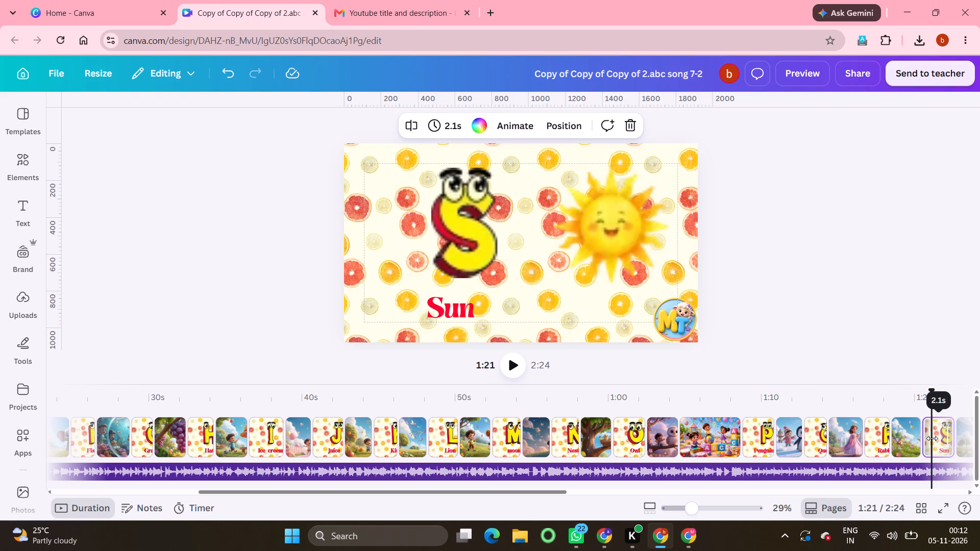
pyautogui.hscroll(-6, 932, 438)
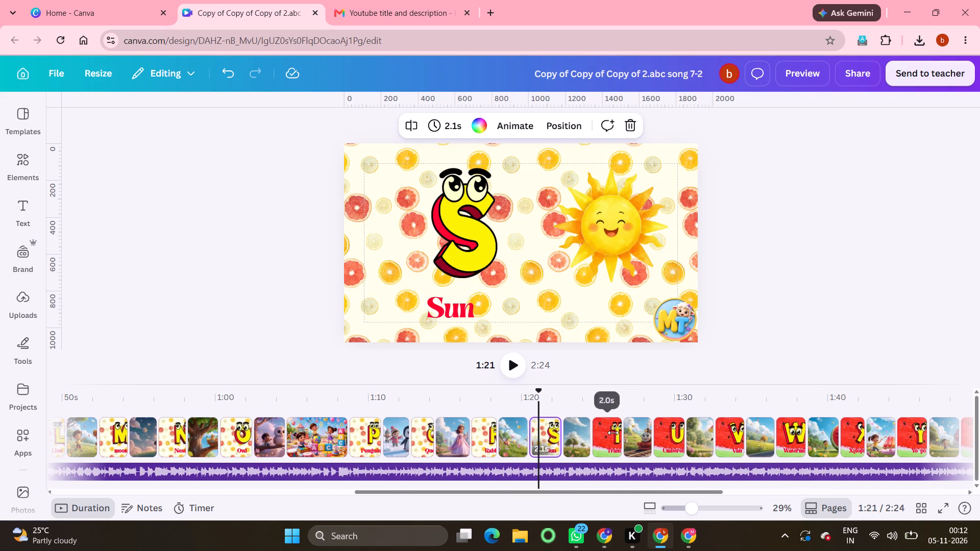
pyautogui.click(613, 433)
pyautogui.hotkey('ctrl', 'v')
# Paste the citrus-slice background onto the Umberella, Van and Watermilon letter pages.
pyautogui.click(671, 432)
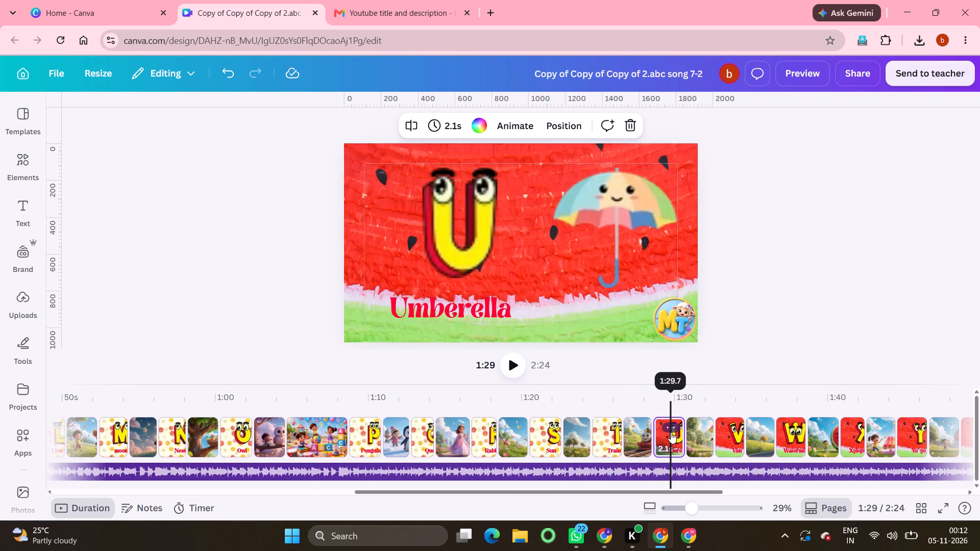
pyautogui.keyDown('ctrl'); pyautogui.click(671, 432); pyautogui.keyUp('ctrl')
pyautogui.hotkey('ctrl', 'v')
pyautogui.click(723, 443)
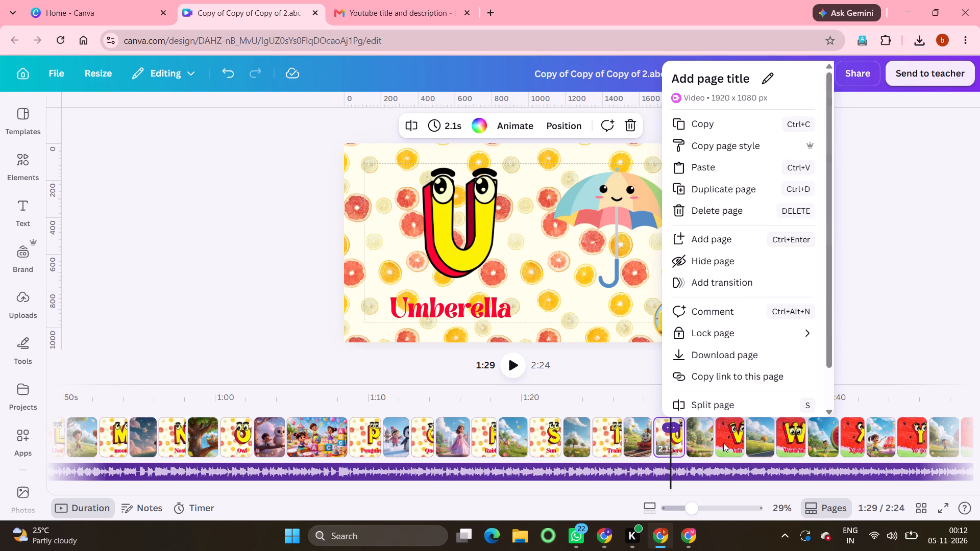
pyautogui.hotkey('ctrl', 'v')
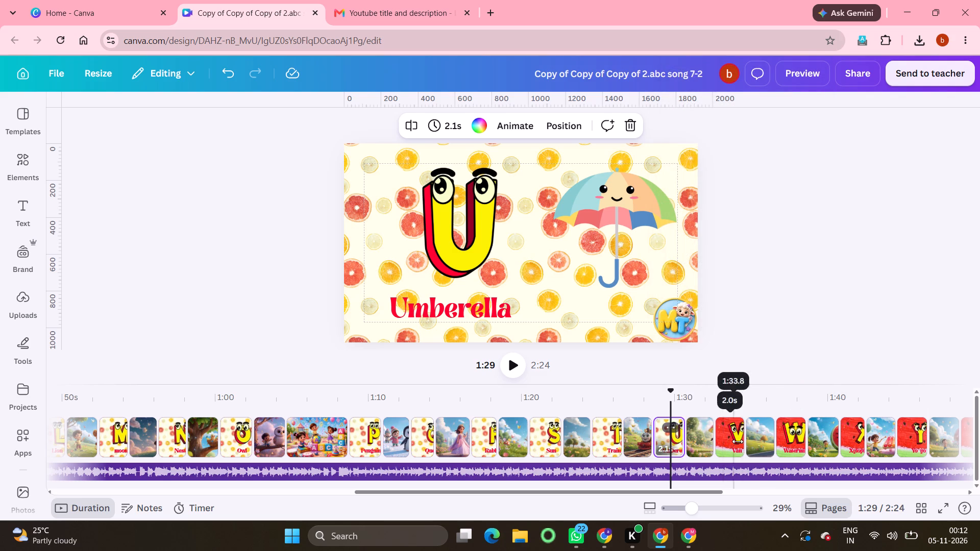
pyautogui.click(744, 442)
pyautogui.hotkey('ctrl', 'v')
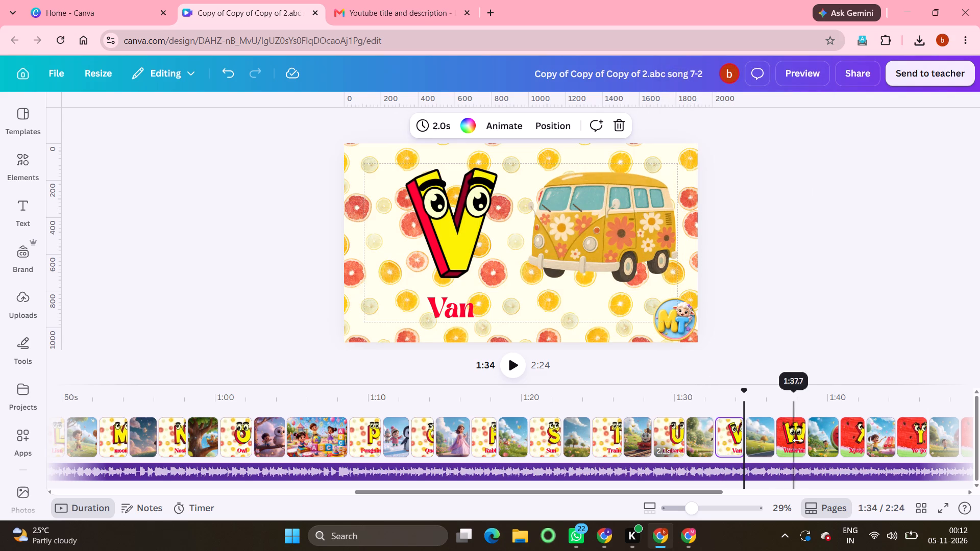
pyautogui.click(801, 440)
pyautogui.hotkey('ctrl', 'v')
# Paste the citrus-slice background onto the remaining X, Yo-yo and Zebra letter pages.
pyautogui.click(850, 448)
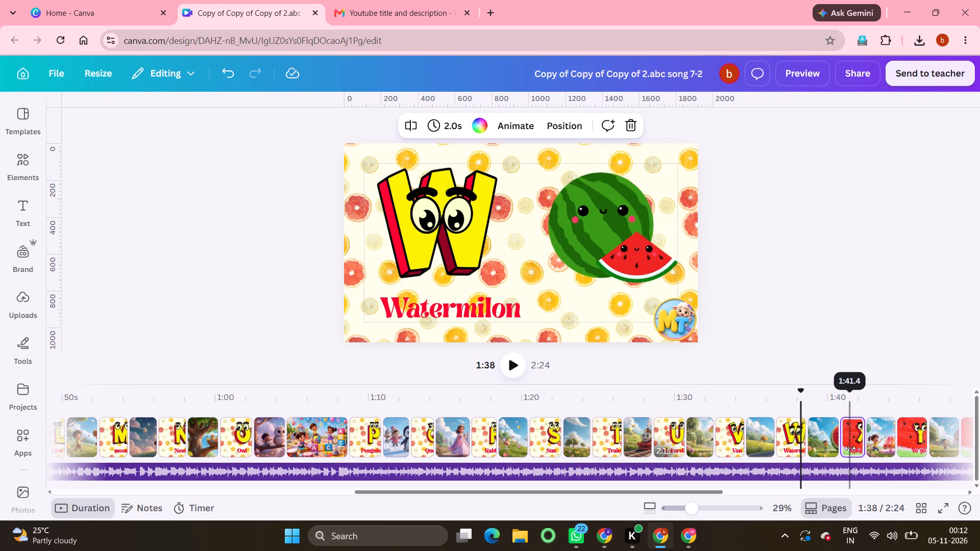
pyautogui.hotkey('ctrl', 'v')
pyautogui.click(906, 446)
pyautogui.hotkey('ctrl', 'v')
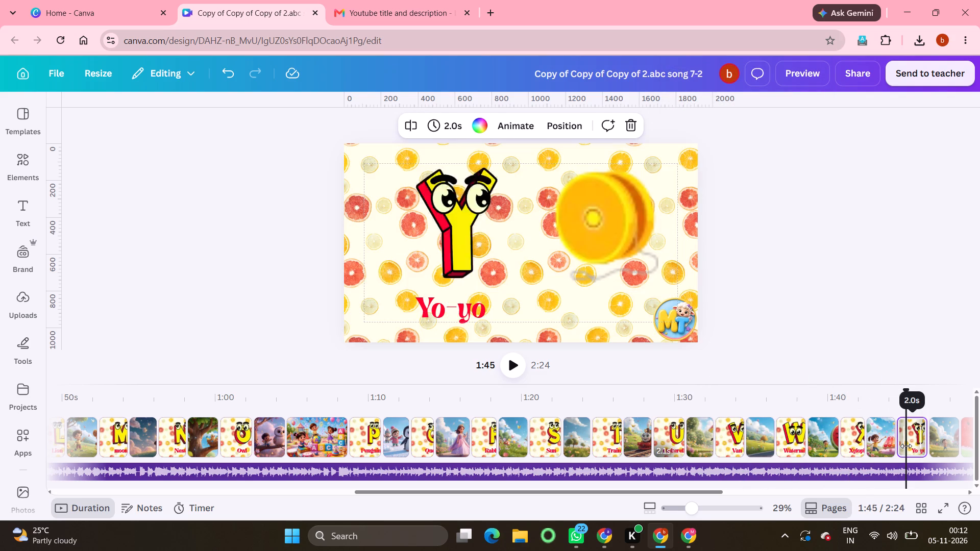
pyautogui.hscroll(-6, 906, 446)
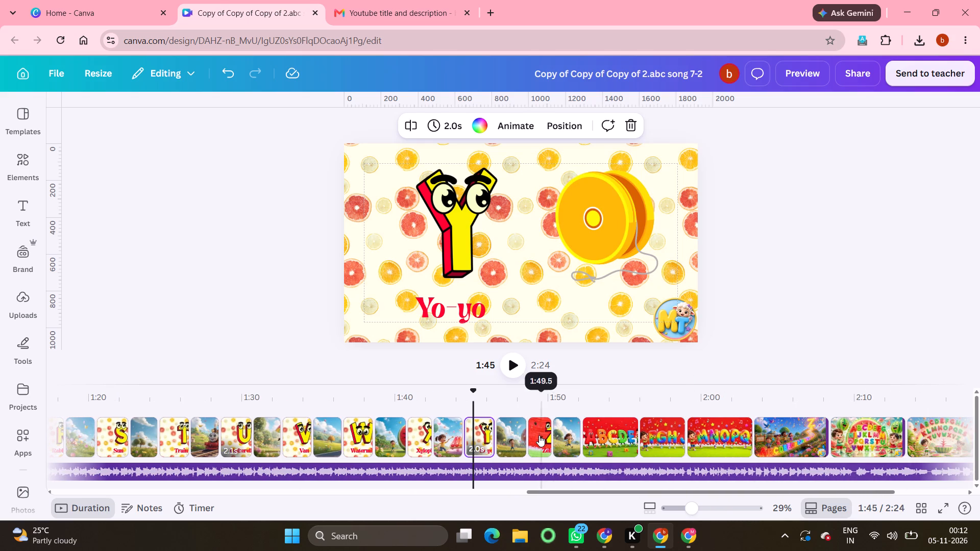
pyautogui.click(539, 435)
pyautogui.hotkey('ctrl', 'v')
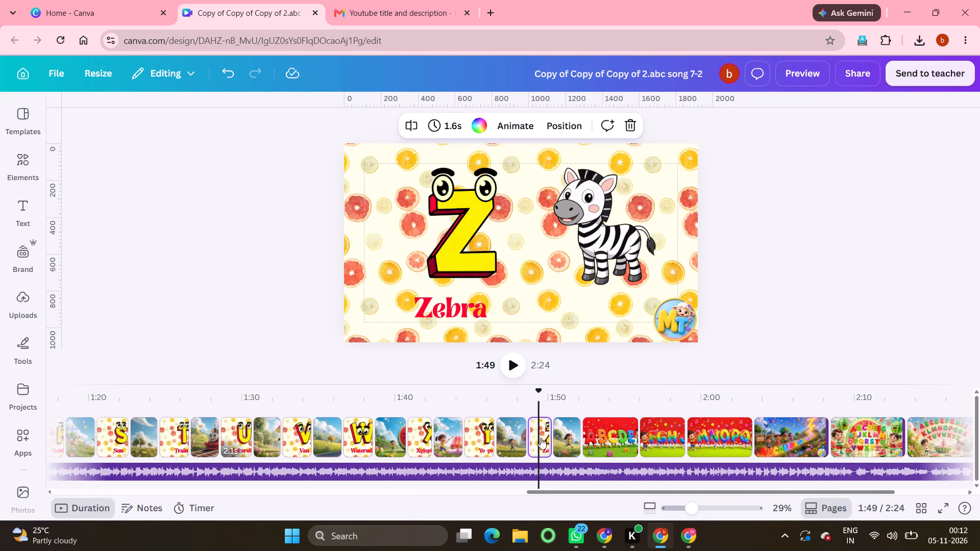
# Add a blank 5.0-second page between the ABCDE intro page and the Apple page.
pyautogui.click(603, 424)
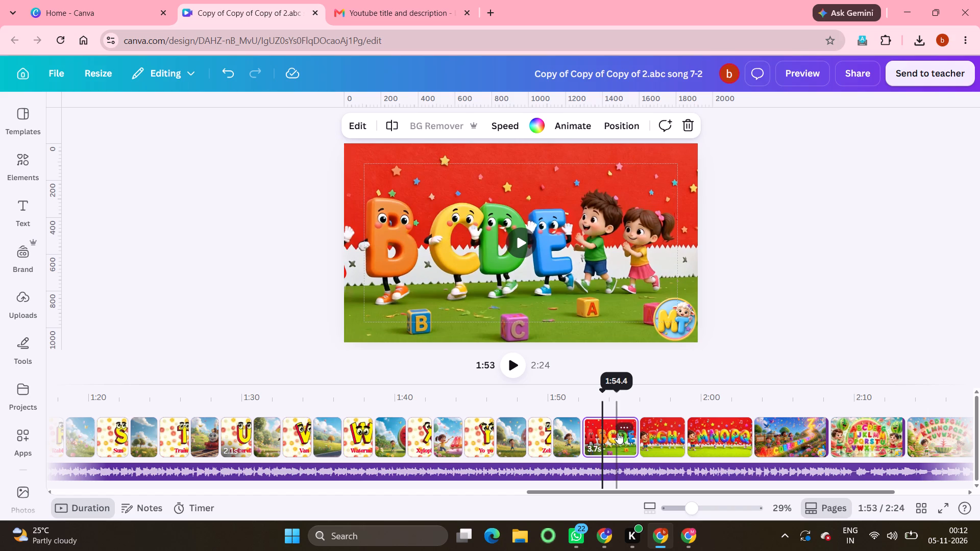
pyautogui.hscroll(5, 618, 433)
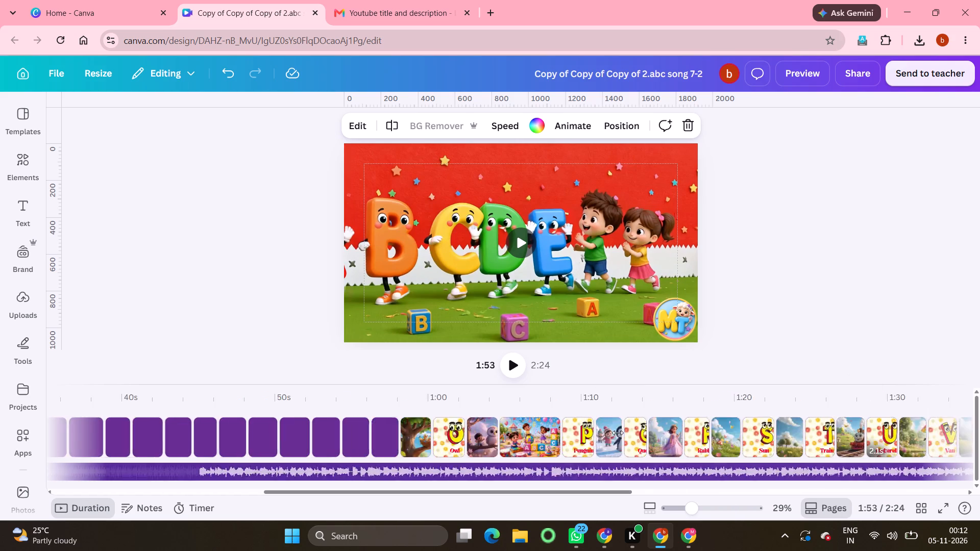
pyautogui.hscroll(7, 618, 433)
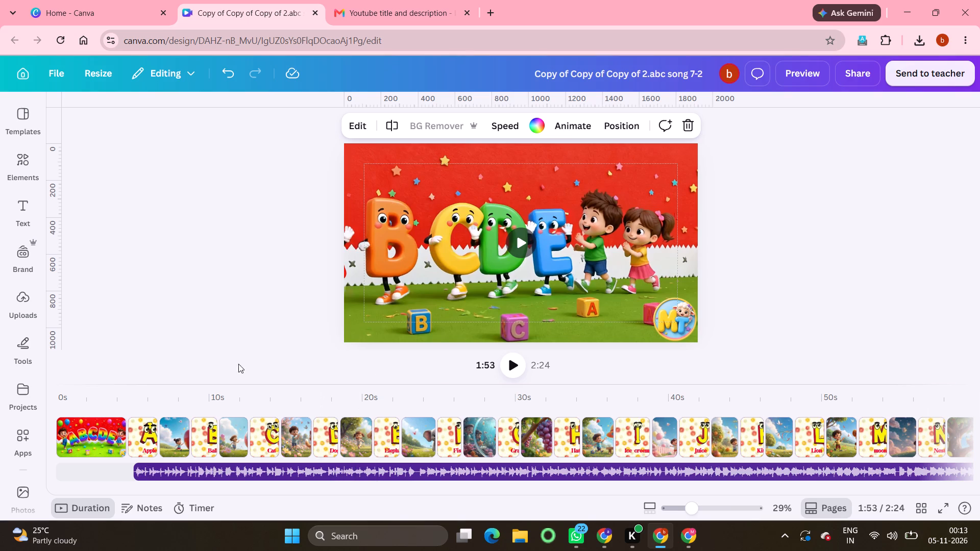
pyautogui.click(98, 423)
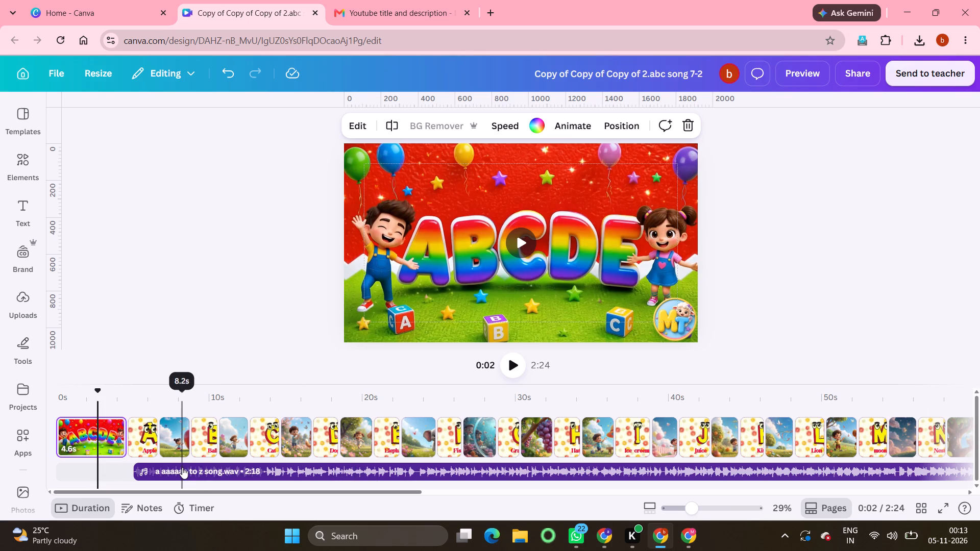
pyautogui.click(124, 424)
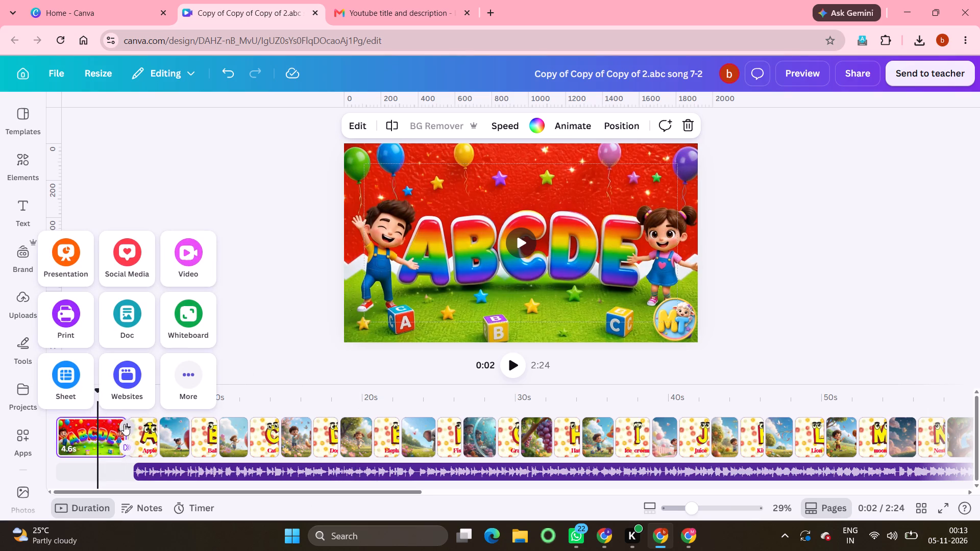
# Place the blank page ahead of the ABCDE intro page, lengthen the intro to 5.0 s, and play back the opening.
pyautogui.moveTo(163, 443); pyautogui.dragTo(84, 423)
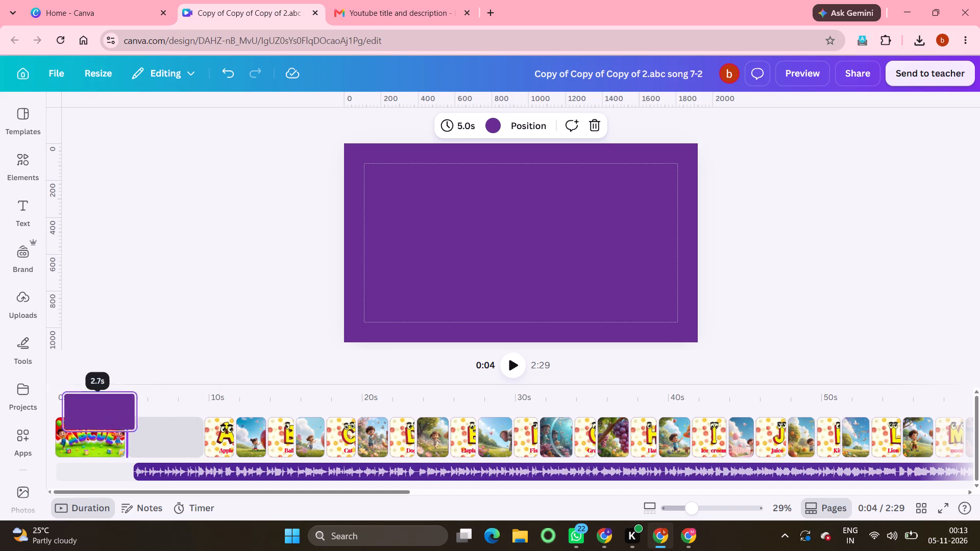
pyautogui.moveTo(84, 423); pyautogui.dragTo(26, 437)
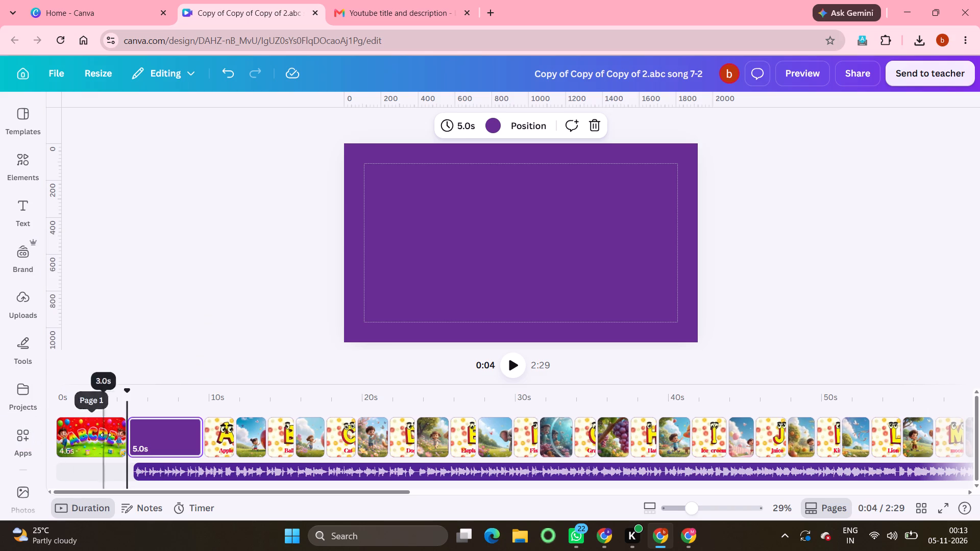
pyautogui.moveTo(106, 435); pyautogui.dragTo(180, 426)
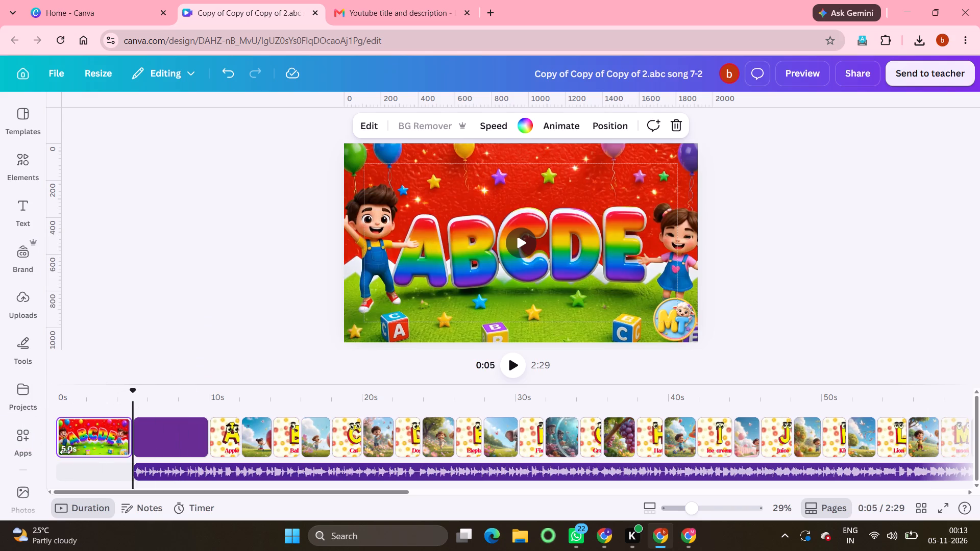
pyautogui.moveTo(86, 441); pyautogui.dragTo(198, 445)
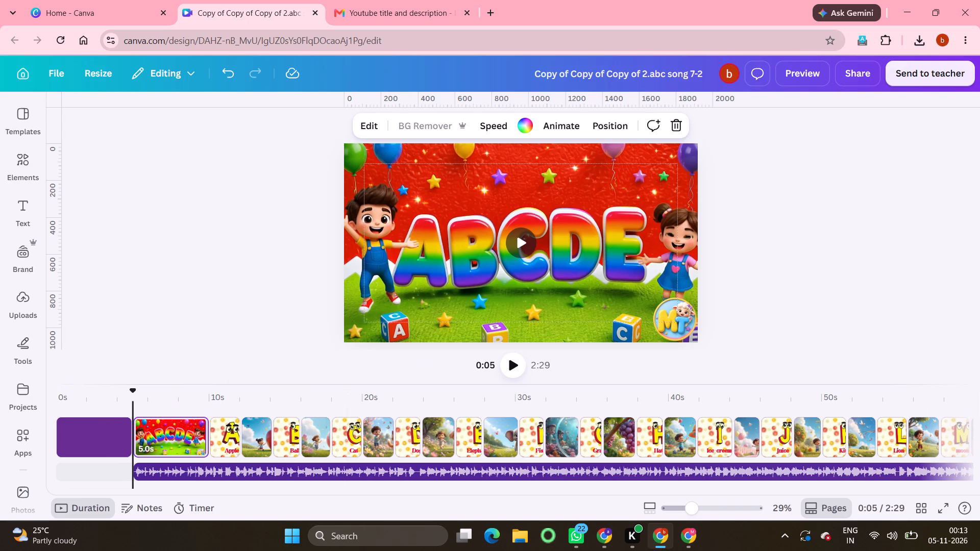
pyautogui.click(515, 368)
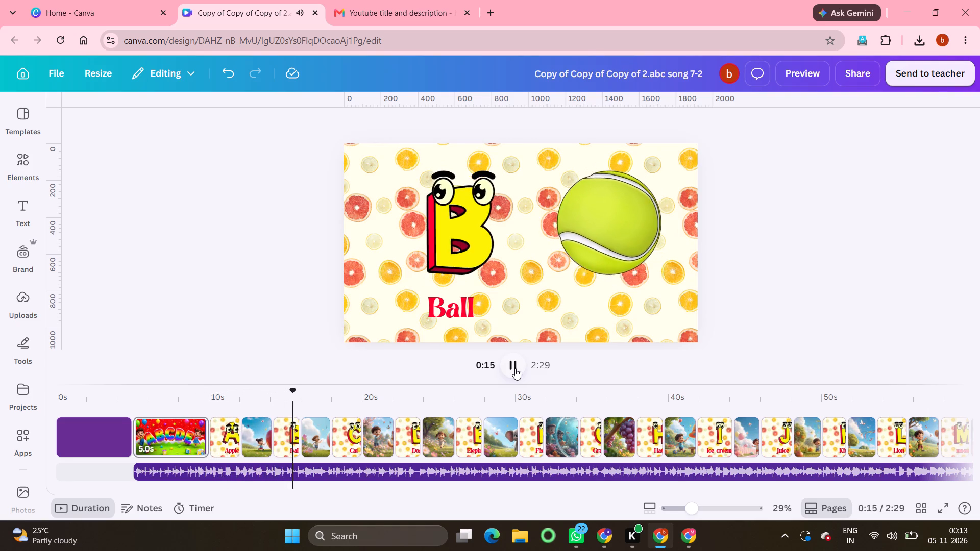
pyautogui.click(515, 368)
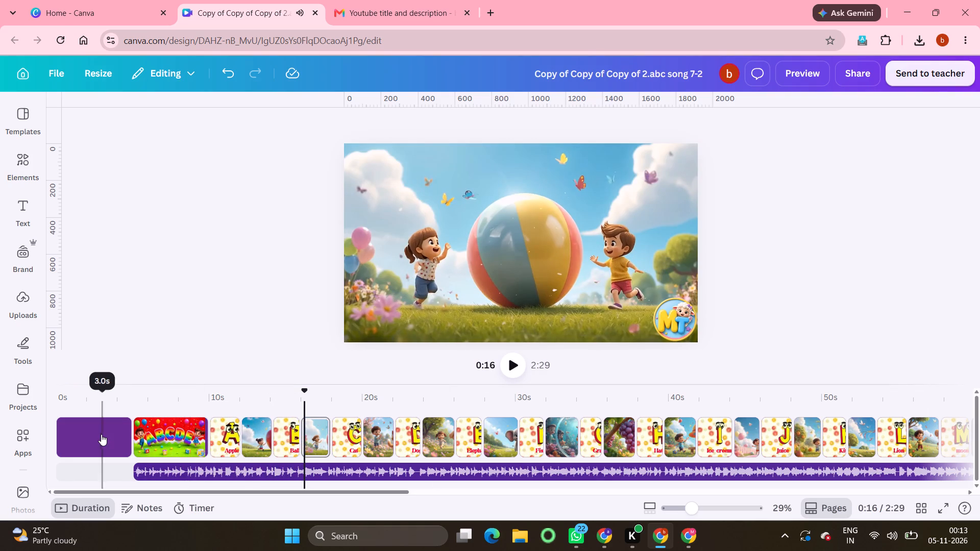
# Add the uploaded 6.0-second Melo Tunes Rhymes bear-and-rabbit video to the blank opening page and set it as the page background.
pyautogui.click(101, 434)
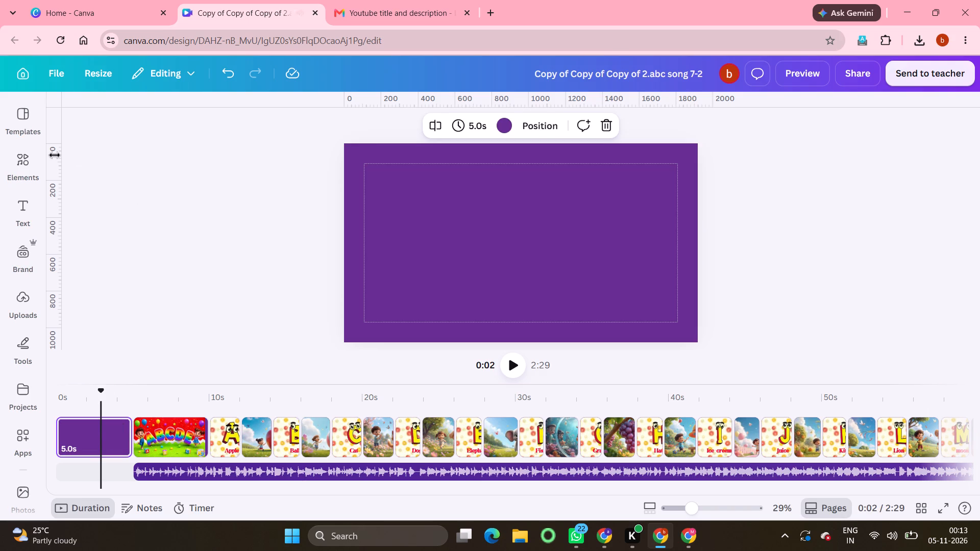
pyautogui.click(21, 294)
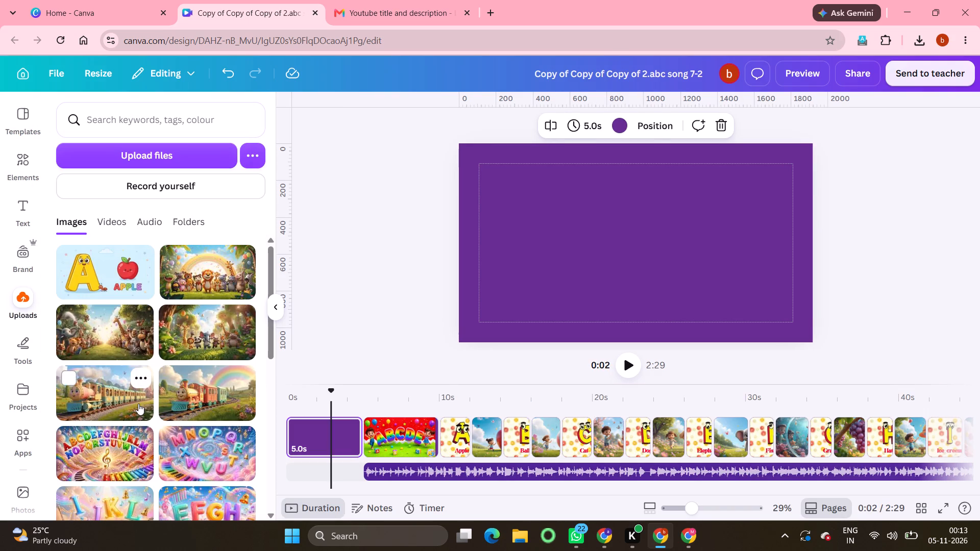
pyautogui.click(120, 220)
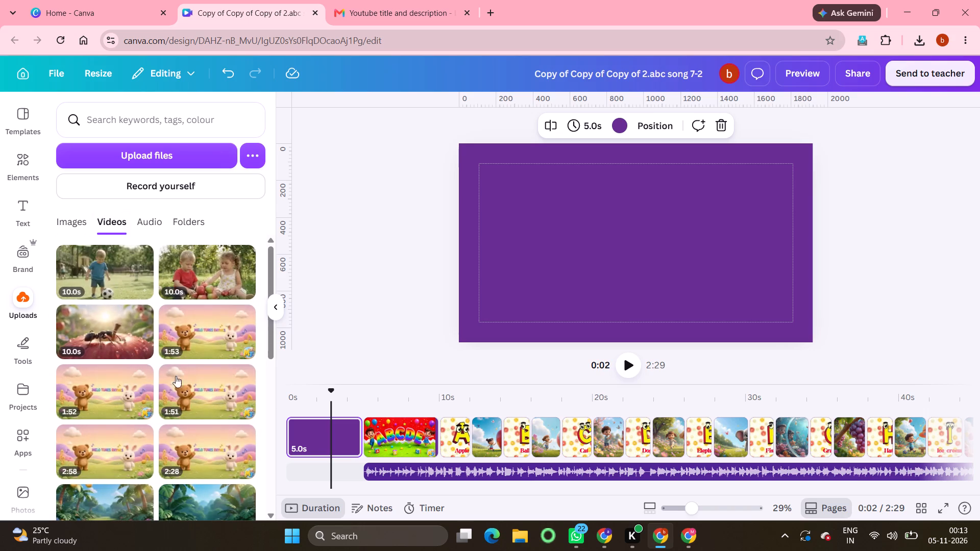
pyautogui.scroll(-4, 174, 444)
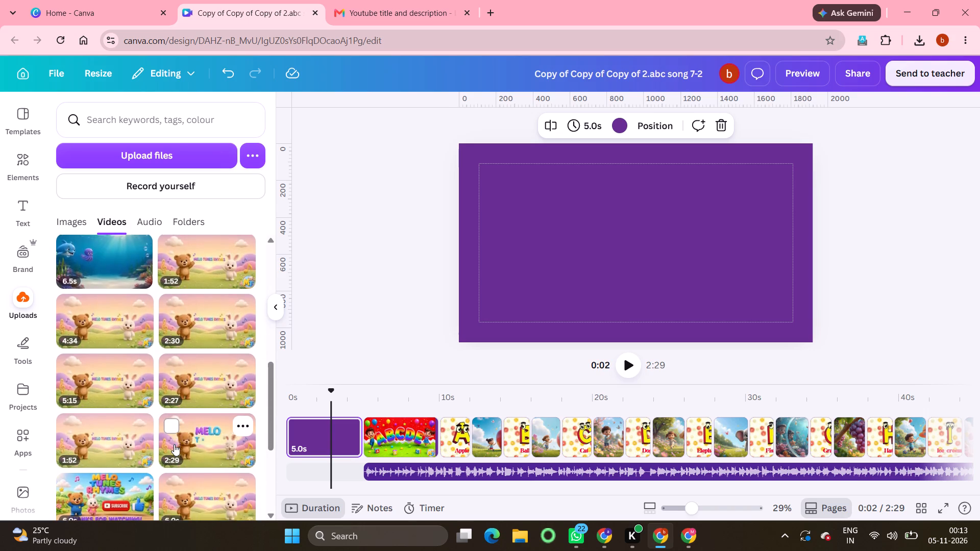
pyautogui.scroll(-2, 174, 444)
pyautogui.click(206, 401)
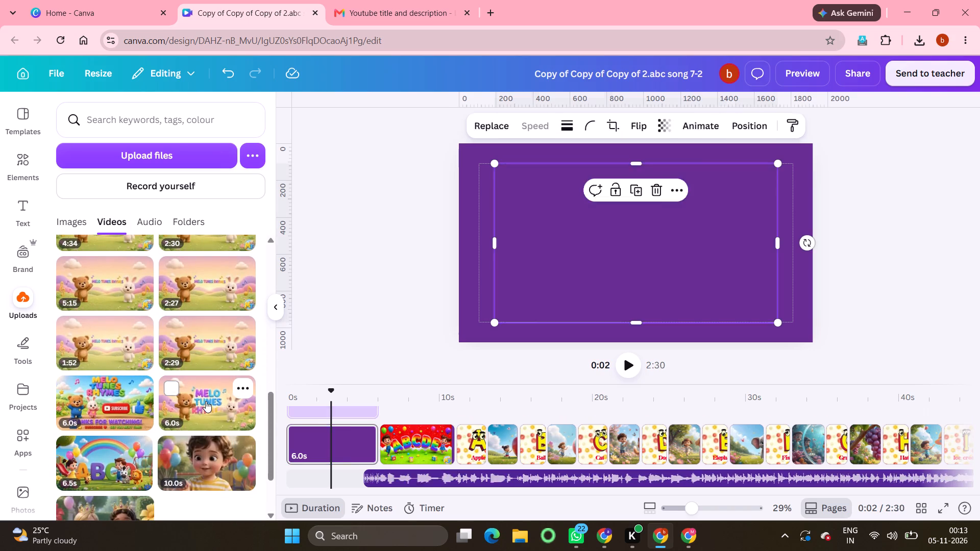
pyautogui.rightClick(680, 266)
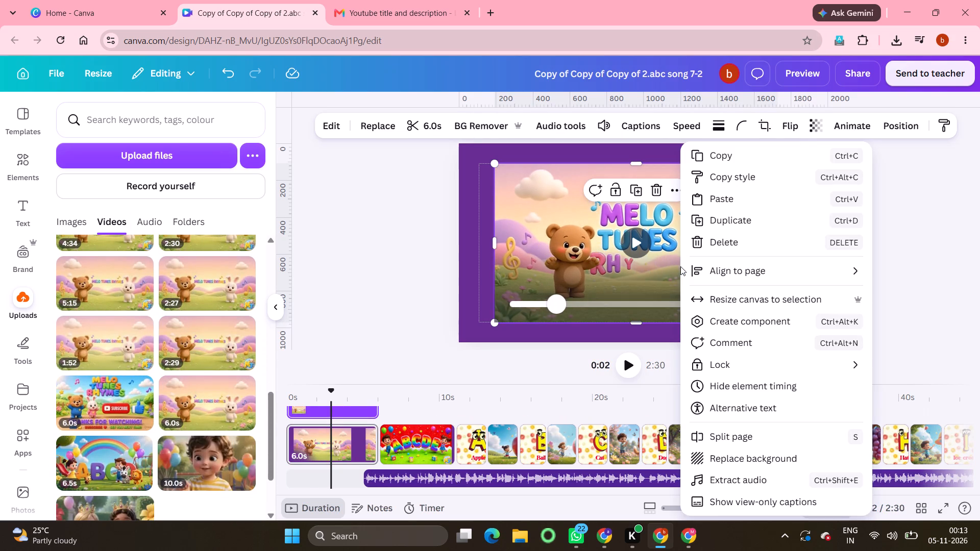
pyautogui.click(738, 465)
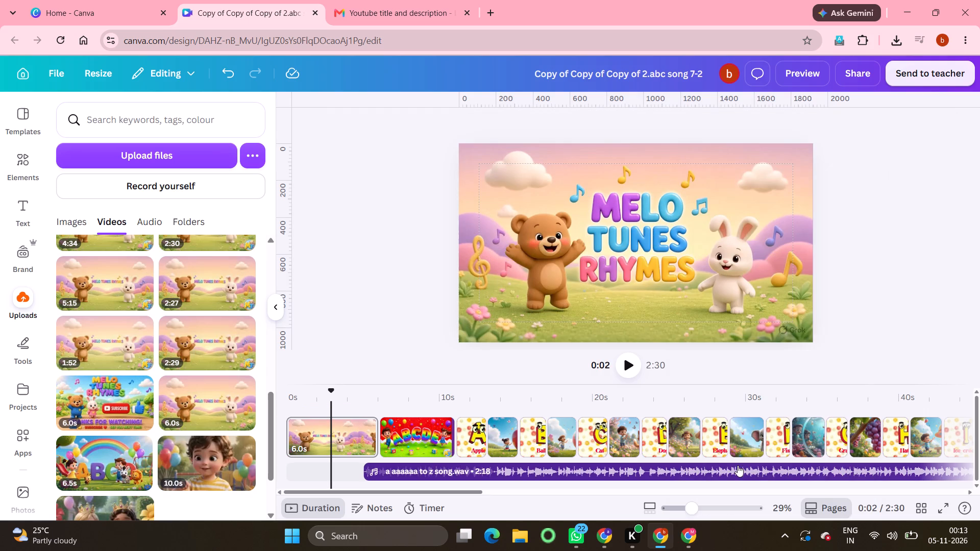
# Trim the opening Melo Tunes Rhymes page to 4.9 s.
pyautogui.moveTo(366, 441); pyautogui.dragTo(349, 440)
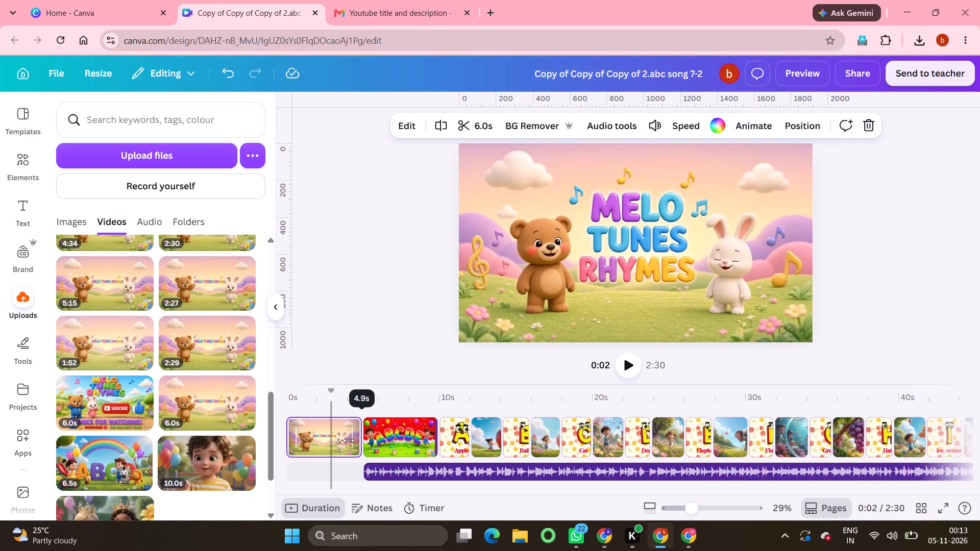
pyautogui.moveTo(349, 440); pyautogui.dragTo(349, 441)
# Copy the round MT logo from the ABCDE intro page onto the opening Melo Tunes Rhymes page.
pyautogui.click(412, 440)
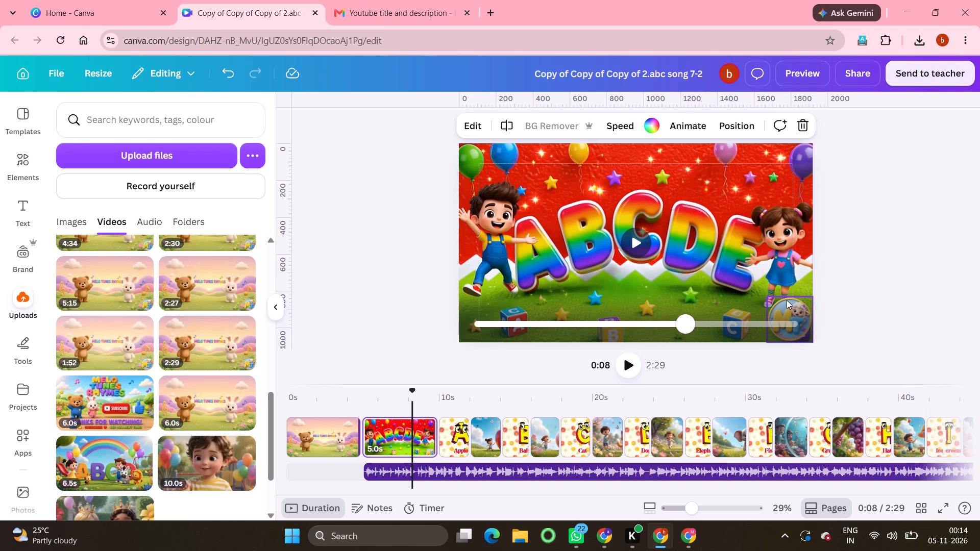
pyautogui.click(798, 304)
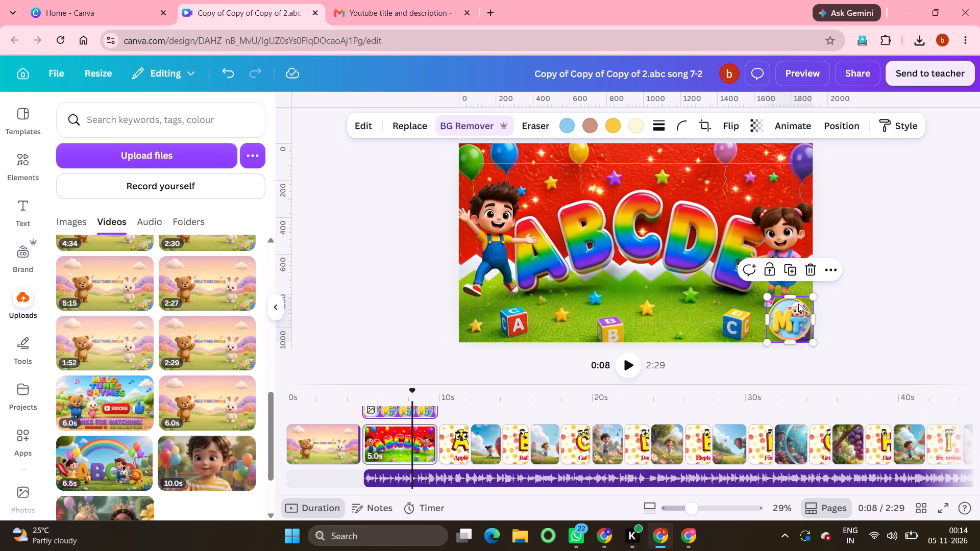
pyautogui.hotkey('ctrl', 'c')
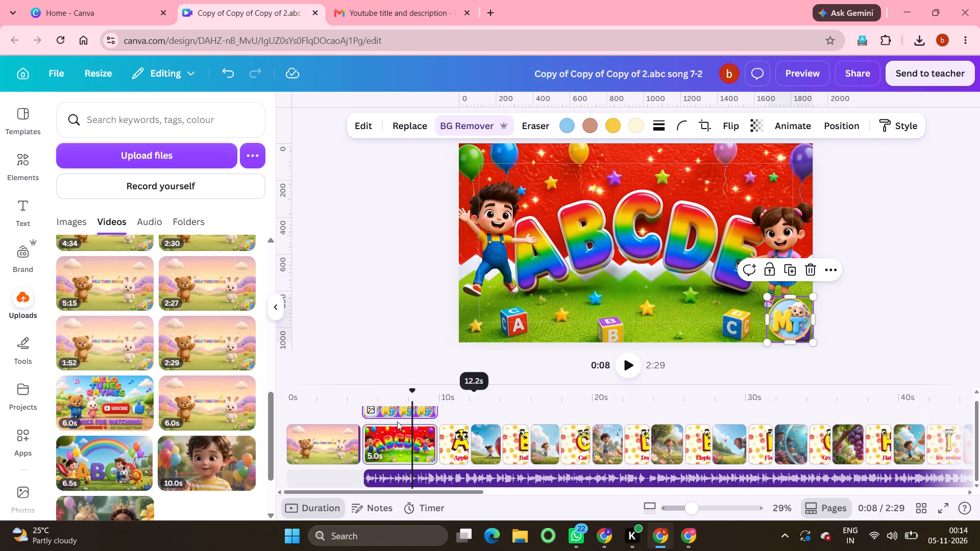
pyautogui.click(340, 441)
pyautogui.hotkey('ctrl', 'v')
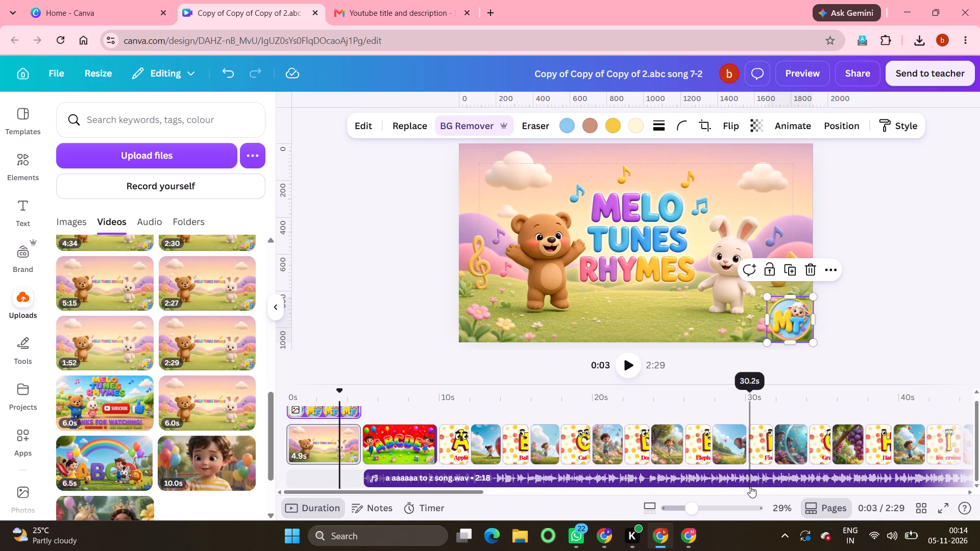
# Check the pages through to the end of the timeline and download all of them as an MP4 video in 4K quality.
pyautogui.click(700, 452)
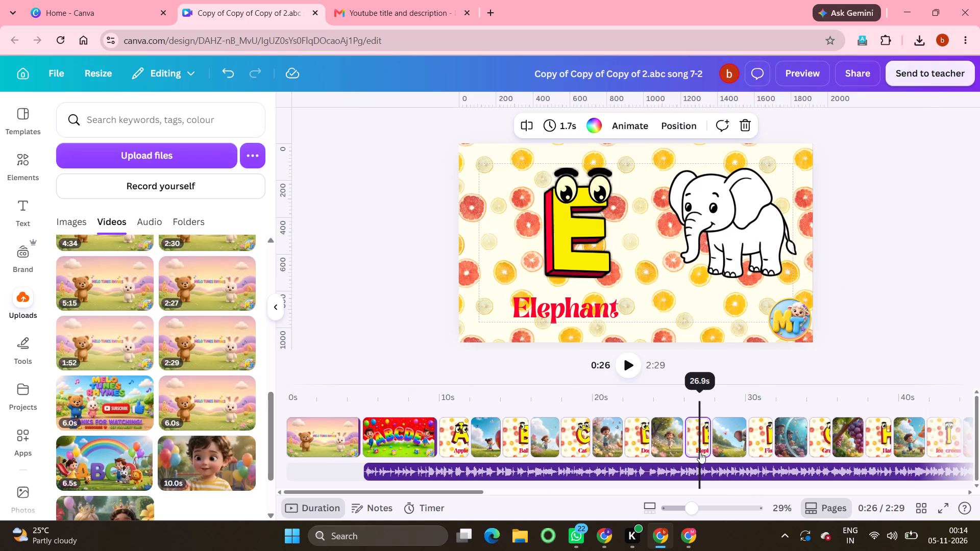
pyautogui.click(732, 447)
pyautogui.hscroll(-9, 854, 432)
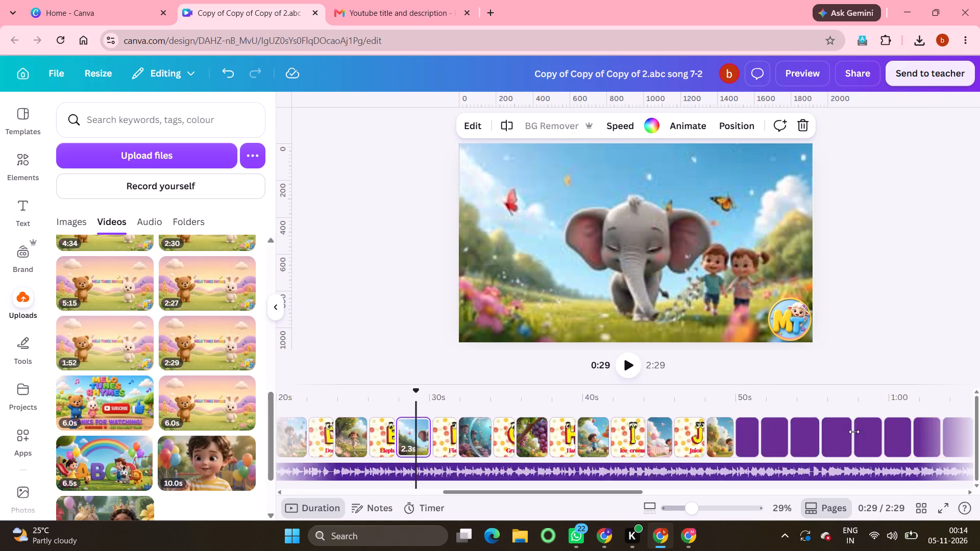
pyautogui.hscroll(-7, 854, 432)
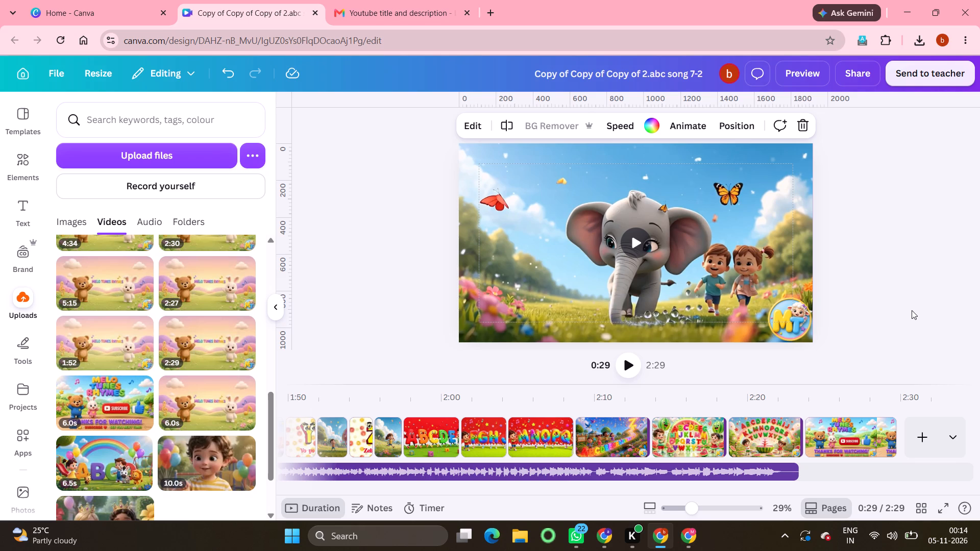
pyautogui.click(854, 73)
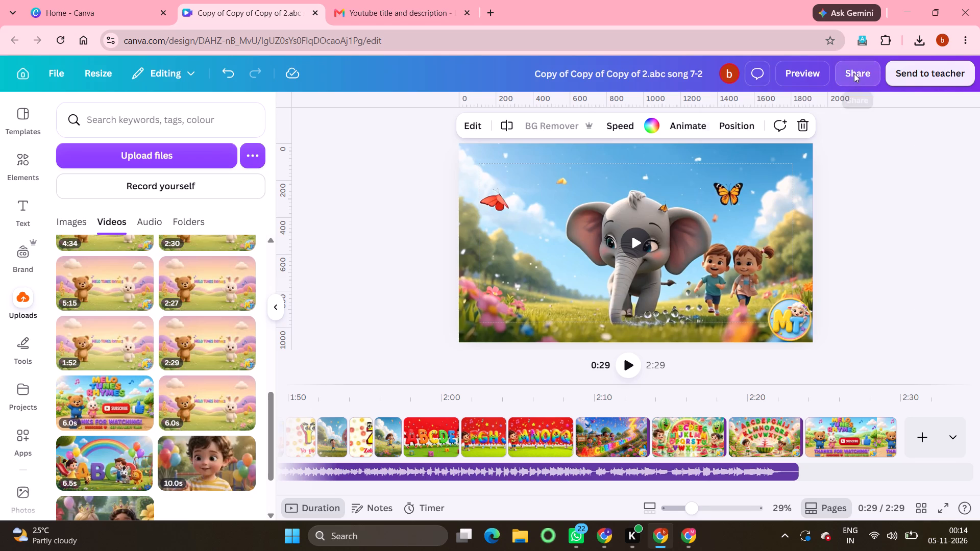
pyautogui.click(747, 381)
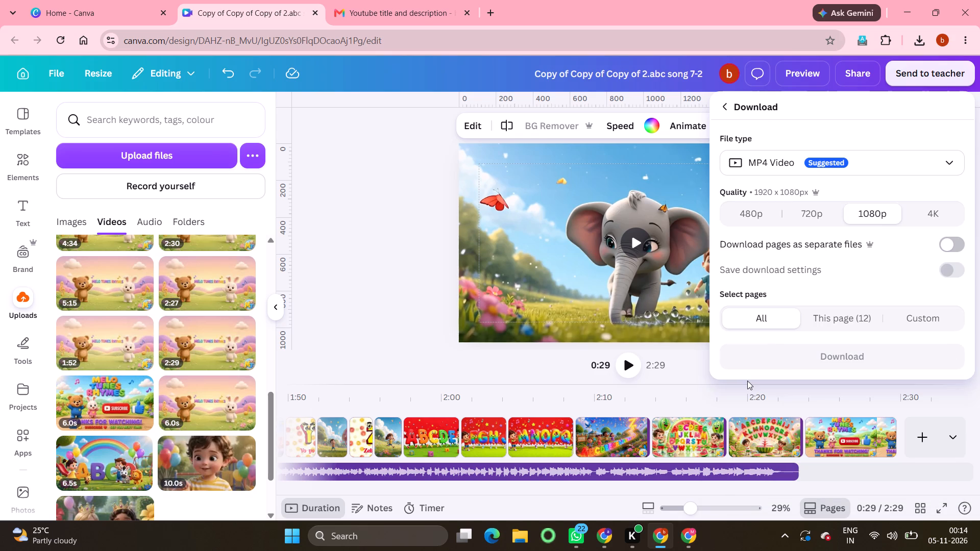
pyautogui.click(943, 211)
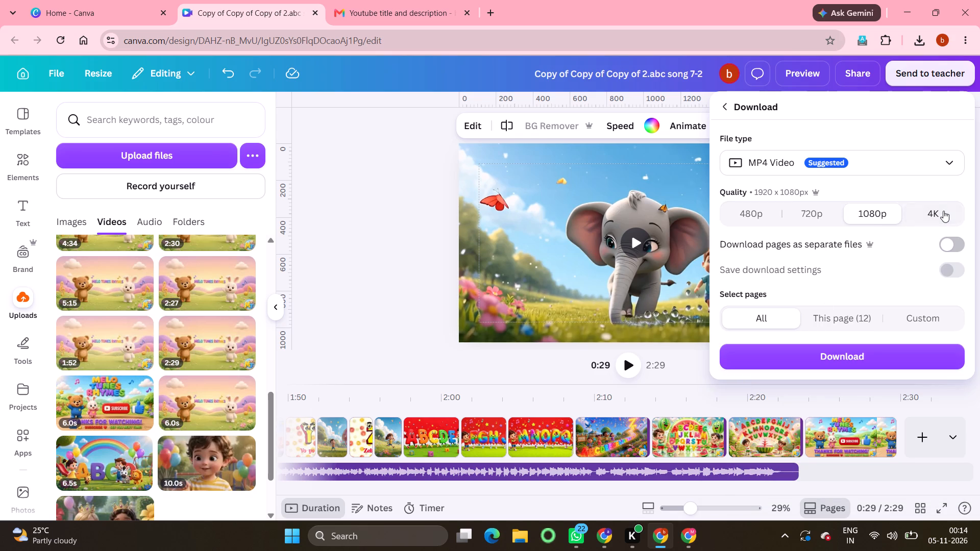
pyautogui.click(852, 358)
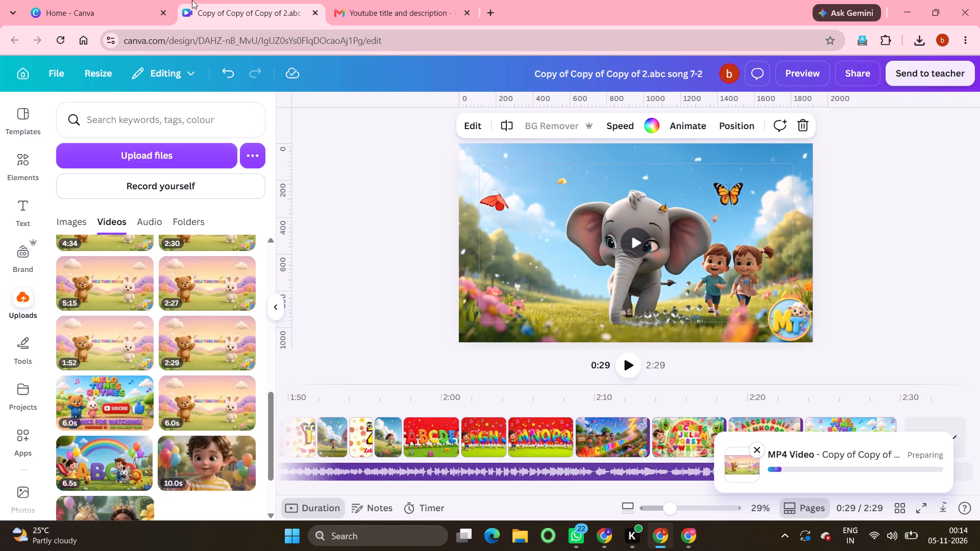
# Open the design "Copy of Copy of 2.abc song 7-2" from the Canva home page.
pyautogui.click(133, 13)
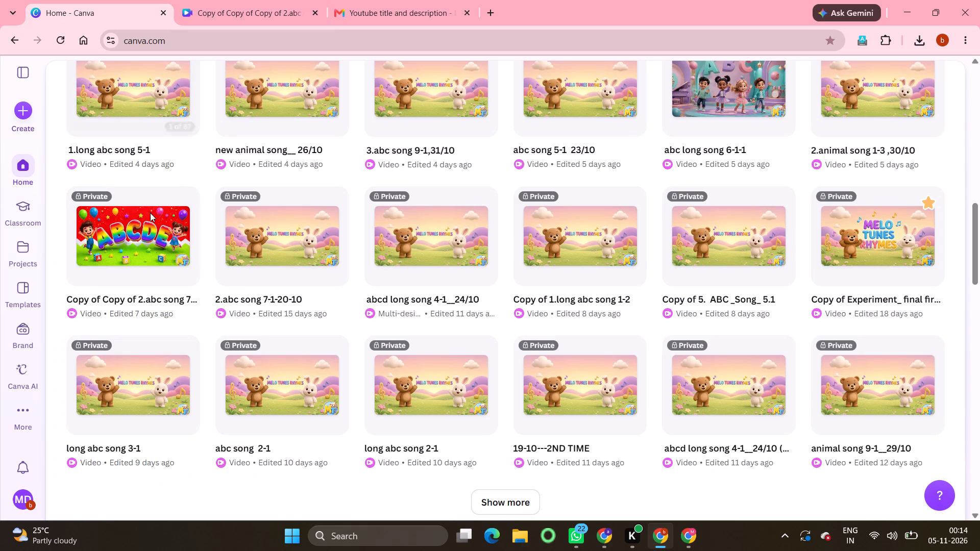
pyautogui.click(126, 252)
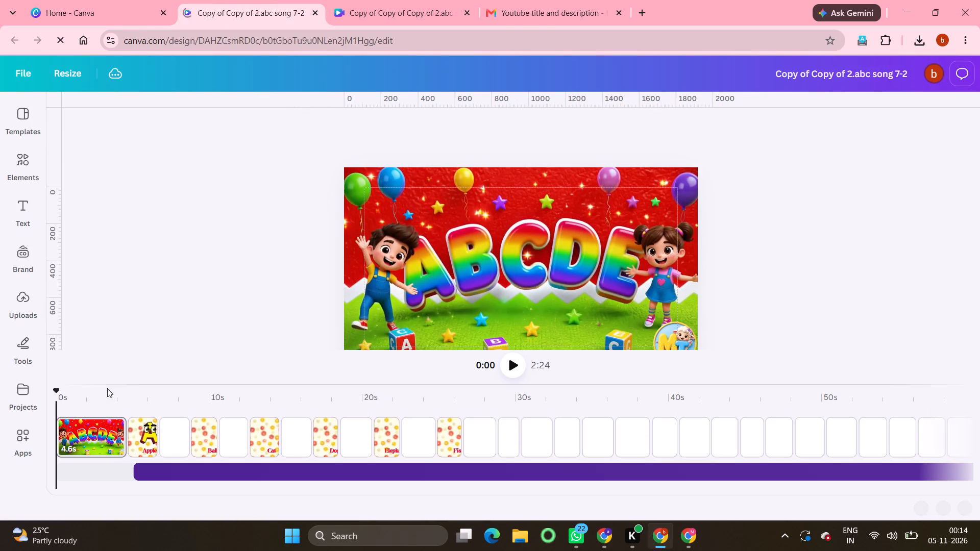
# Copy the watermelon background from the Grapes page and paste it onto the Fish, Elephant and Dog letter pages.
pyautogui.click(512, 440)
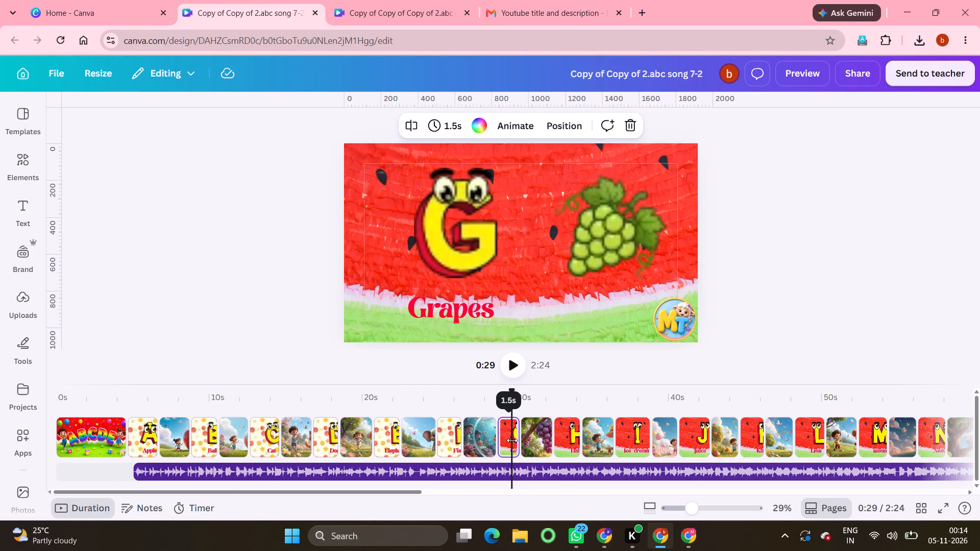
pyautogui.click(369, 296)
pyautogui.click(374, 225)
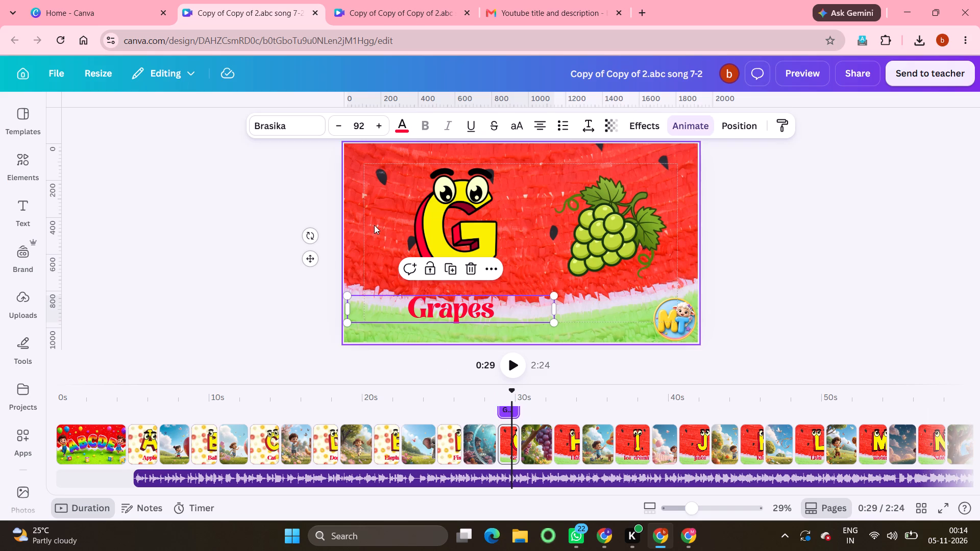
pyautogui.hotkey('ctrl', 'c')
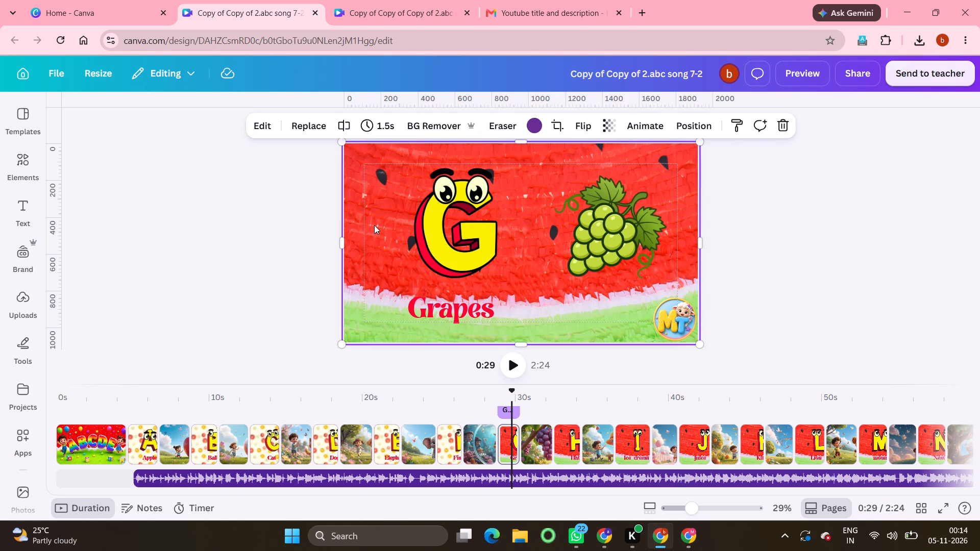
pyautogui.click(447, 450)
pyautogui.hotkey('ctrl', 'v')
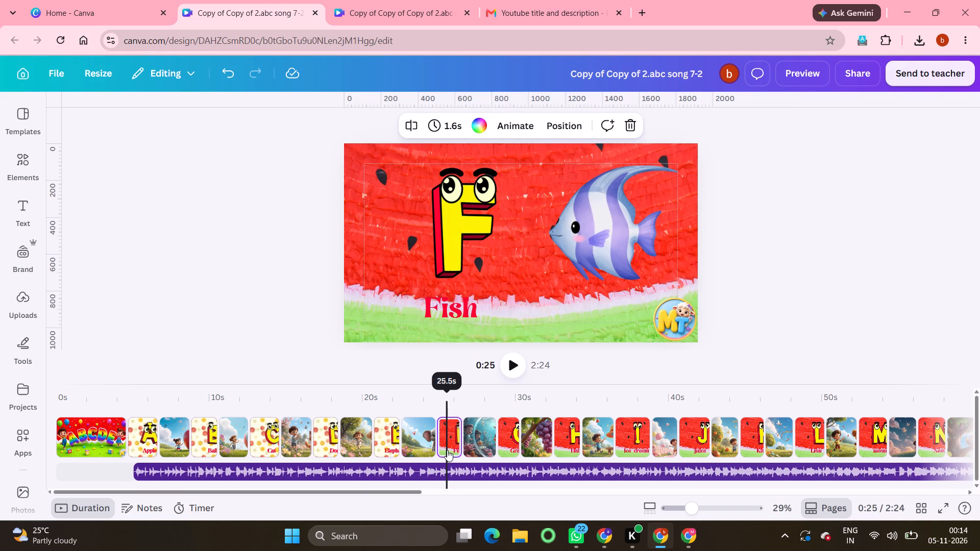
pyautogui.click(387, 438)
pyautogui.hotkey('ctrl', 'v')
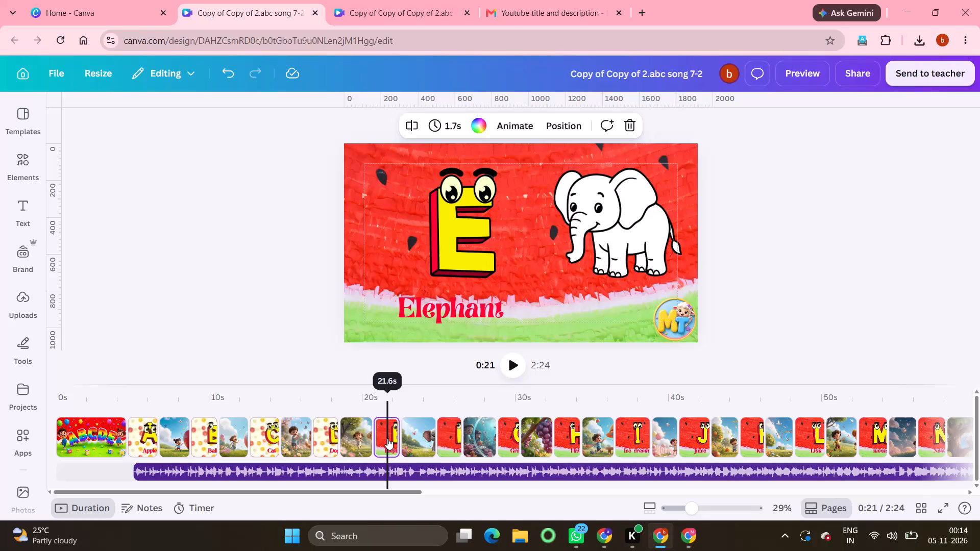
pyautogui.click(326, 434)
pyautogui.hotkey('ctrl', 'v')
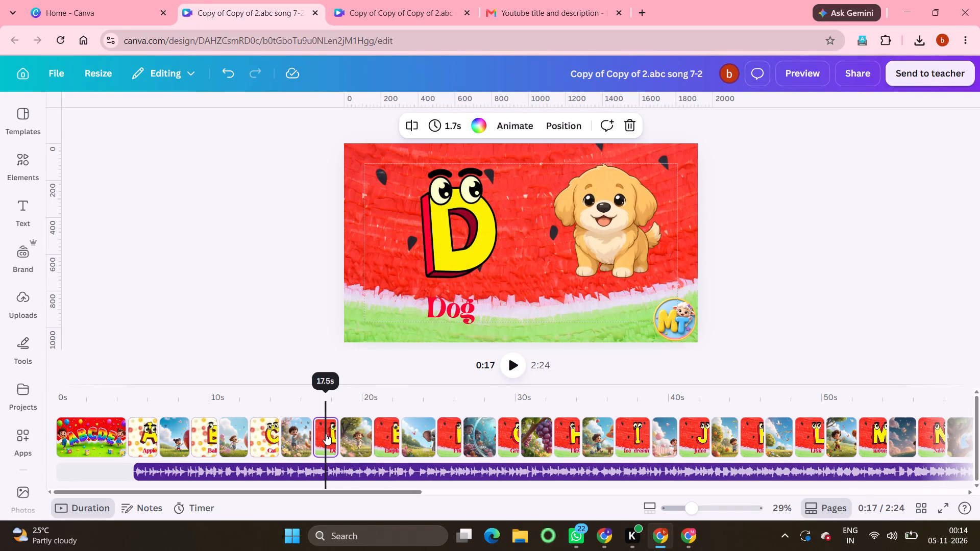
# Paste the watermelon background onto the Cat, Ball and Apple letter pages.
pyautogui.click(265, 436)
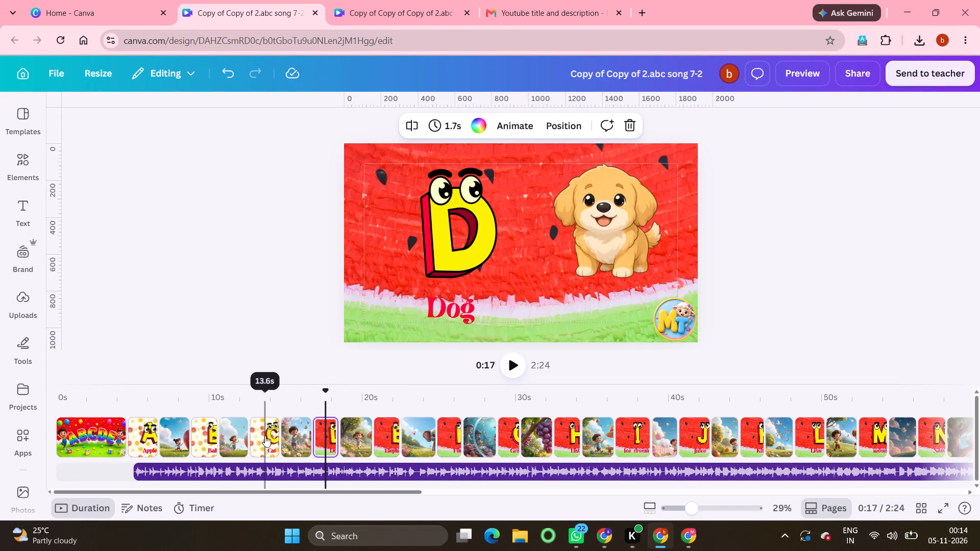
pyautogui.hotkey('ctrl', 'v')
pyautogui.click(202, 436)
pyautogui.hotkey('ctrl', 'v')
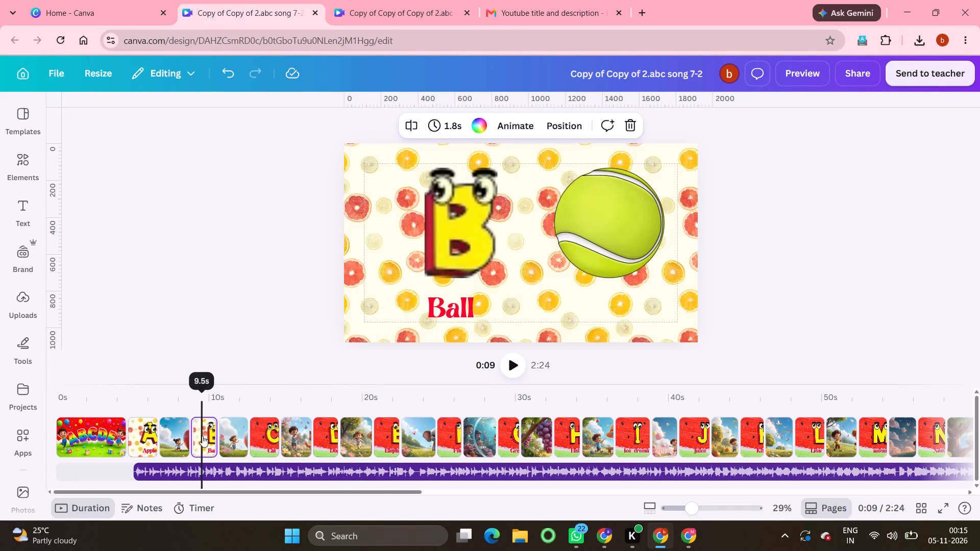
pyautogui.click(134, 440)
pyautogui.hotkey('ctrl', 'v')
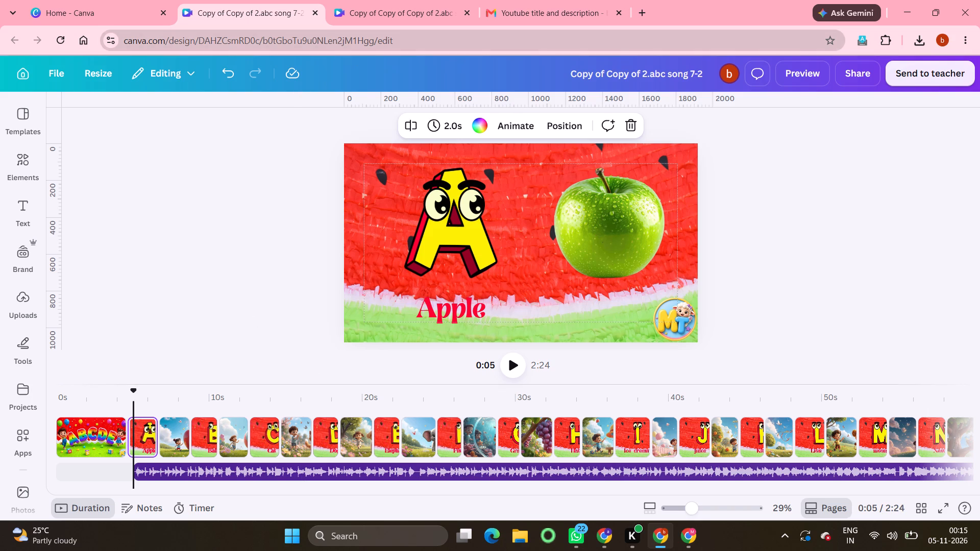
pyautogui.click(391, 16)
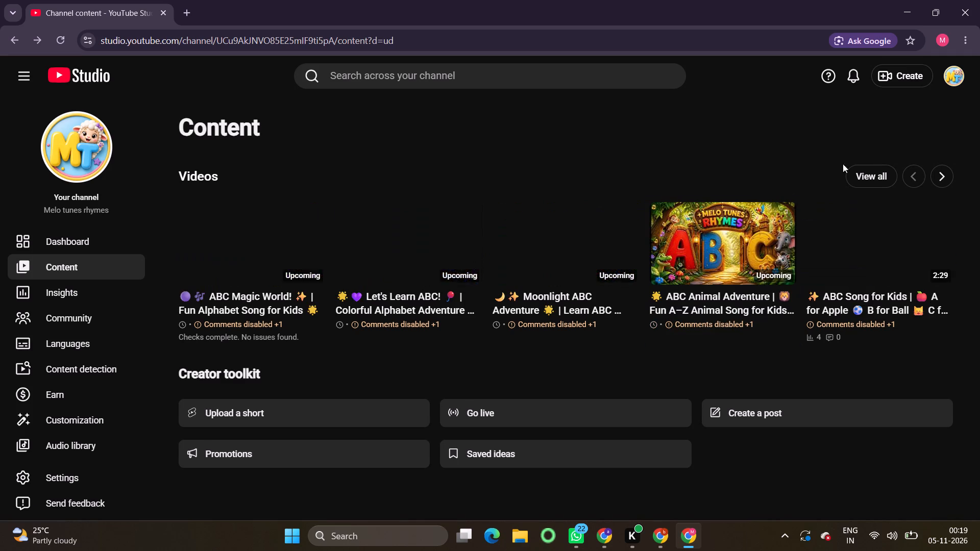
pyautogui.click(872, 176)
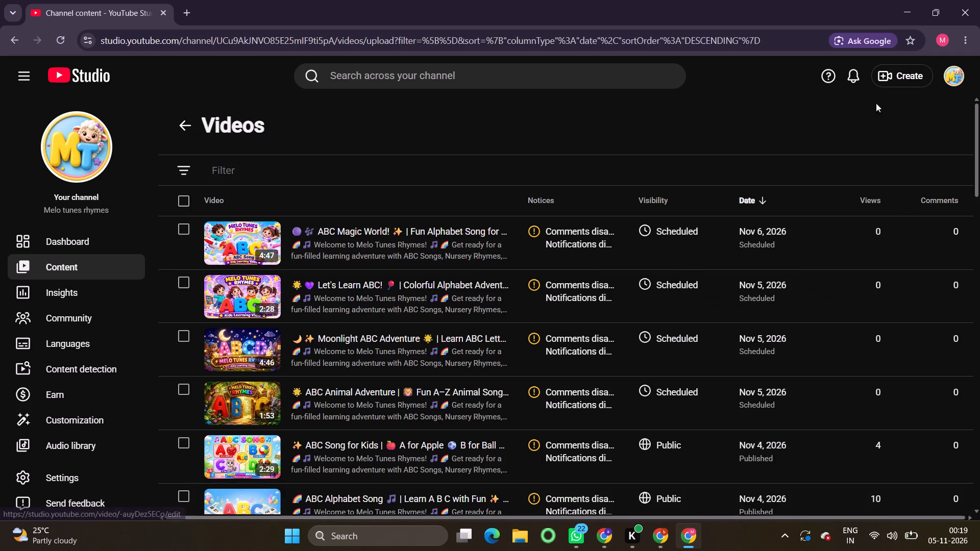
# Start a new video upload and open the file selection for it.
pyautogui.click(886, 72)
pyautogui.click(881, 99)
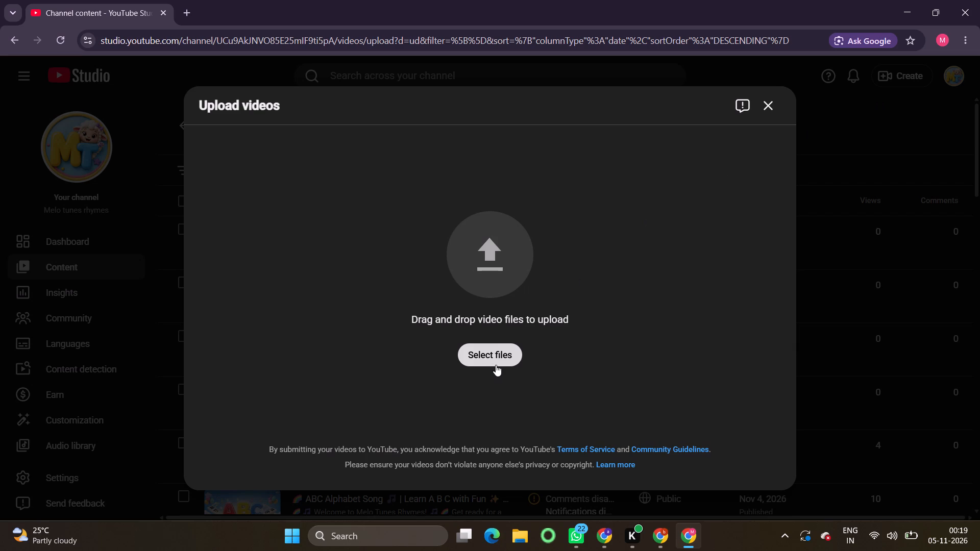
pyautogui.click(486, 357)
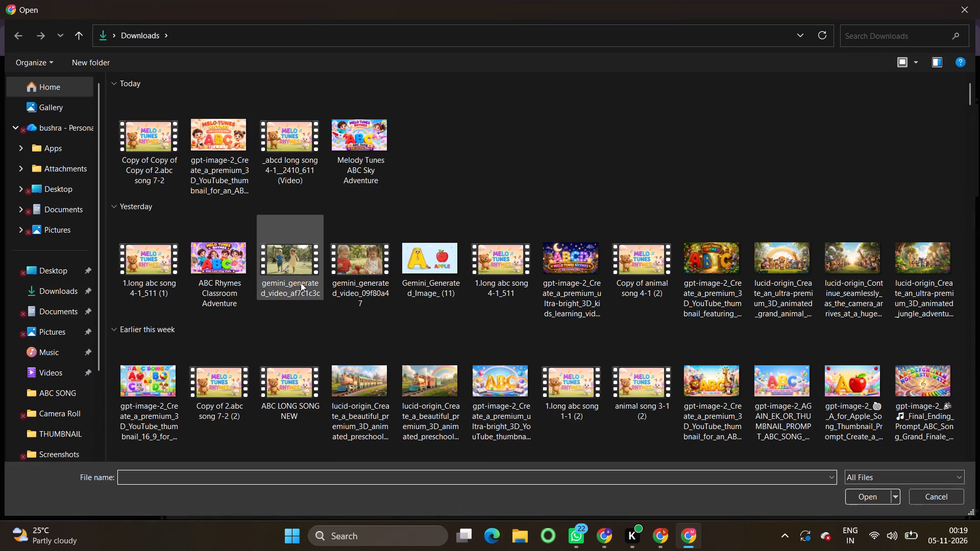
# Choose the video "Copy of Copy of Copy of 2.abc song 7-2" from Downloads for the upload.
pyautogui.doubleClick(153, 133)
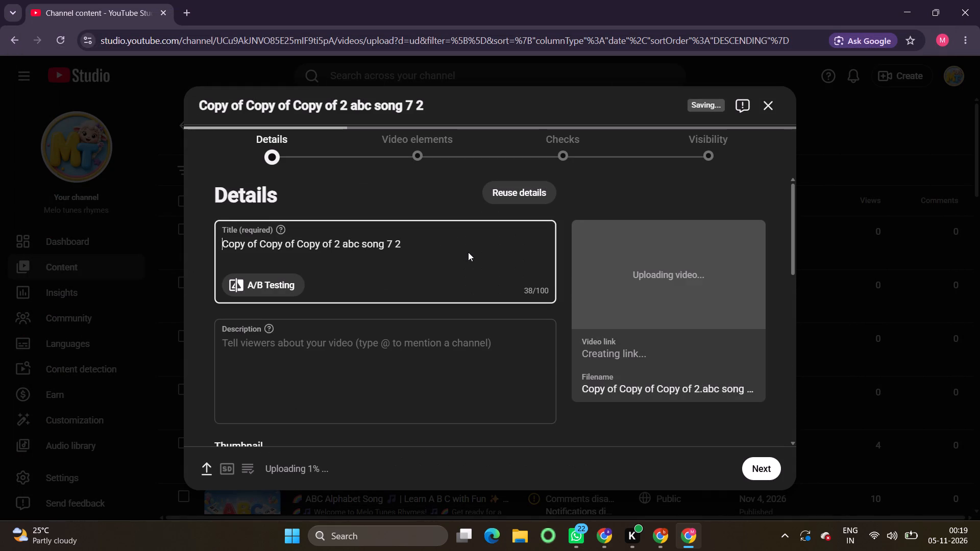
# Replace the default video title with the copied "Creamy ABC Adventure! | Fun Alphabet Song for Kids" title, including its emojis.
pyautogui.moveTo(416, 243); pyautogui.dragTo(334, 245)
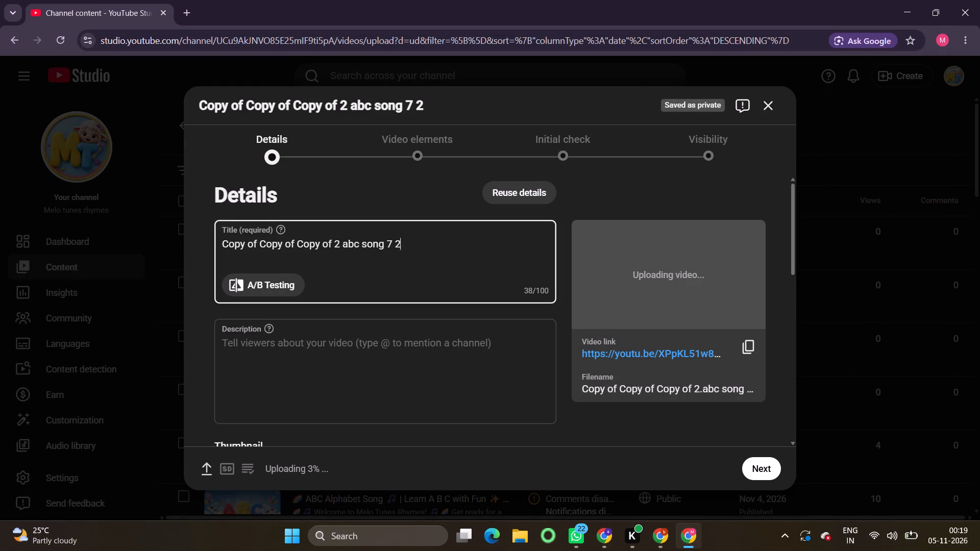
pyautogui.moveTo(334, 245); pyautogui.dragTo(164, 246)
pyautogui.press('BackSpace')
pyautogui.hotkey('ctrl', 'v')
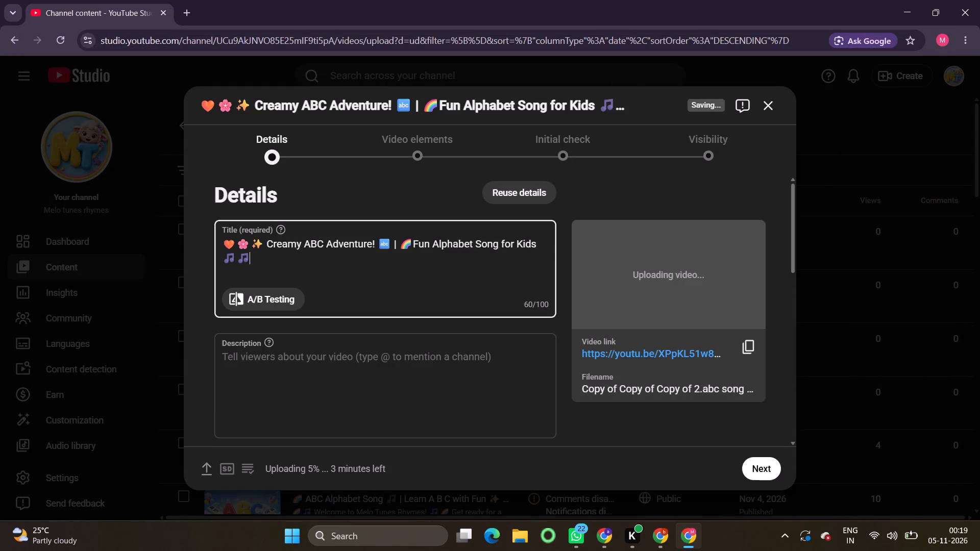
# Ready the empty description field for text and switch to the browser window holding the Canva designs and the Gmail title-and-description message.
pyautogui.click(307, 364)
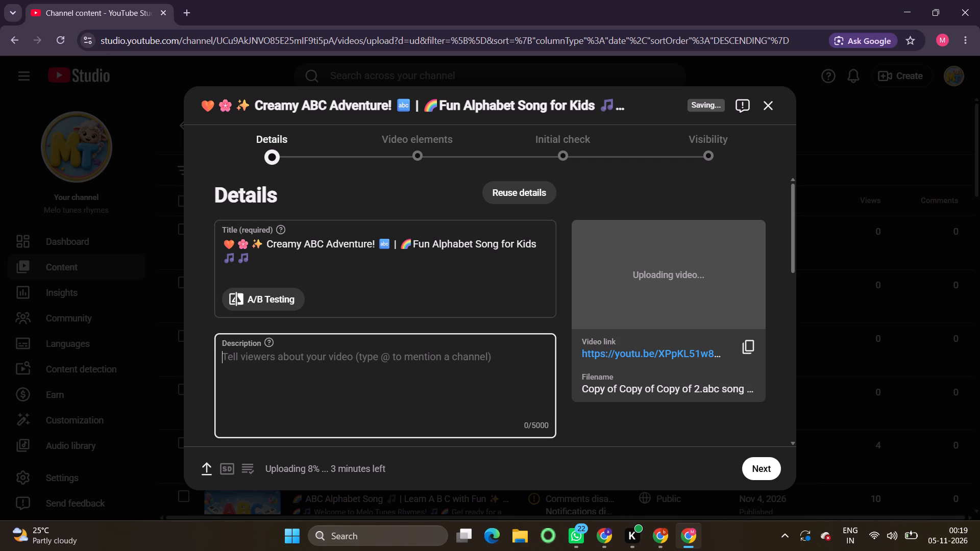
pyautogui.click(326, 361)
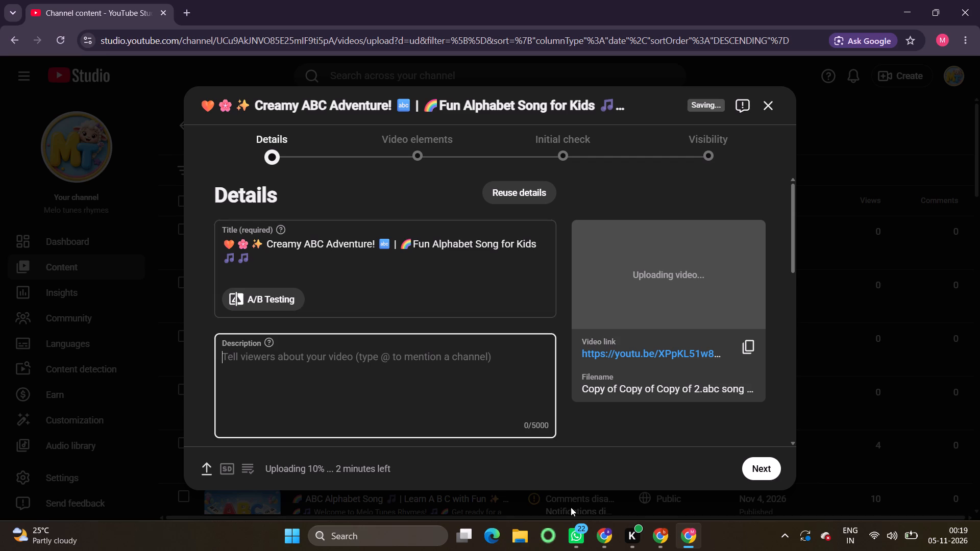
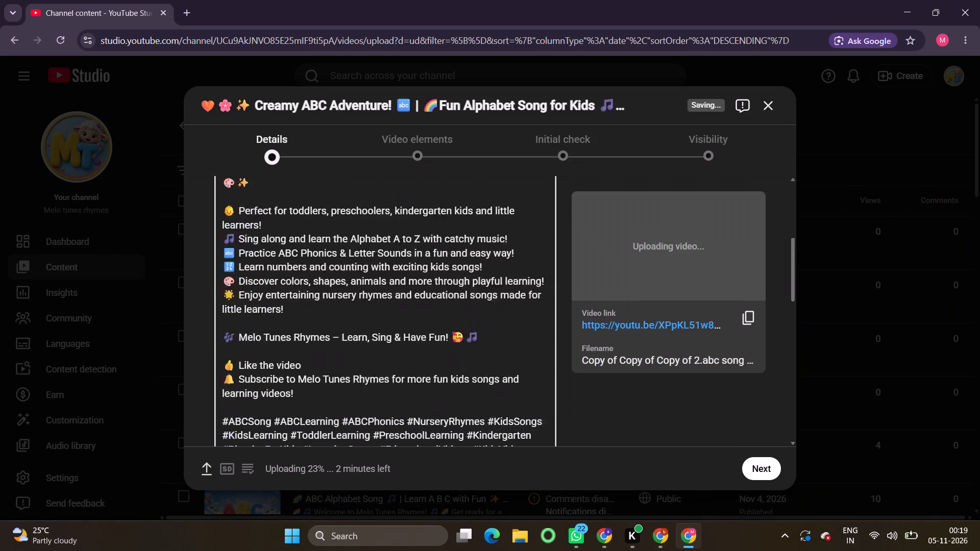
# Open the image file selection for the "Creamy ABC Adventure!" video's custom thumbnail.
pyautogui.click(255, 412)
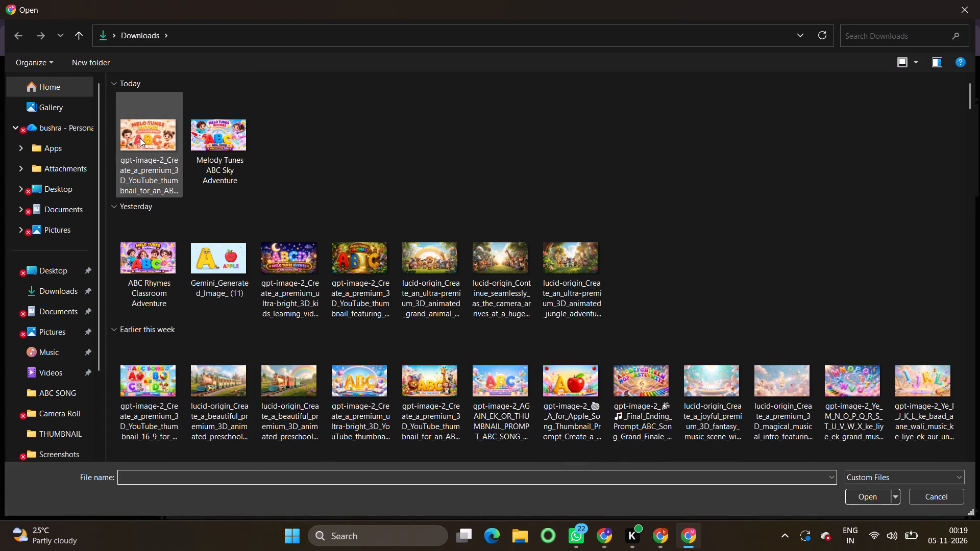
# Set the cream-and-orange "Melo Tunes Rhymes" ABC image from today's downloads as the video's thumbnail.
pyautogui.doubleClick(140, 138)
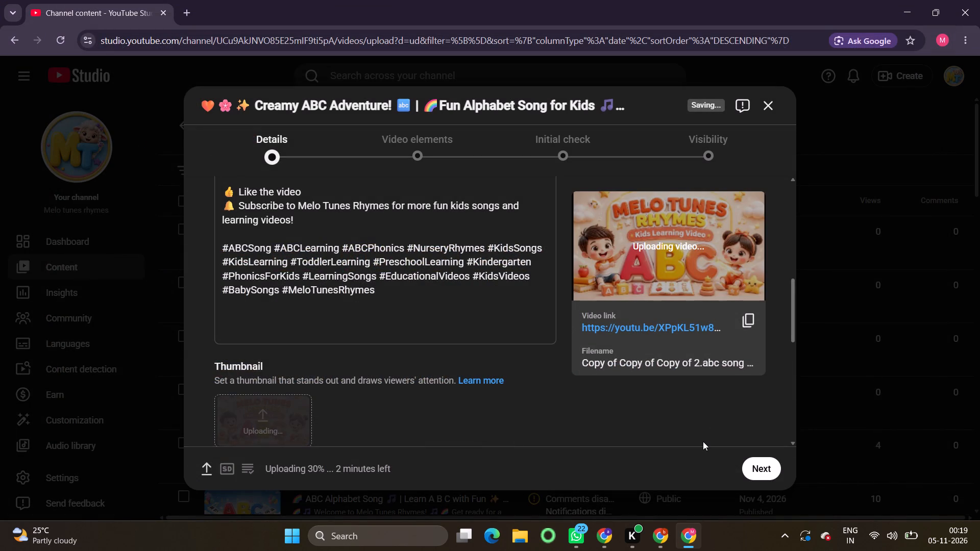
# Advance the "Creamy ABC Adventure!" upload past the video elements and initial check stages to the Visibility stage.
pyautogui.click(770, 465)
pyautogui.click(770, 465)
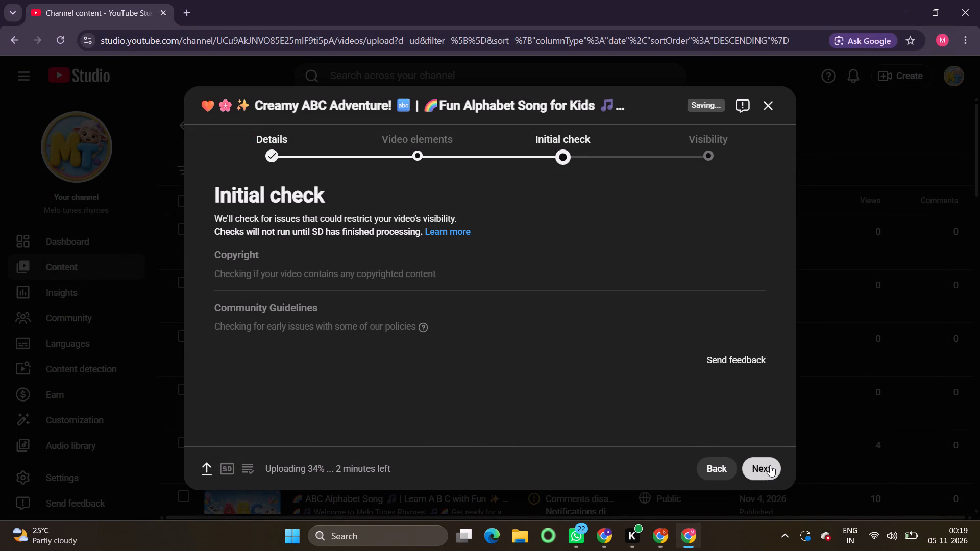
pyautogui.click(770, 465)
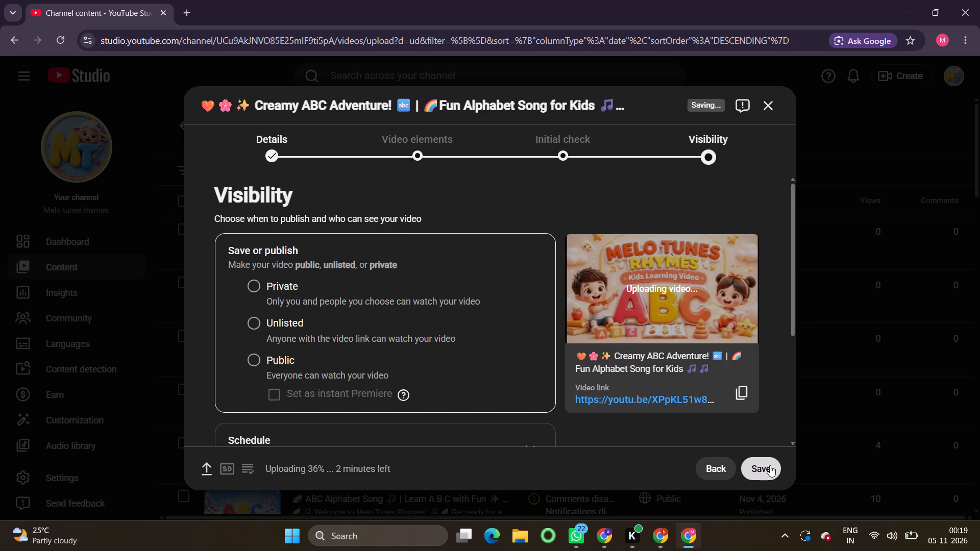
# Schedule the video to go public on Nov 6, 2026 at 6:00 PM and acknowledge the content-check notice.
pyautogui.scroll(-4, 508, 410)
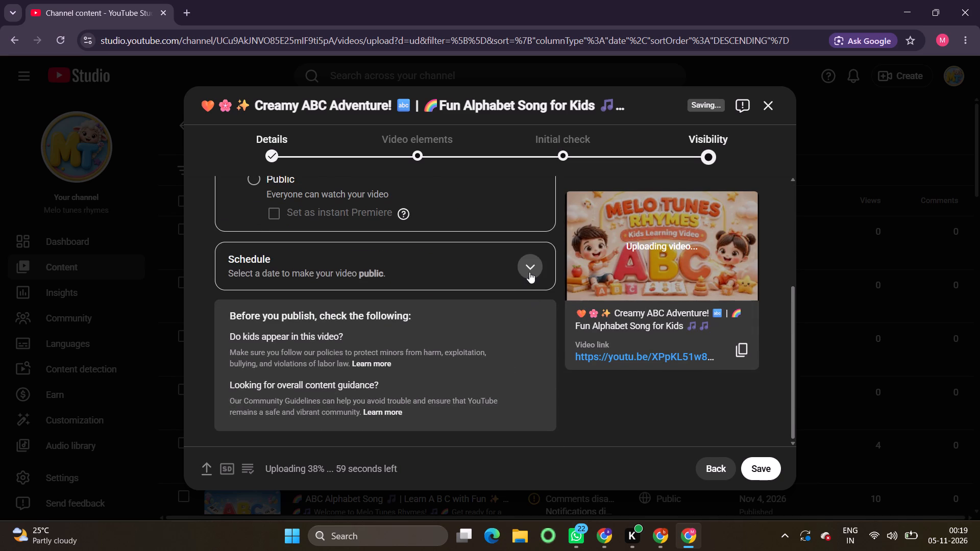
pyautogui.click(529, 272)
pyautogui.click(385, 216)
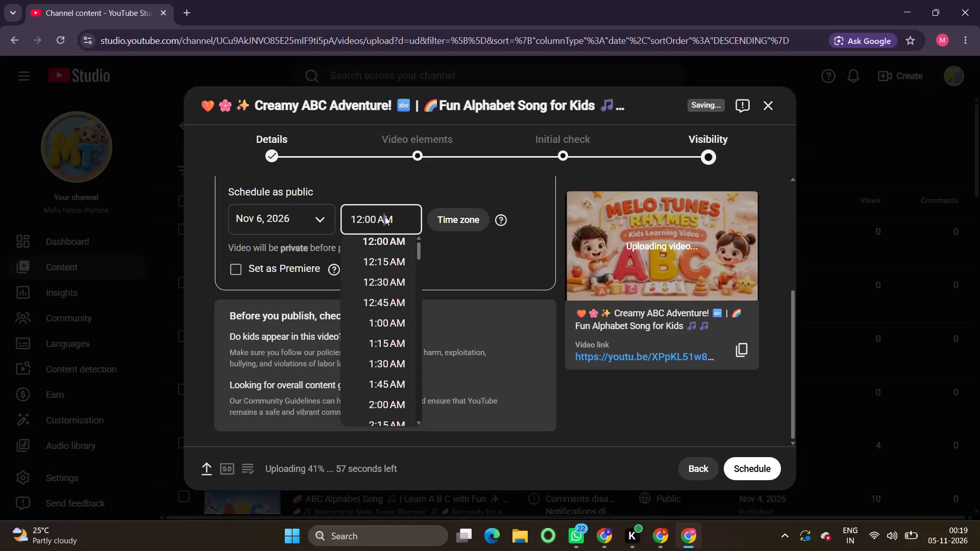
pyautogui.scroll(-9, 387, 399)
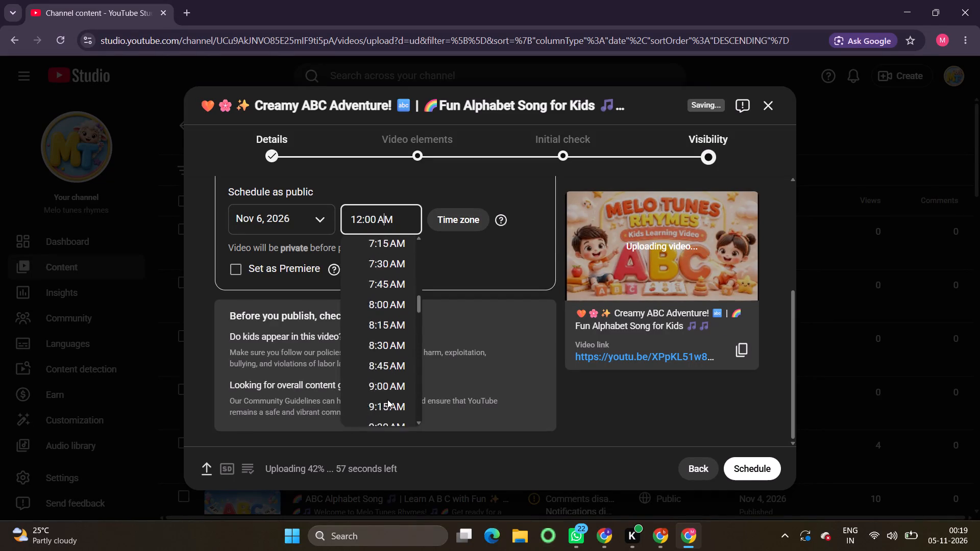
pyautogui.scroll(-4, 387, 399)
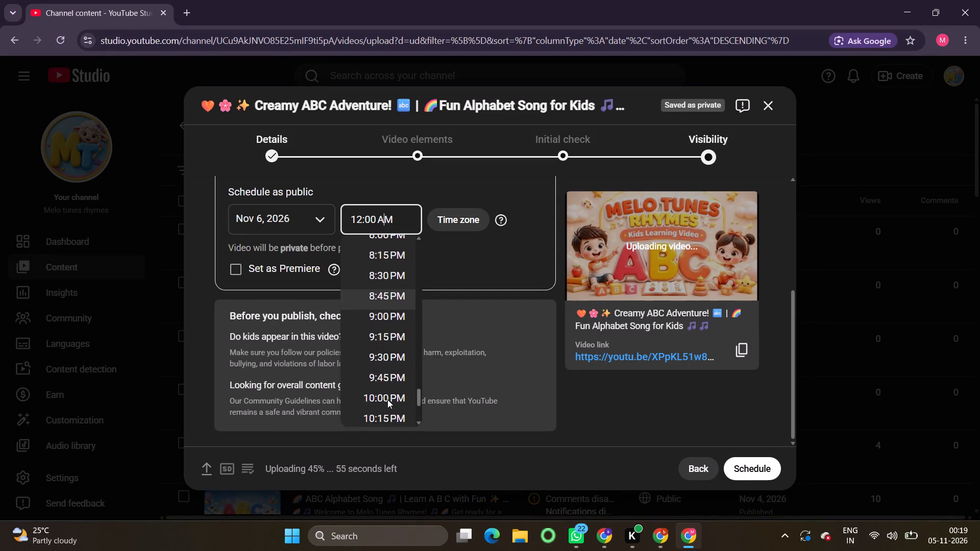
pyautogui.scroll(3, 387, 399)
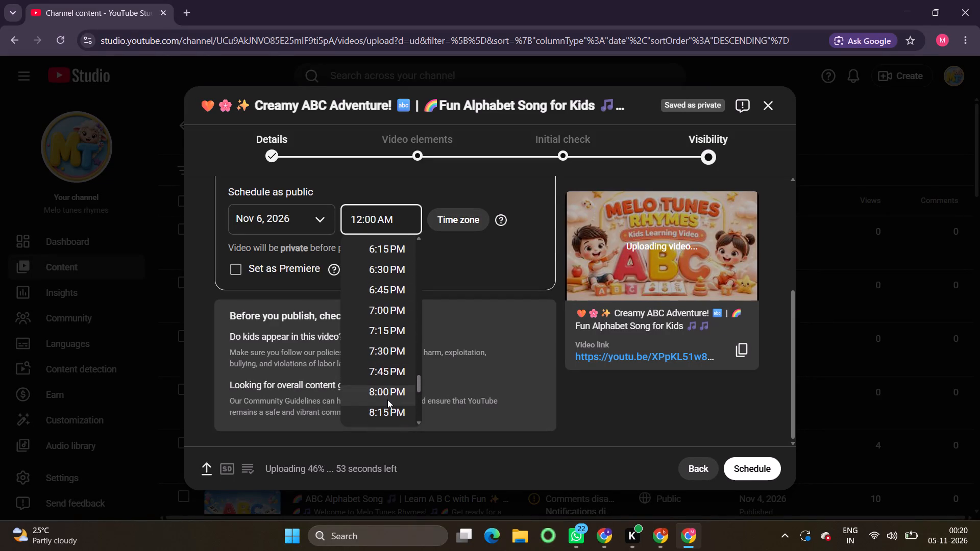
pyautogui.scroll(1, 386, 291)
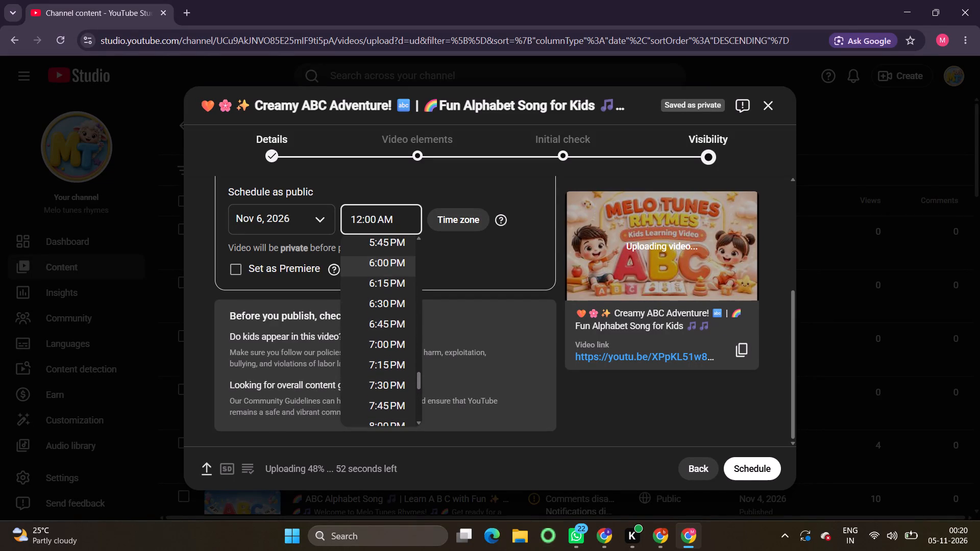
pyautogui.click(377, 266)
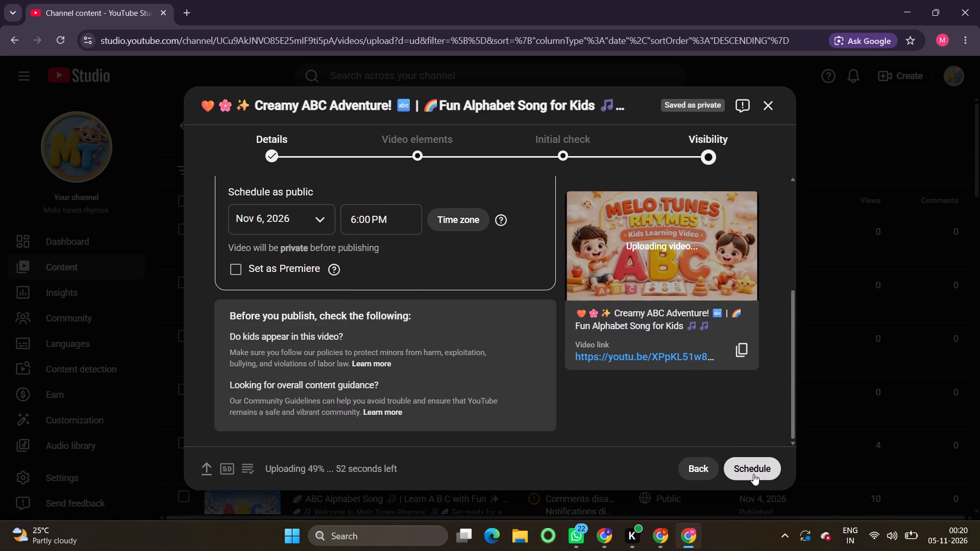
pyautogui.click(753, 474)
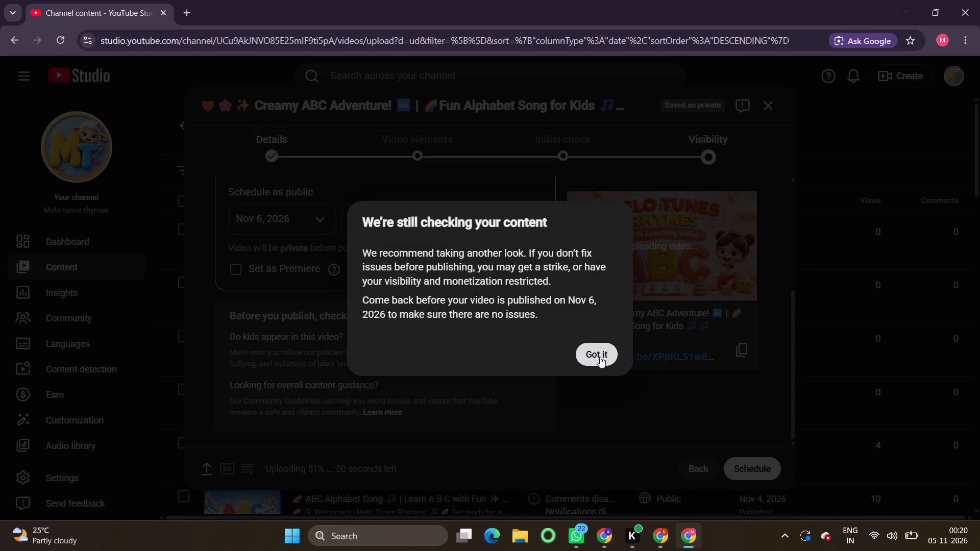
pyautogui.click(599, 355)
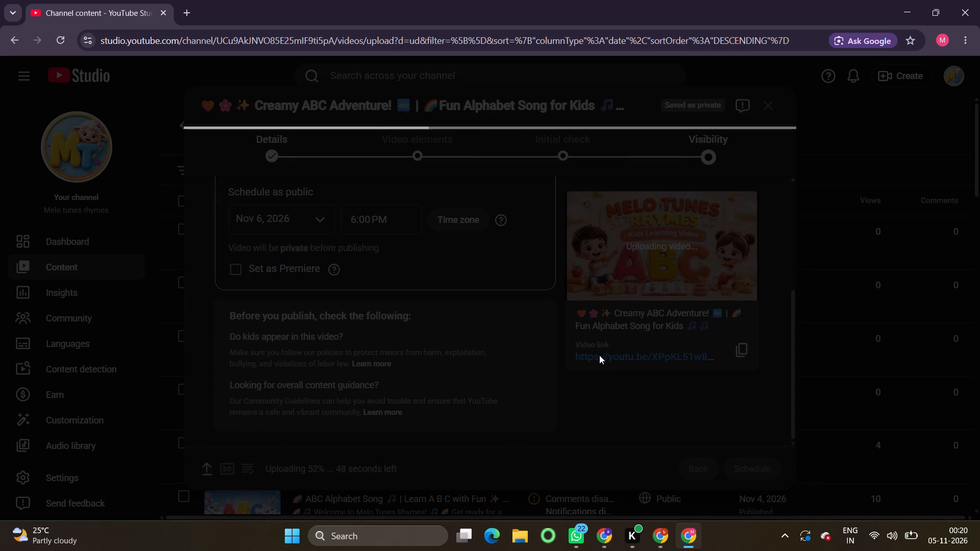
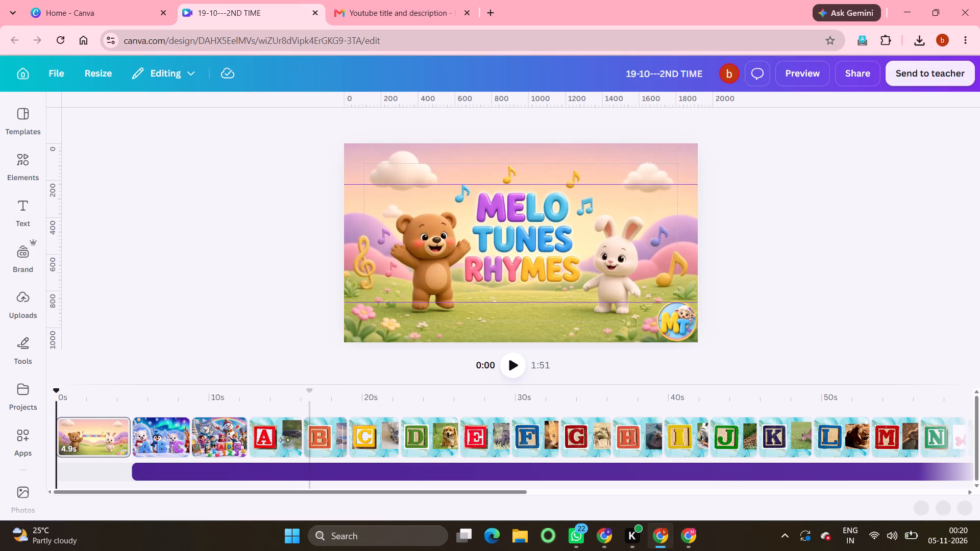
# On the letter A page, list photo elements similar to the recently used colorful citrus fruit pattern.
pyautogui.click(283, 441)
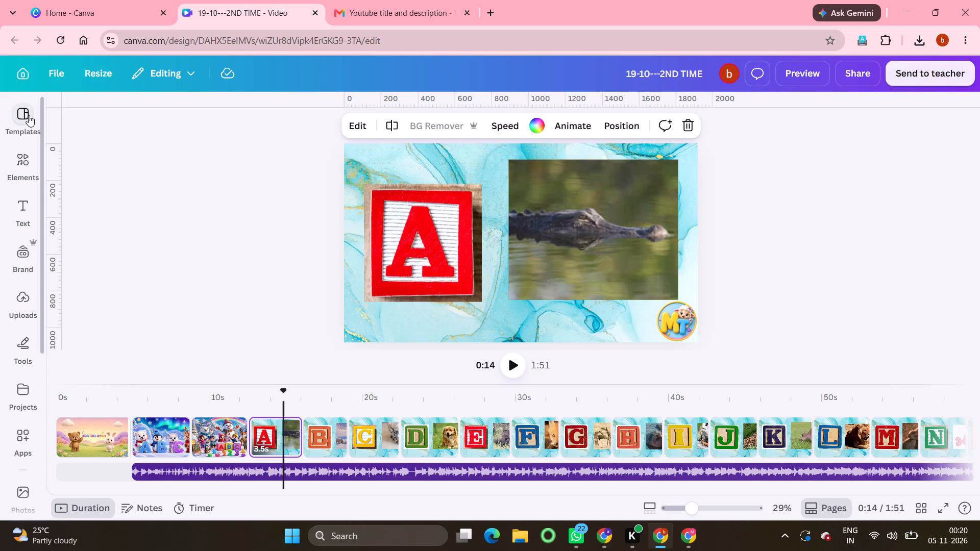
pyautogui.click(29, 115)
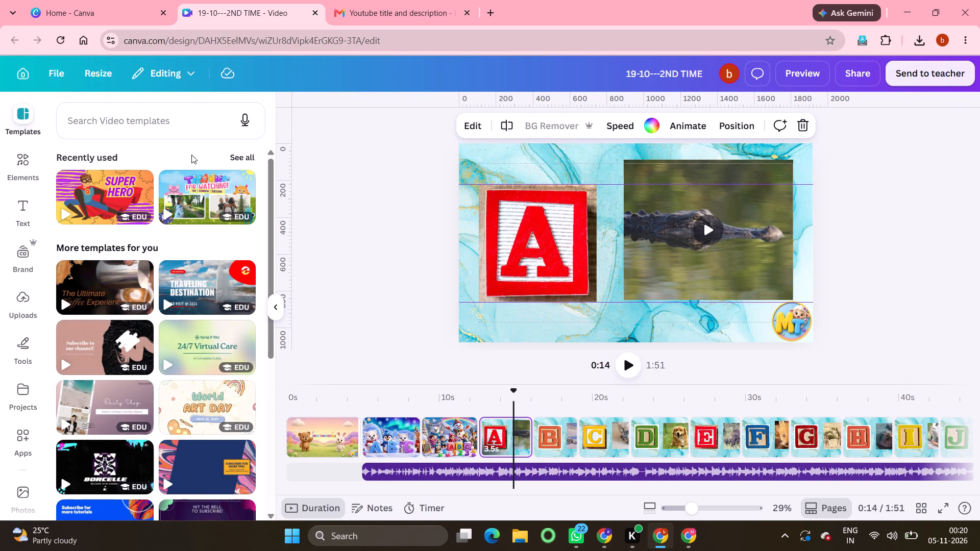
pyautogui.click(19, 160)
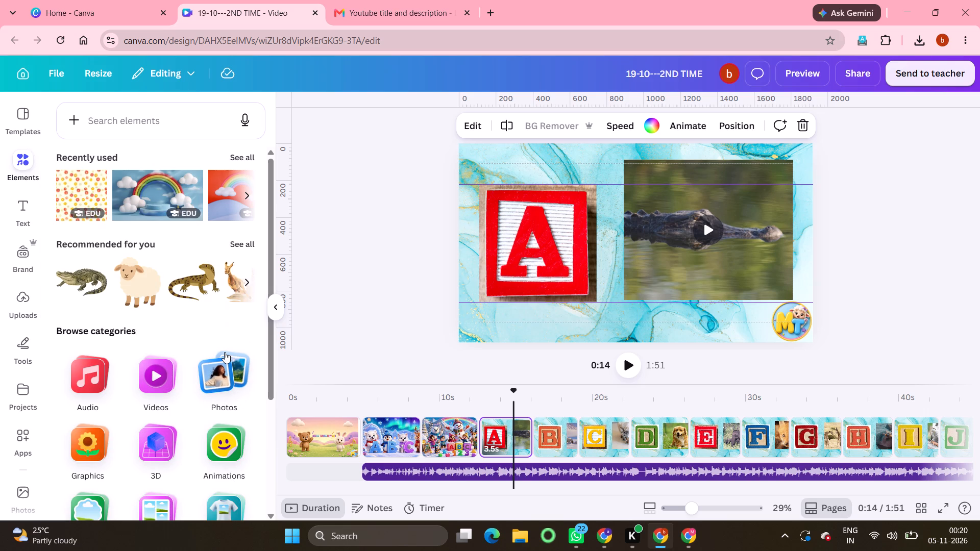
pyautogui.click(225, 363)
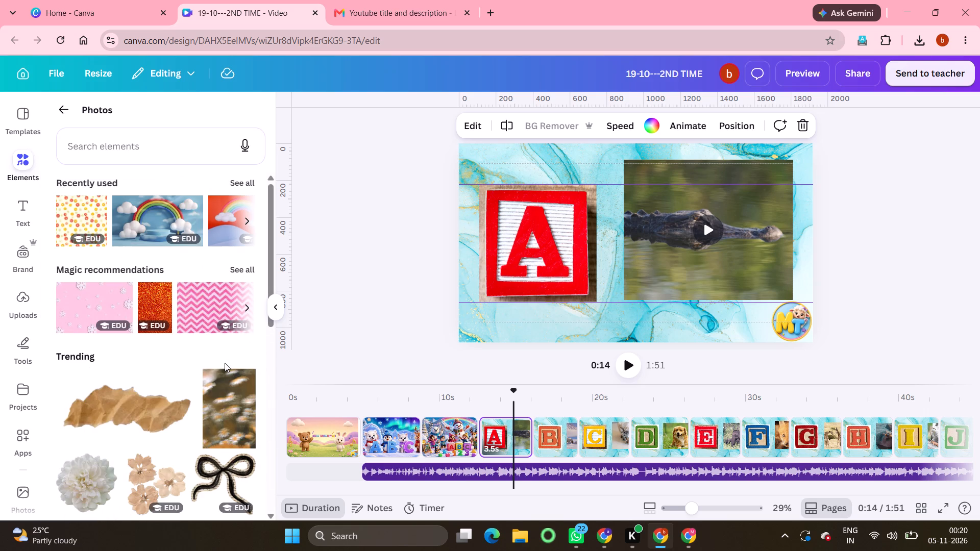
pyautogui.click(124, 295)
pyautogui.click(340, 308)
pyautogui.click(102, 201)
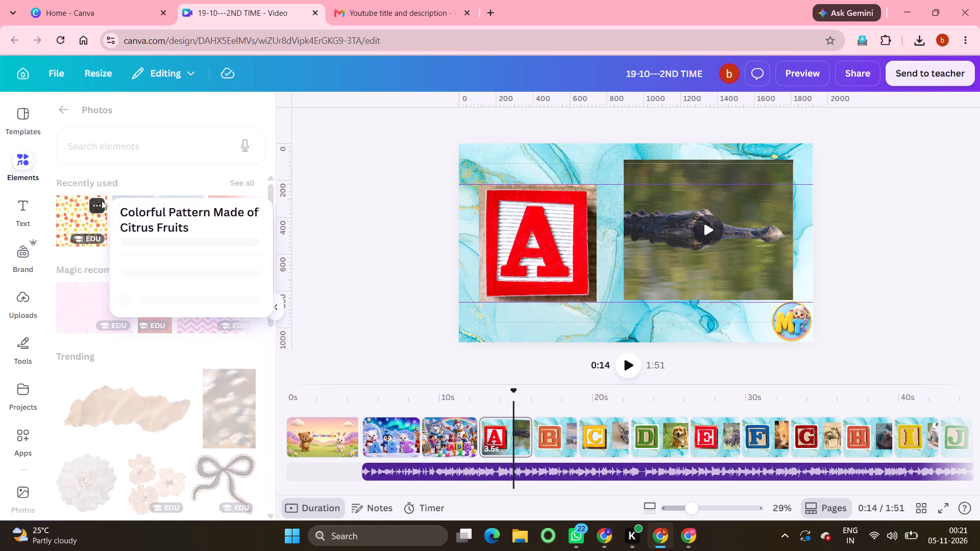
pyautogui.click(183, 450)
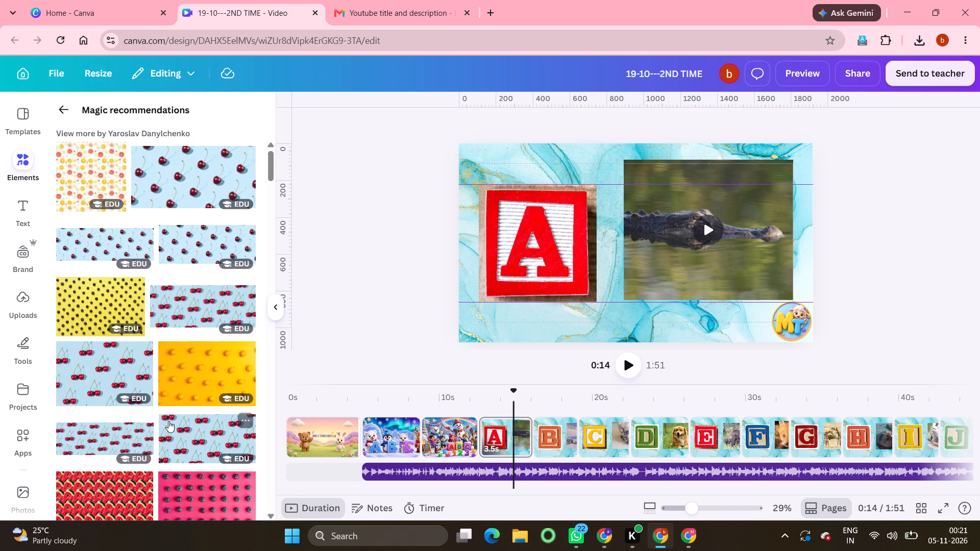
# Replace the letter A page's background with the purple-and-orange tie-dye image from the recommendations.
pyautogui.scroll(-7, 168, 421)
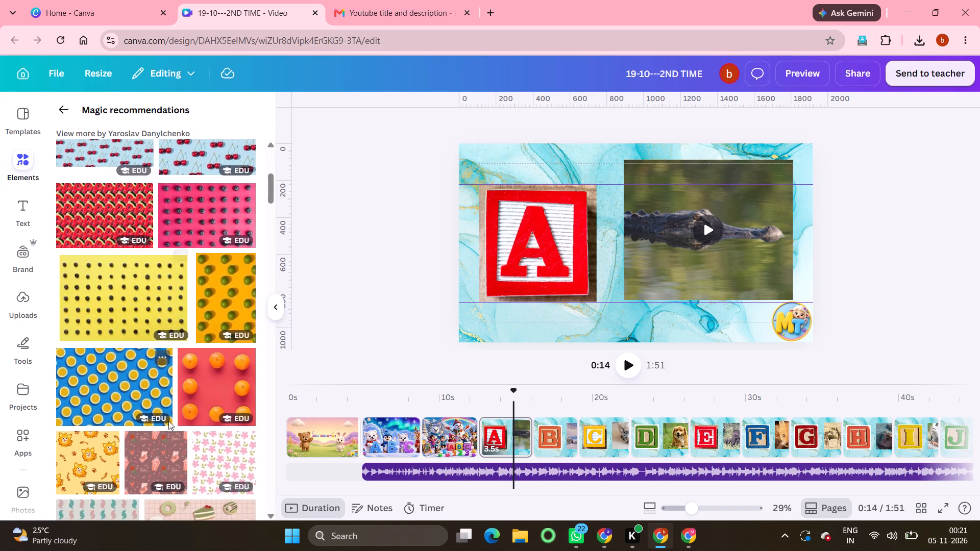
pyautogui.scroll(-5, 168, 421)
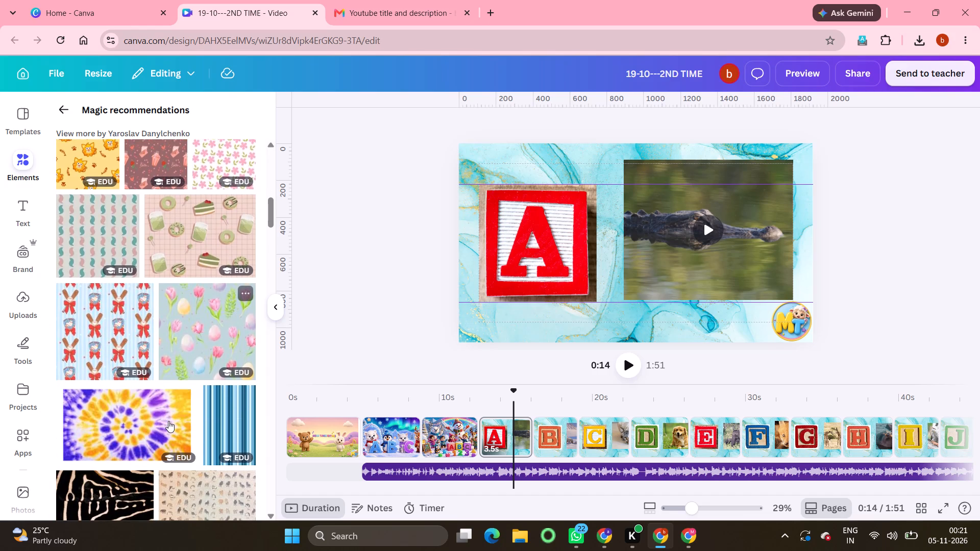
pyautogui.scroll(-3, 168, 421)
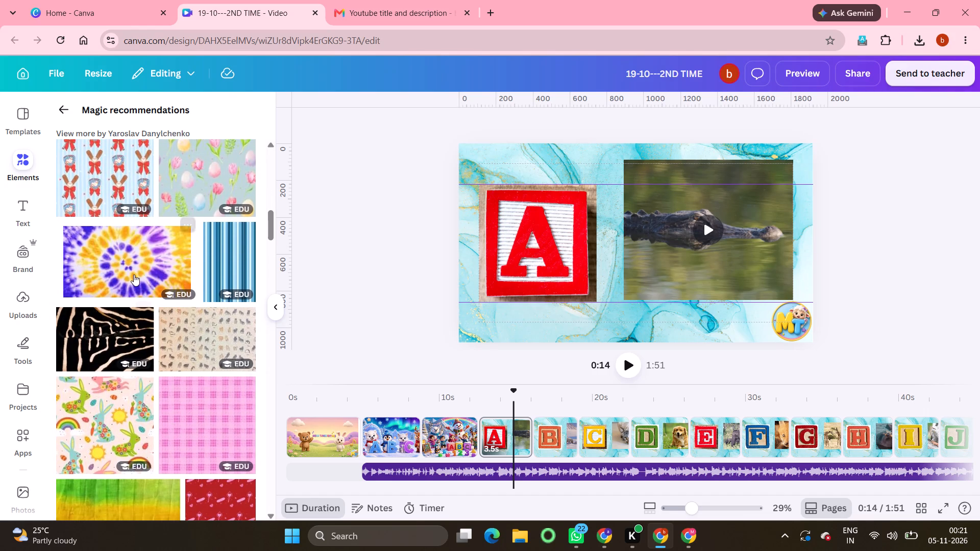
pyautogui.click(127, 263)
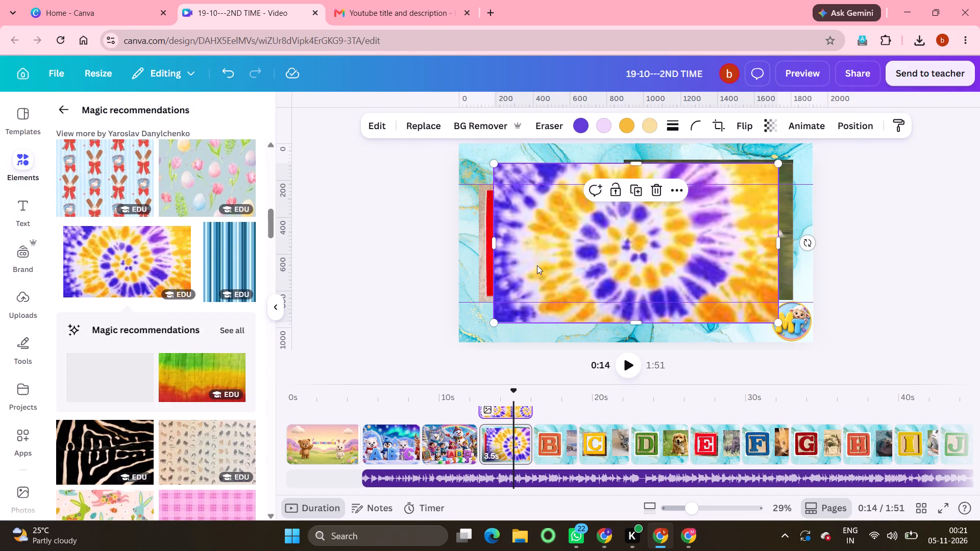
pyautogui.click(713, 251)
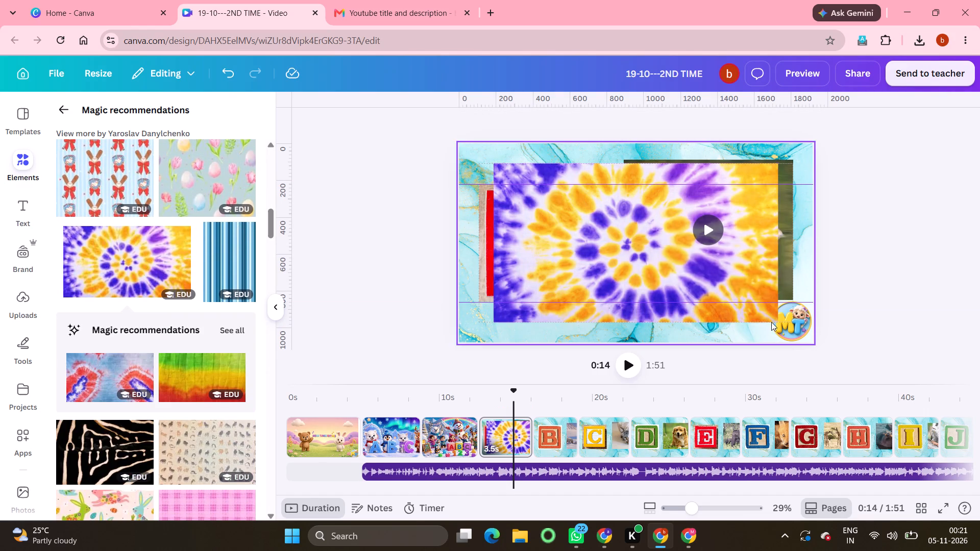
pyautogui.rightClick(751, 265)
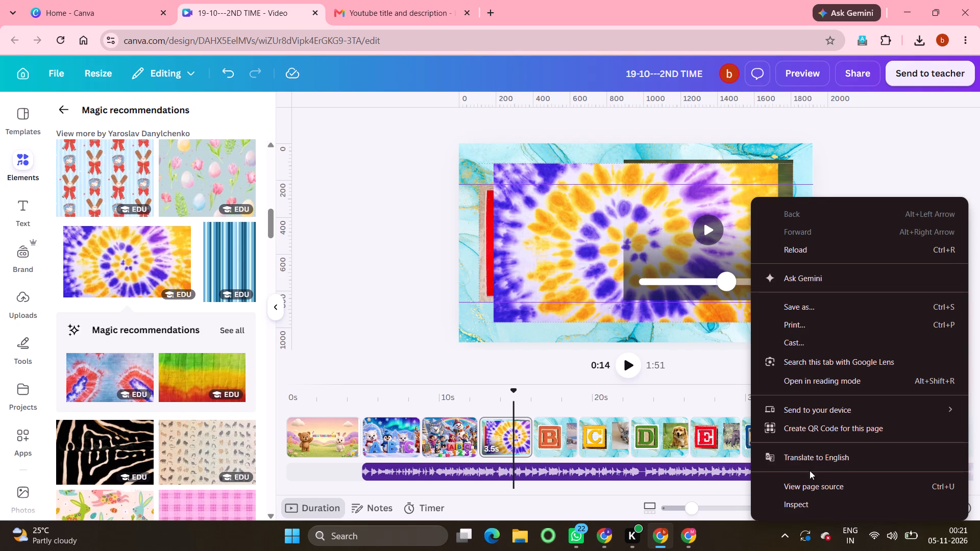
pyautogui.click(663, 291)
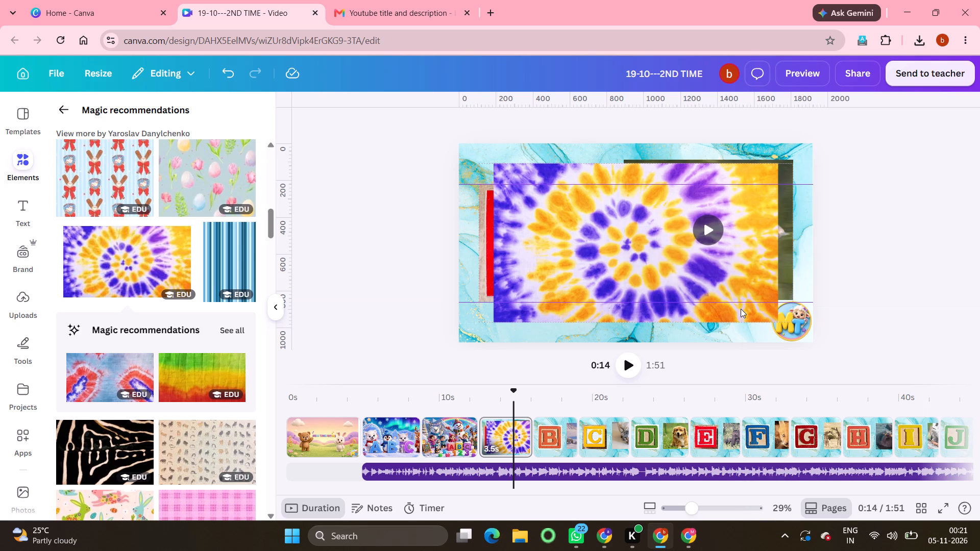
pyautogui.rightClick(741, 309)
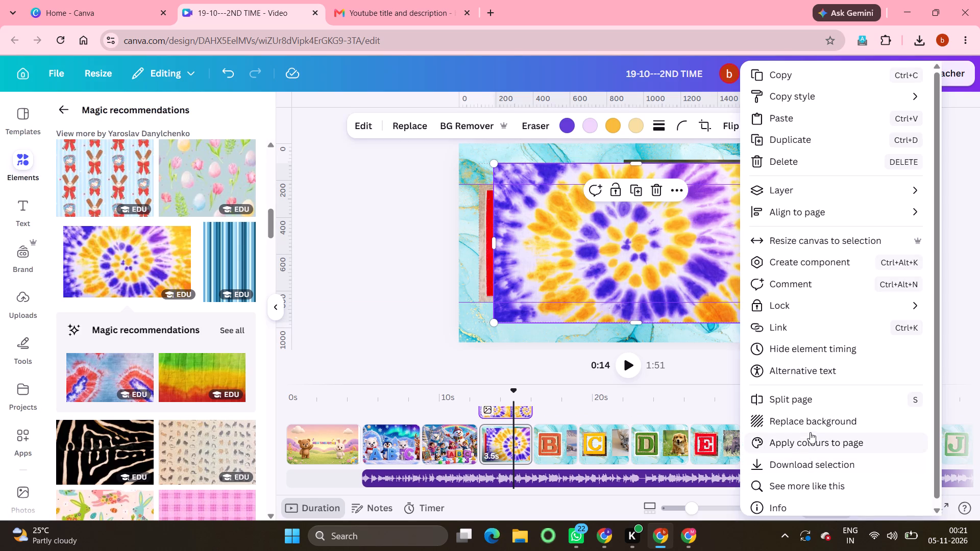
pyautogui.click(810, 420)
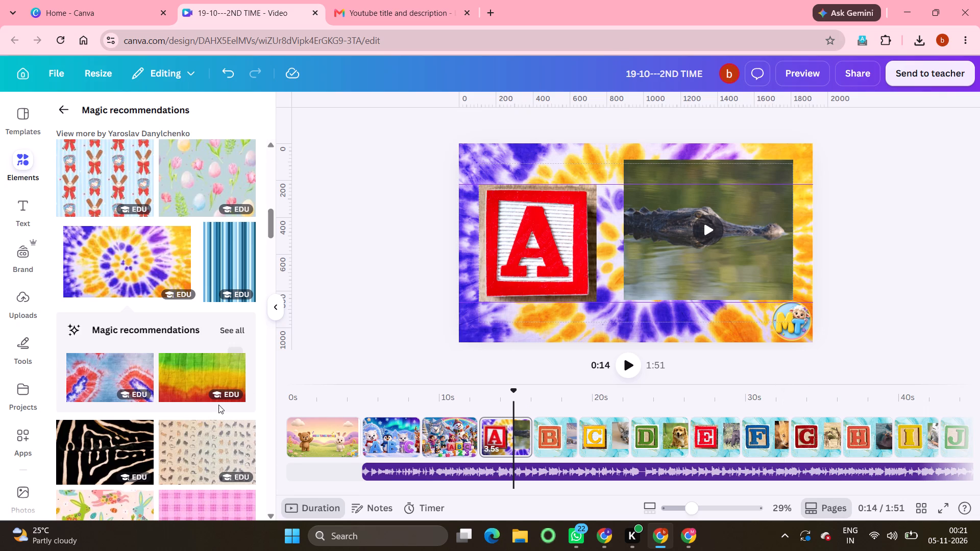
# Replace the letter A page's background with the multicolored flower pattern from the same recommendations.
pyautogui.scroll(-2, 218, 405)
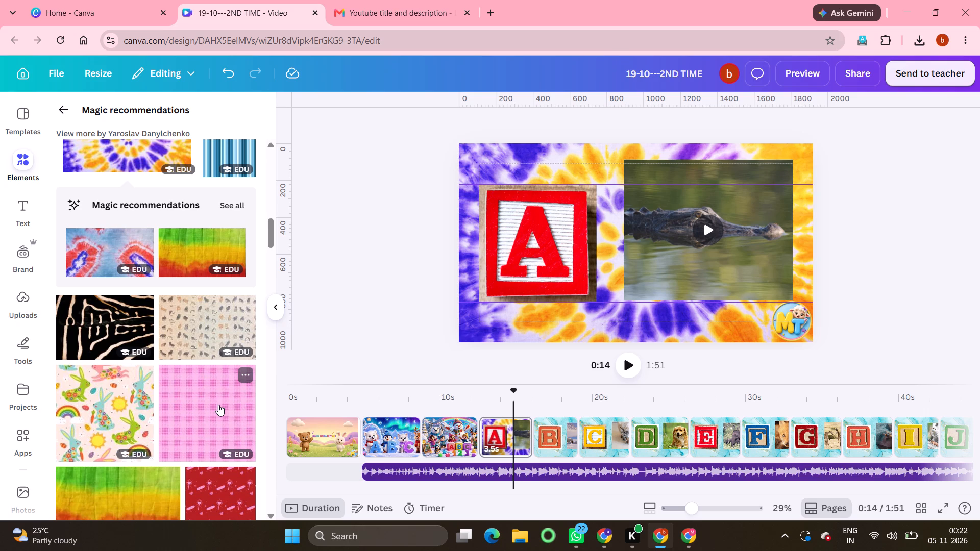
pyautogui.scroll(-5, 181, 400)
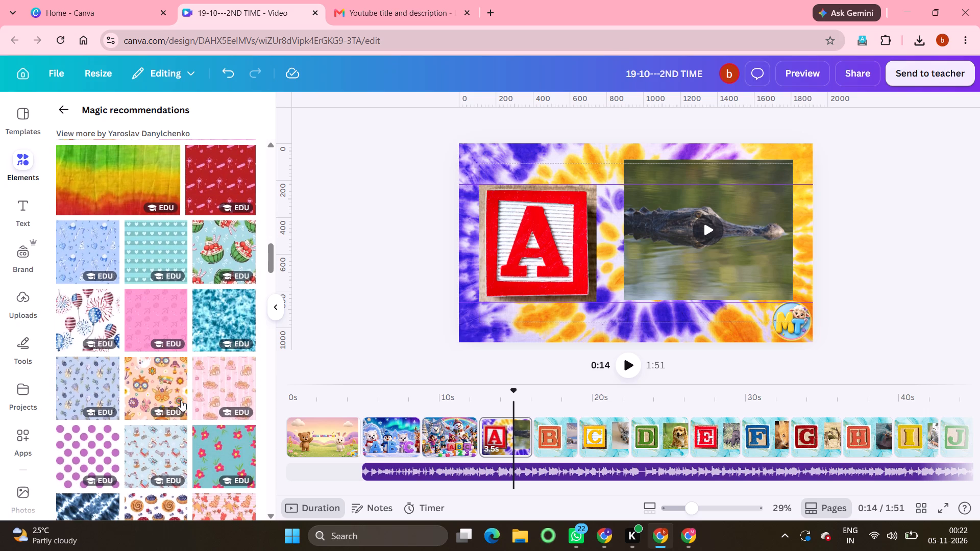
pyautogui.scroll(-3, 181, 400)
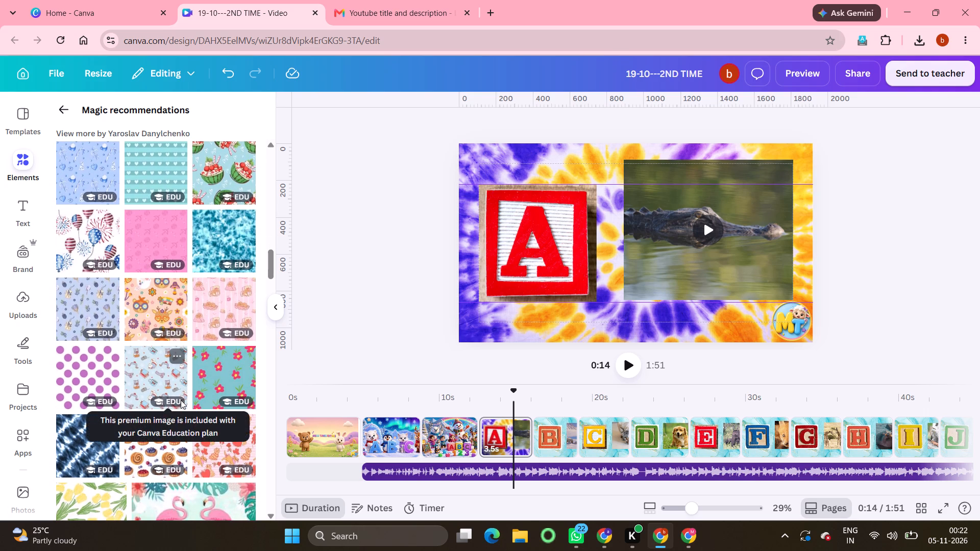
pyautogui.scroll(-1, 181, 400)
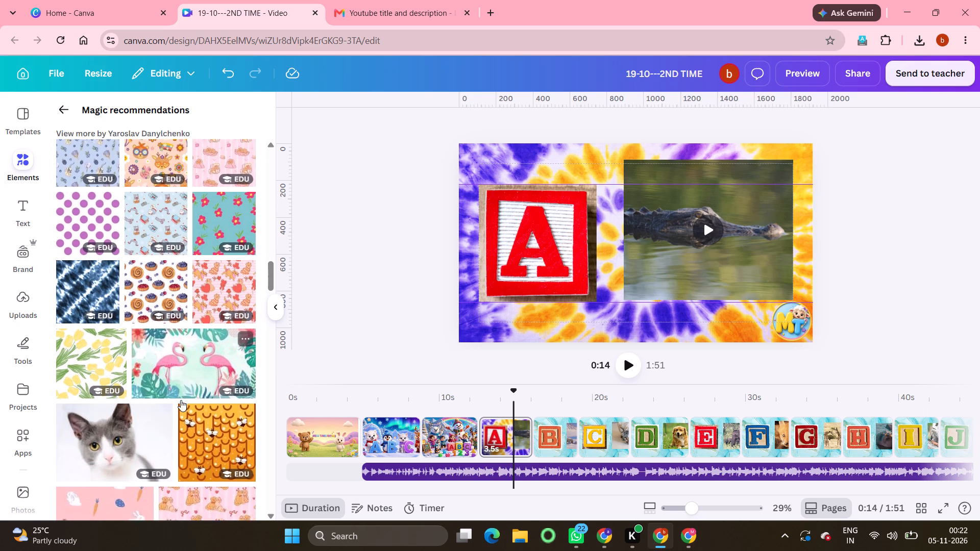
pyautogui.scroll(-7, 181, 400)
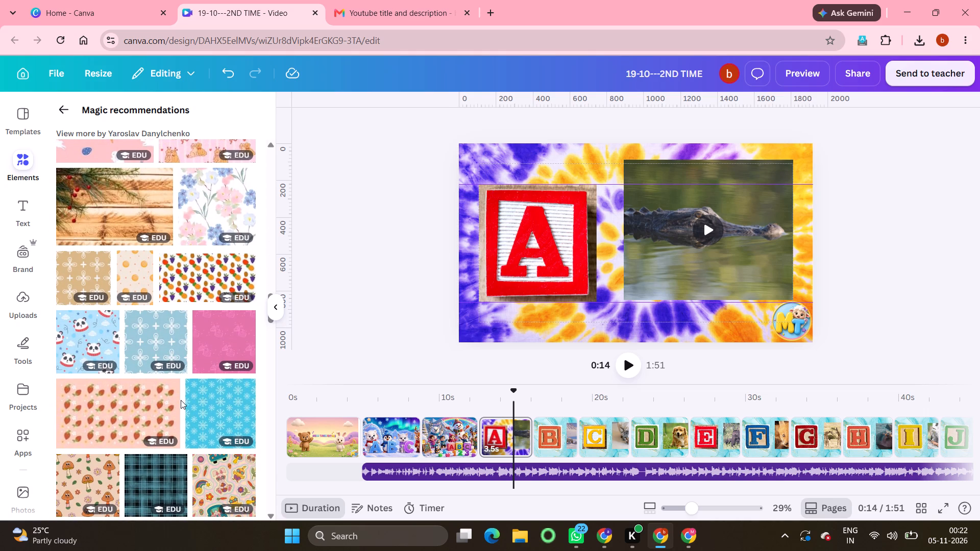
pyautogui.scroll(-3, 150, 477)
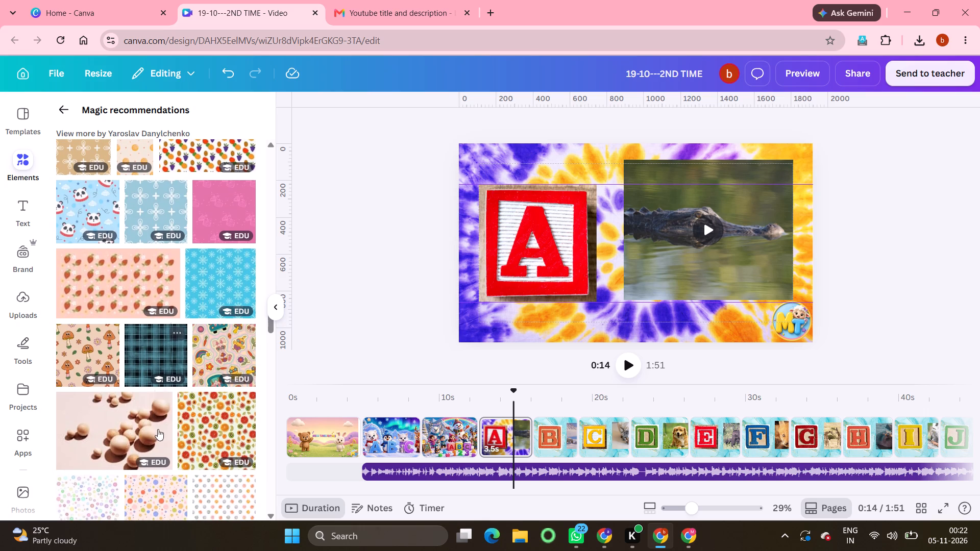
pyautogui.scroll(-5, 151, 475)
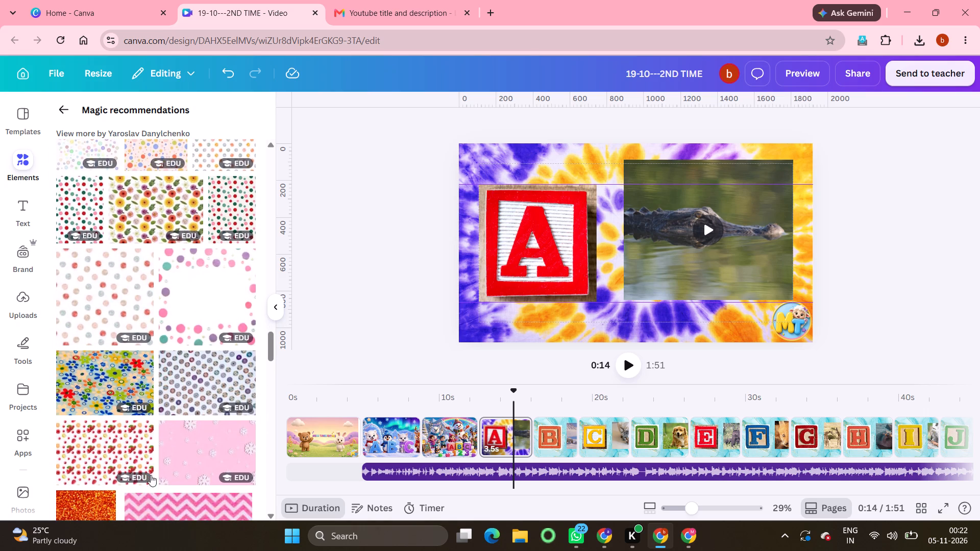
pyautogui.click(92, 382)
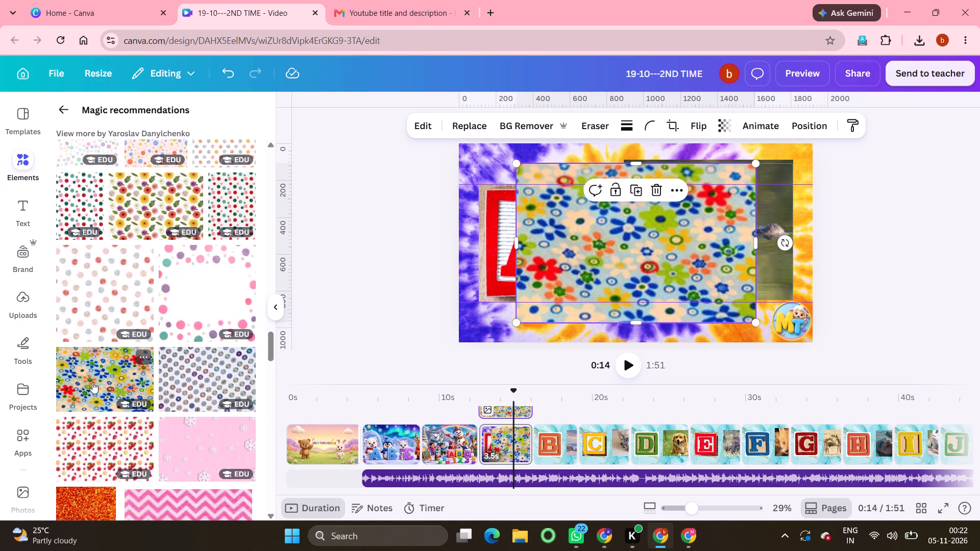
pyautogui.rightClick(718, 224)
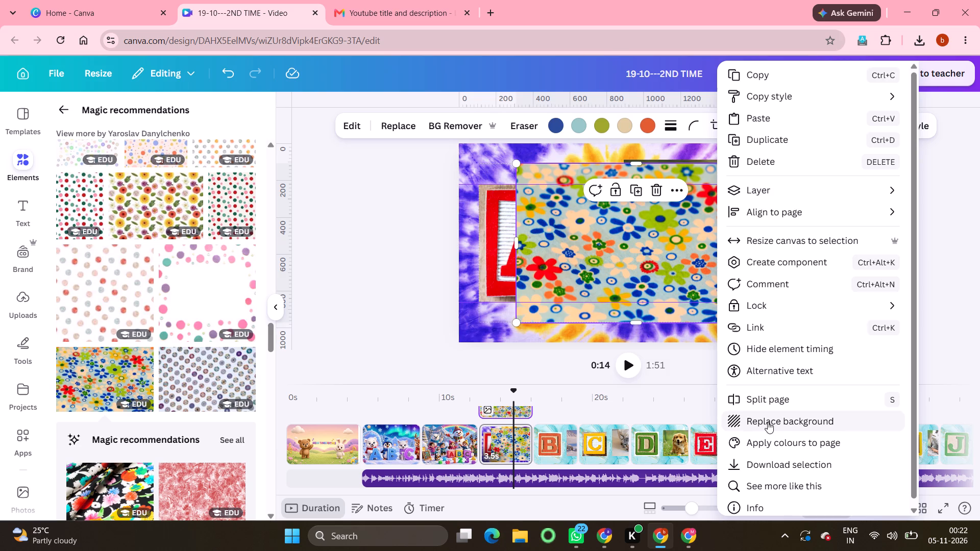
pyautogui.click(768, 422)
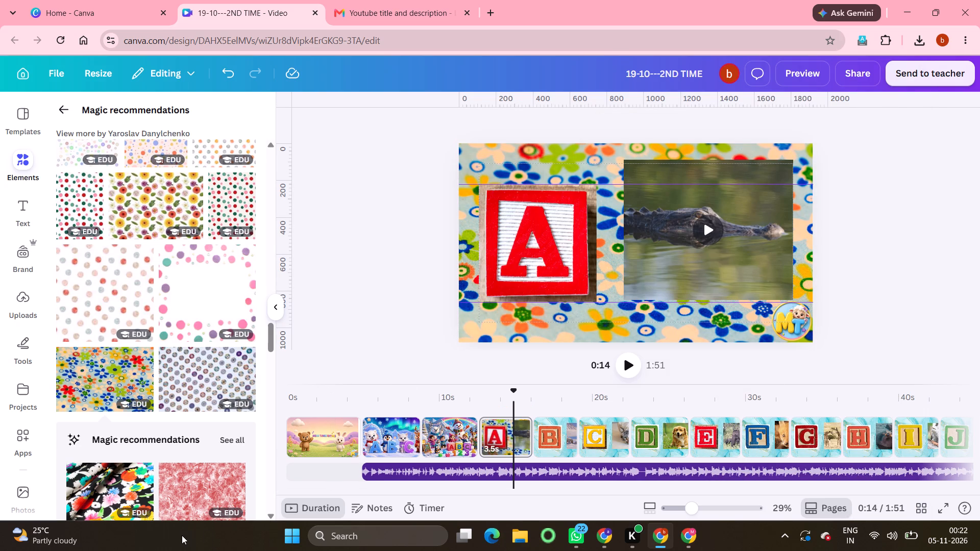
# Replace the letter A page's background with the white wooden fence, grass and Easter eggs photo from the recommendations.
pyautogui.scroll(-1, 182, 535)
pyautogui.scroll(-5, 165, 454)
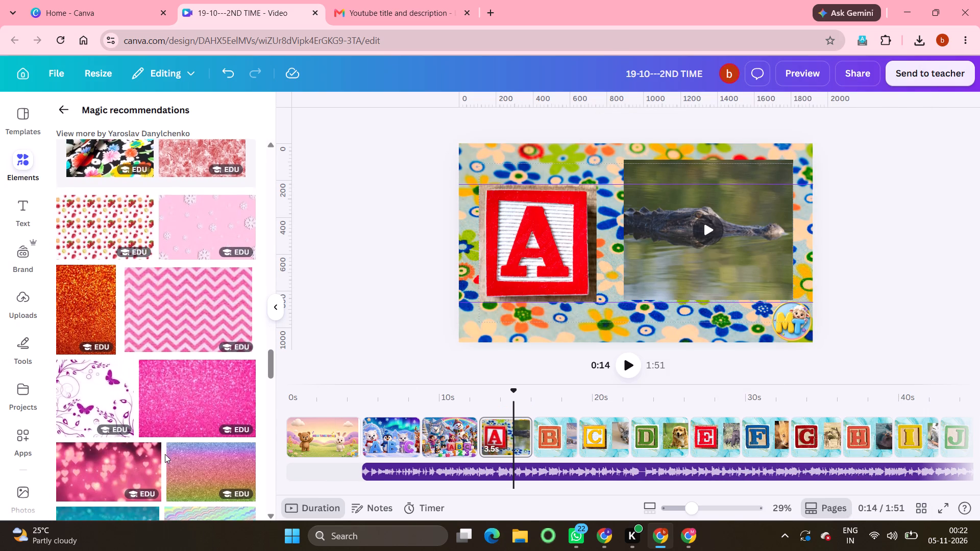
pyautogui.scroll(-8, 165, 454)
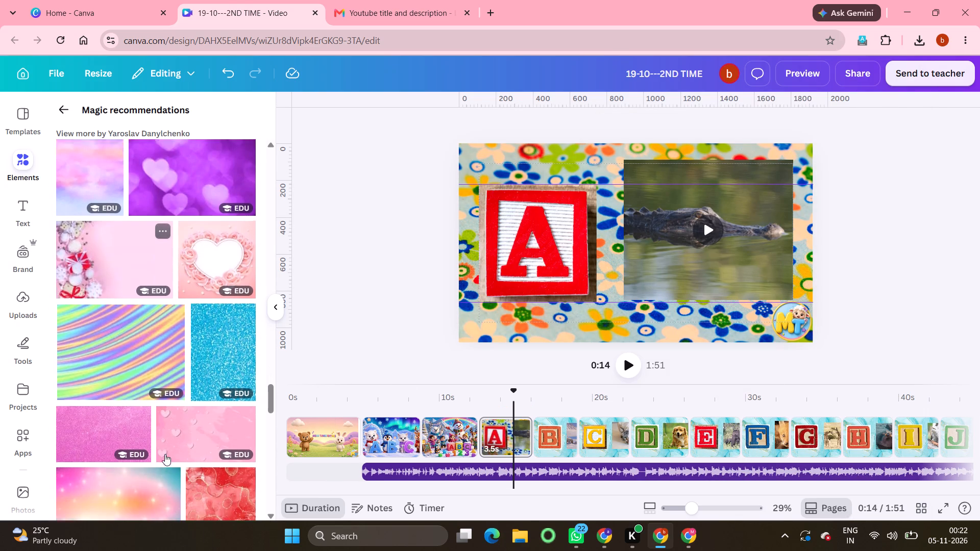
pyautogui.scroll(-2, 165, 454)
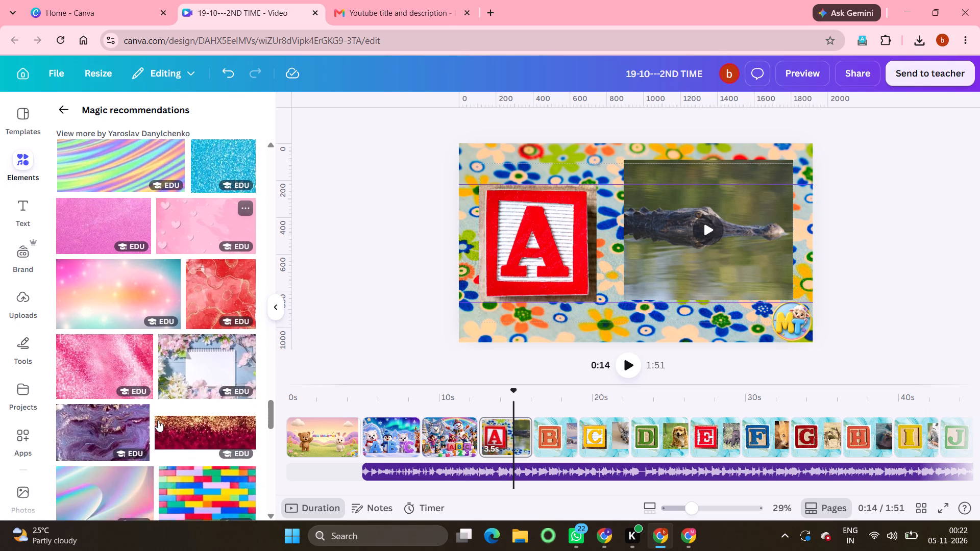
pyautogui.scroll(-2, 158, 420)
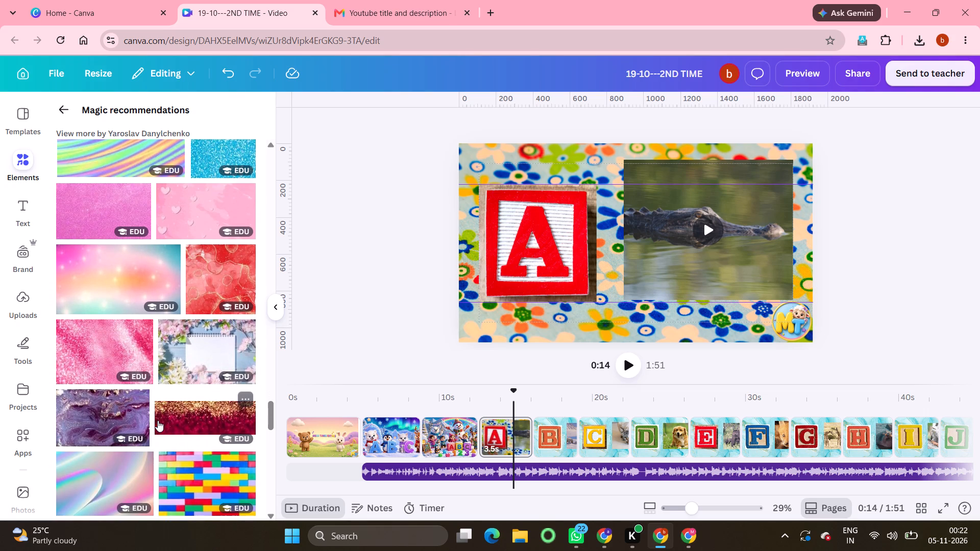
pyautogui.scroll(-5, 158, 420)
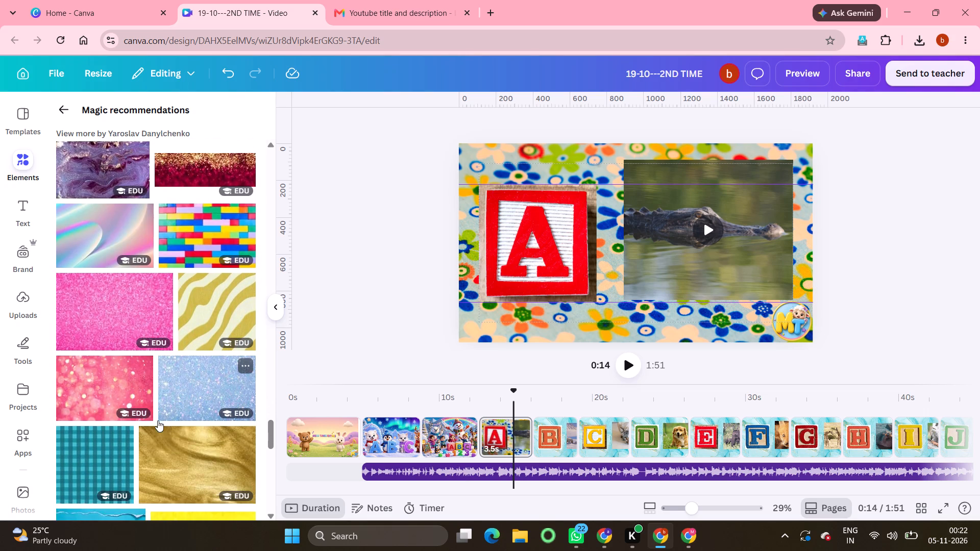
pyautogui.scroll(-4, 158, 420)
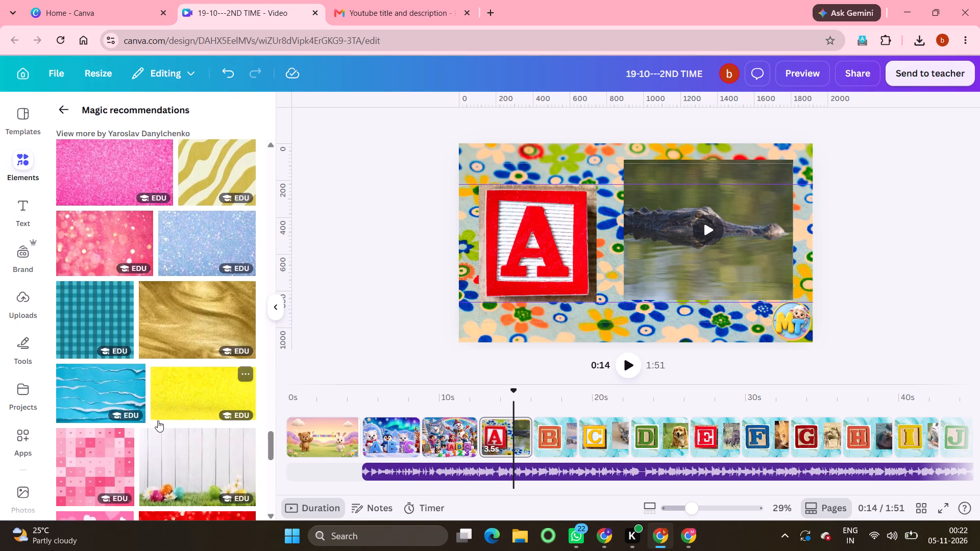
pyautogui.scroll(-4, 114, 454)
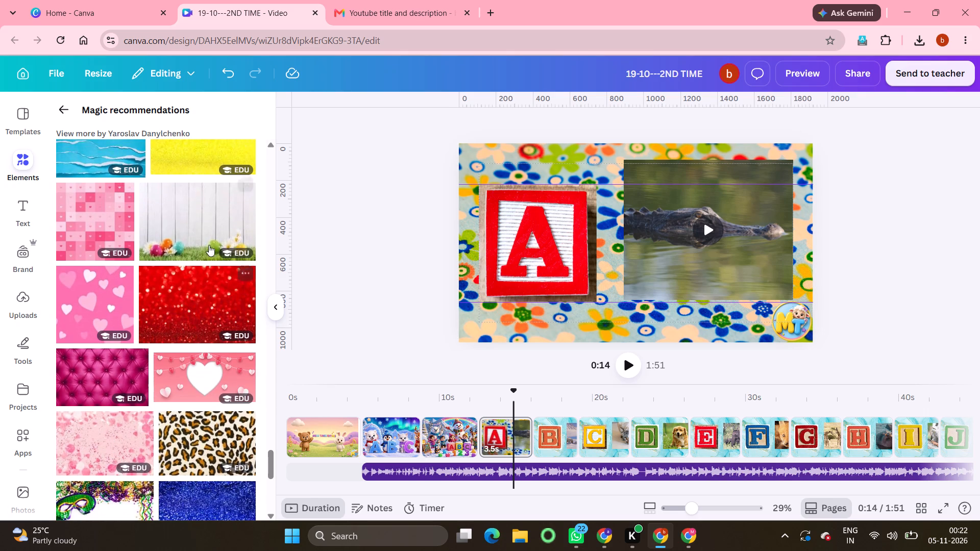
pyautogui.click(219, 230)
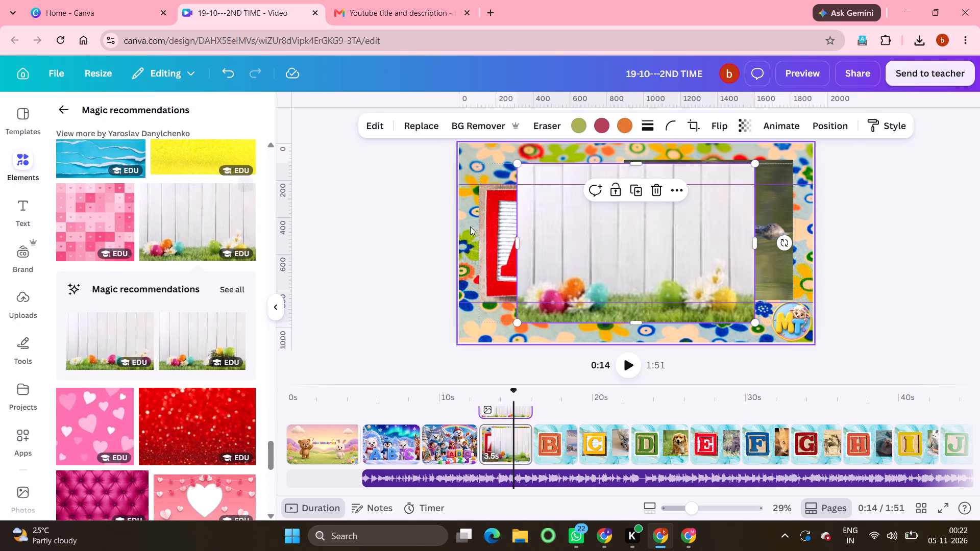
pyautogui.rightClick(658, 248)
pyautogui.rightClick(658, 248)
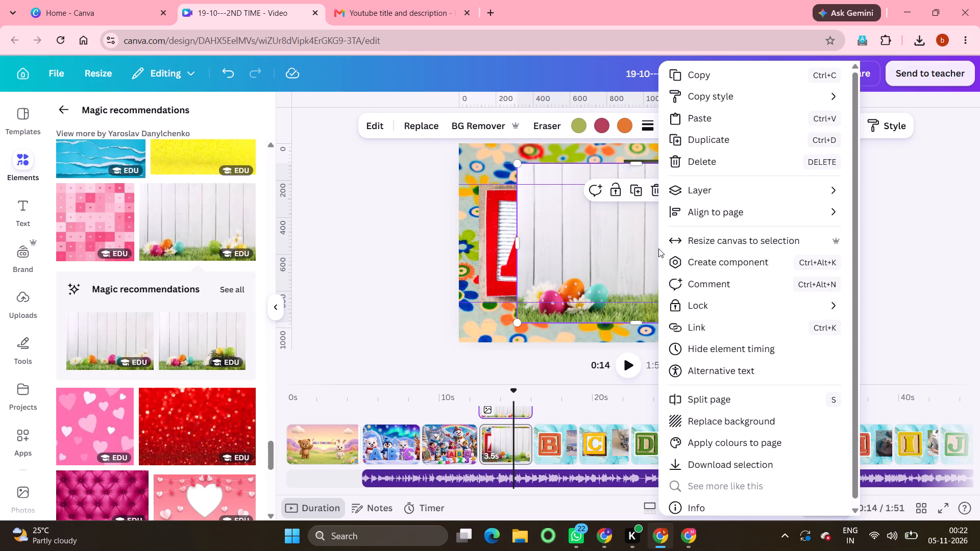
pyautogui.click(707, 423)
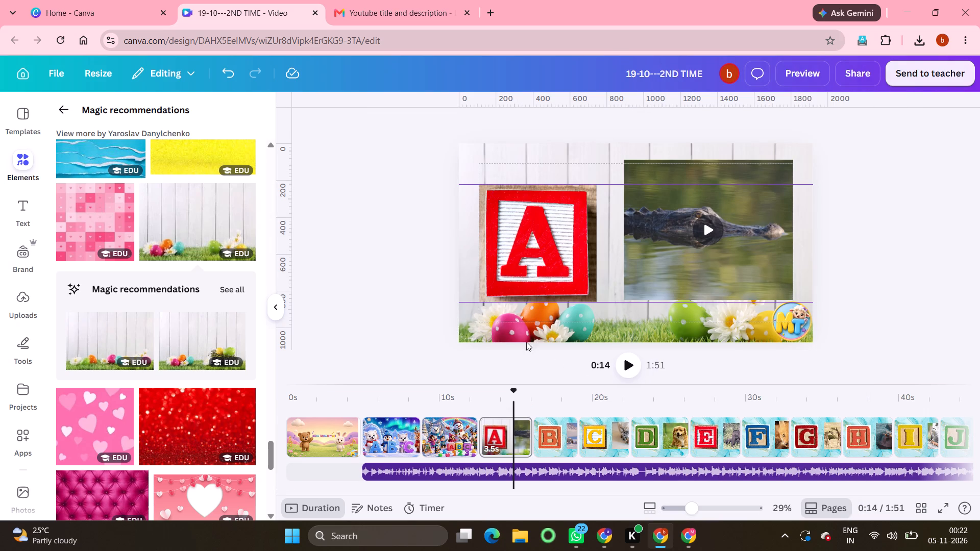
# Copy the letter A page's Easter egg fence background and apply it to the letter B, C, D, E and F pages.
pyautogui.click(480, 329)
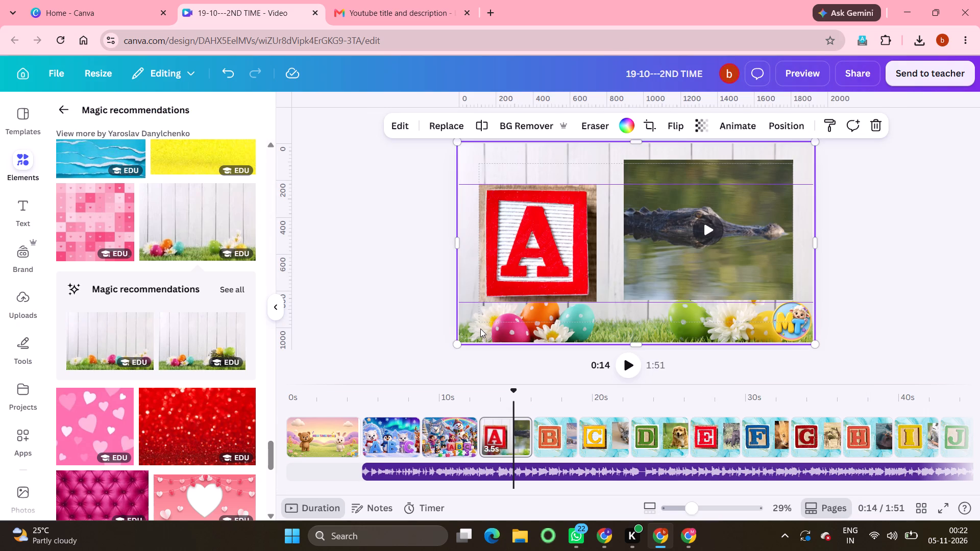
pyautogui.hotkey('ctrl', 'c')
pyautogui.click(560, 435)
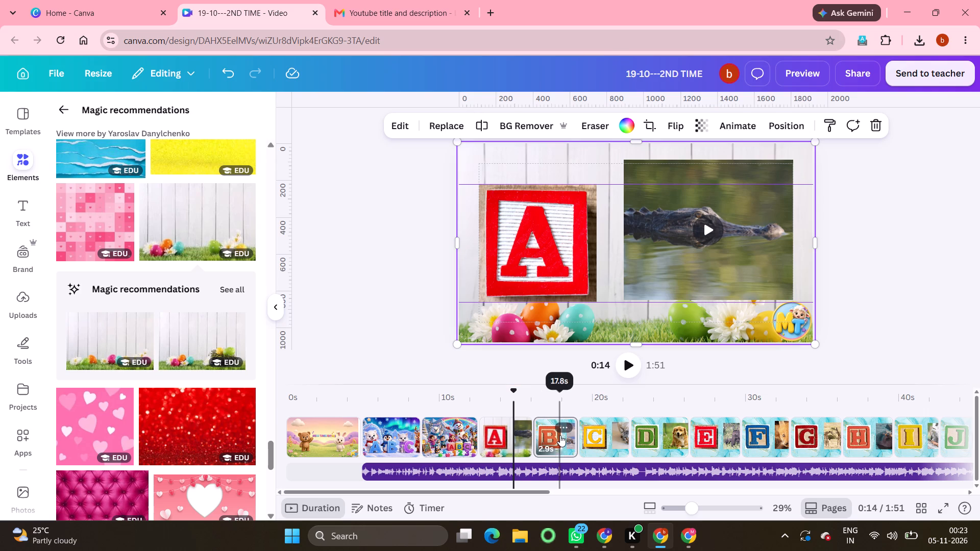
pyautogui.hotkey('ctrl', 'v')
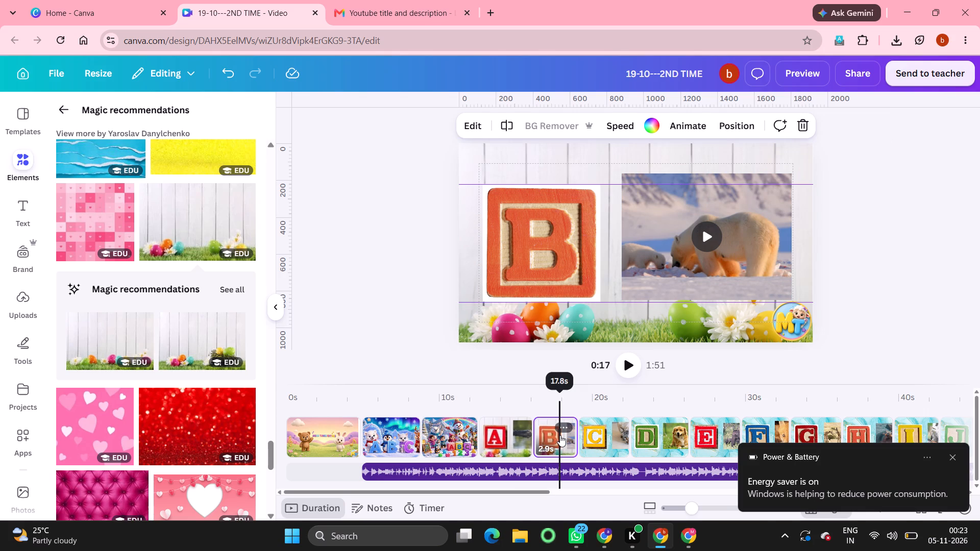
pyautogui.click(601, 439)
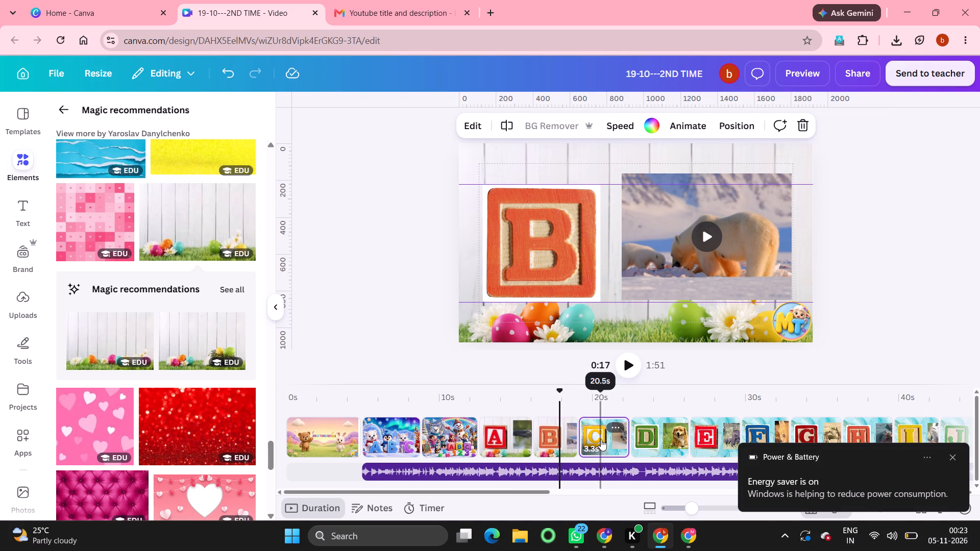
pyautogui.hotkey('ctrl', 'v')
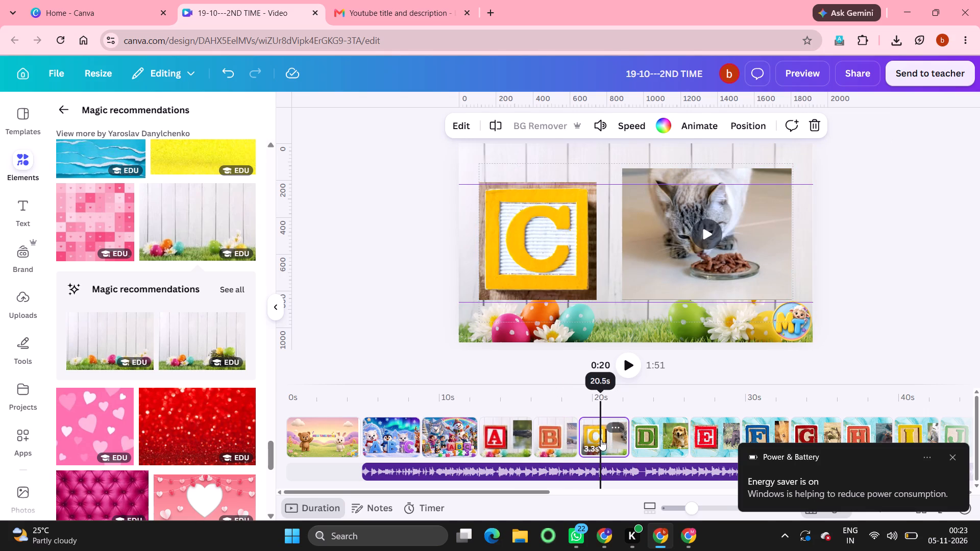
pyautogui.click(659, 447)
pyautogui.hotkey('ctrl', 'v')
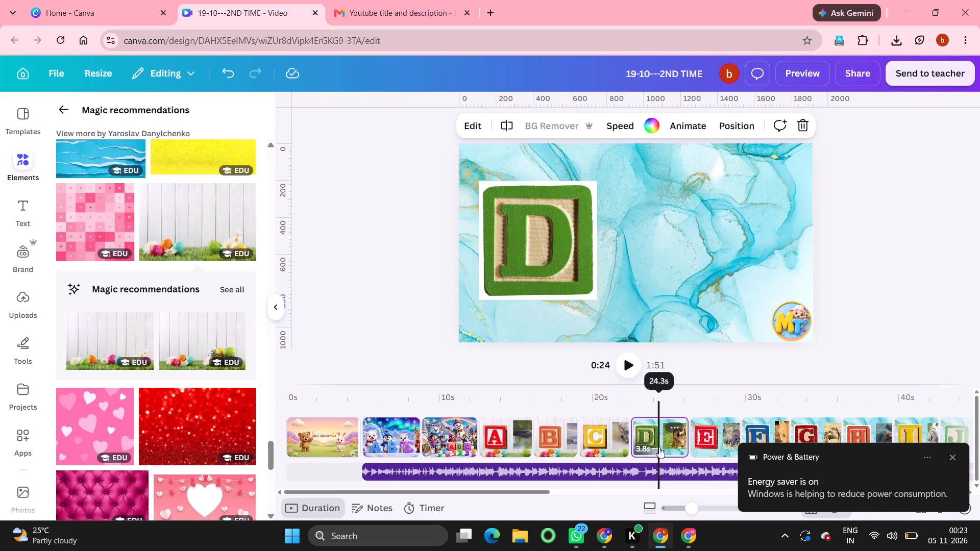
pyautogui.keyDown('ctrl'); pyautogui.click(659, 447); pyautogui.keyUp('ctrl')
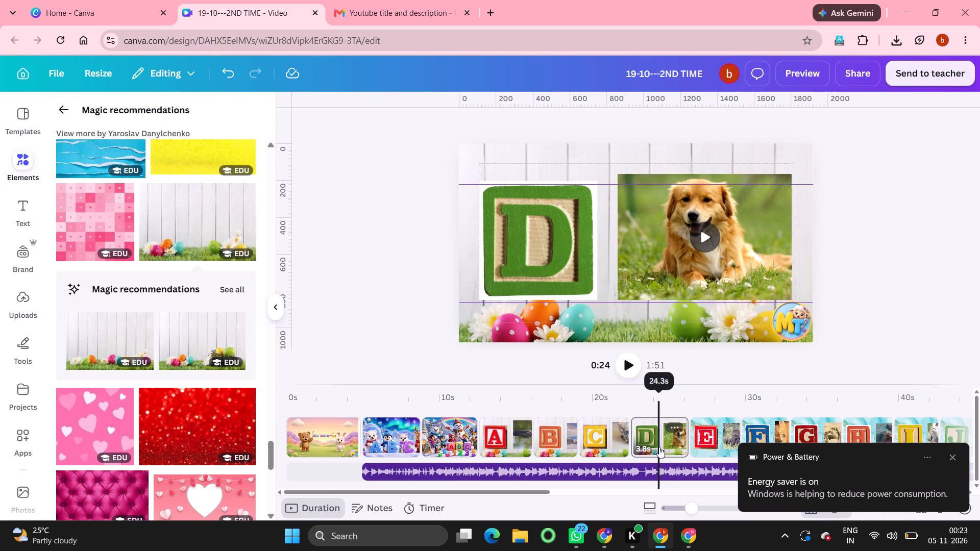
pyautogui.click(717, 454)
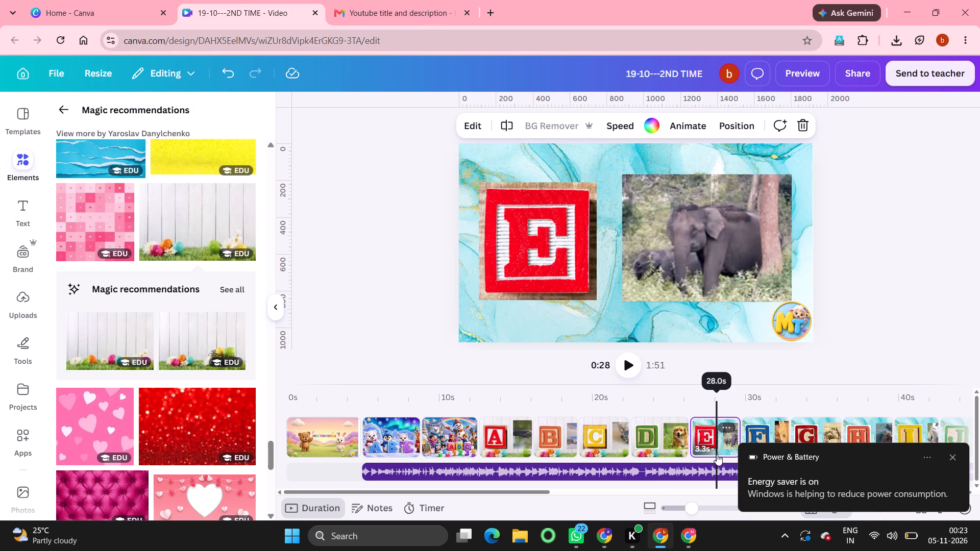
pyautogui.hotkey('ctrl', 'v')
pyautogui.click(762, 422)
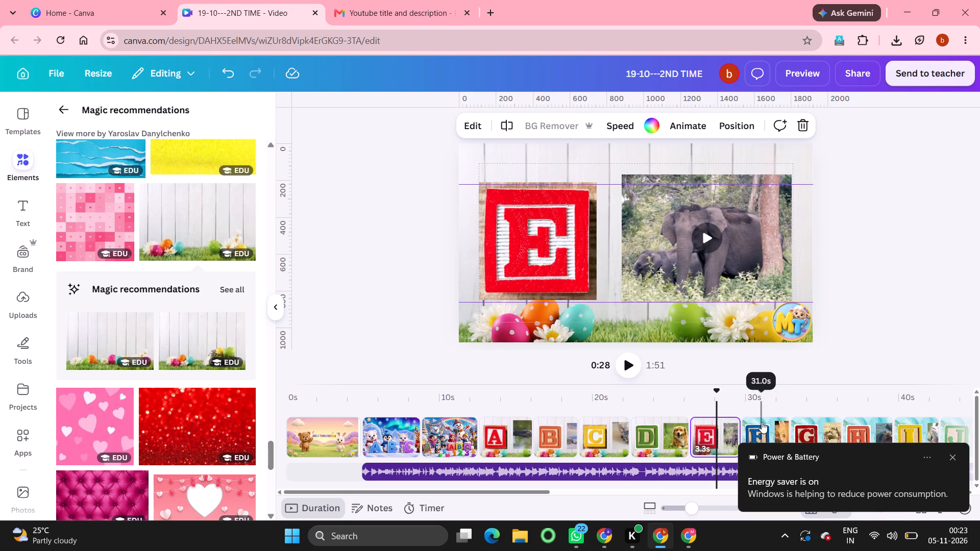
pyautogui.hotkey('ctrl', 'v')
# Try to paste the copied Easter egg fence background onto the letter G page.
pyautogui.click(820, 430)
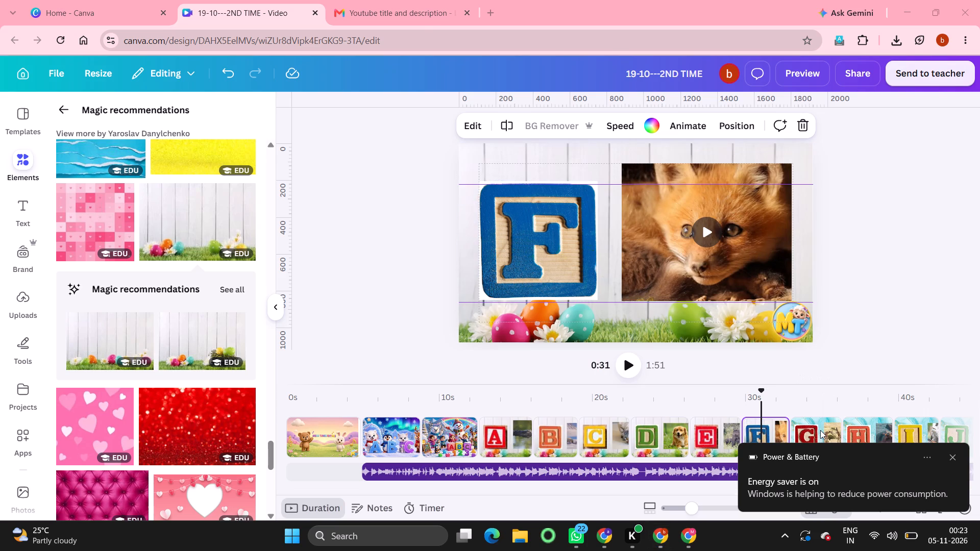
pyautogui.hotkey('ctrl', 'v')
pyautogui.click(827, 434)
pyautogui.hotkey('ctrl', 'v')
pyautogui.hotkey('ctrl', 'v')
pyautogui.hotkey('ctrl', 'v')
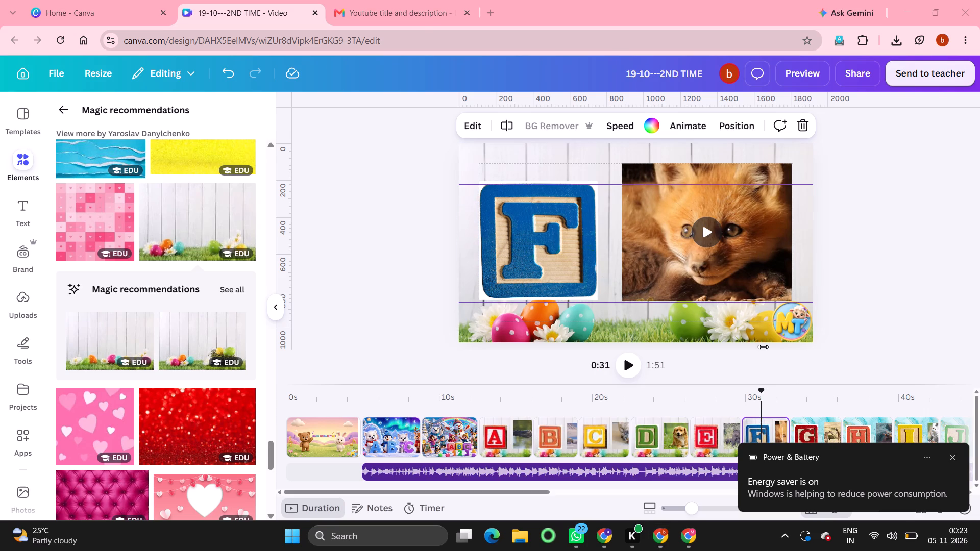
# Copy the letter F page's background again, dismiss the battery notification, and apply the background to the letter G, H and I pages.
pyautogui.click(623, 325)
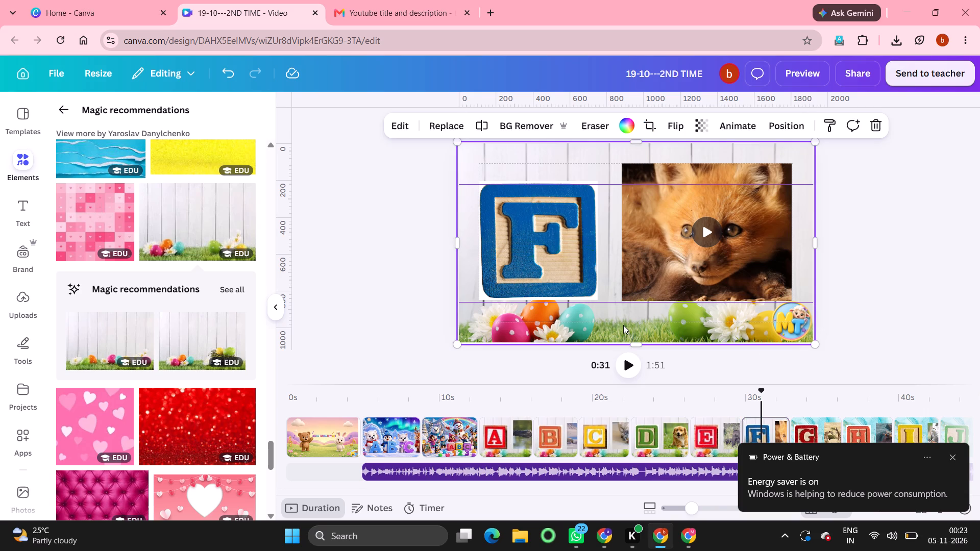
pyautogui.hotkey('ctrl', 'c')
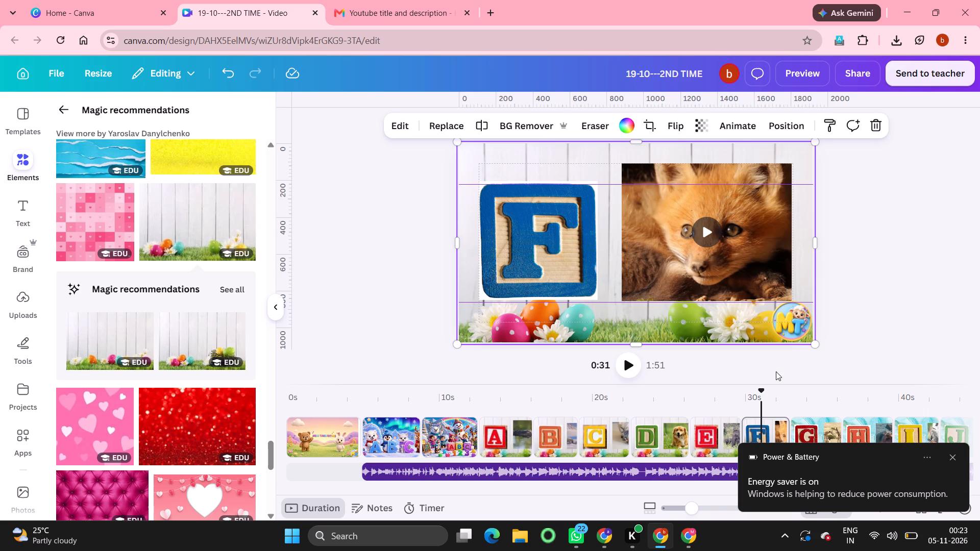
pyautogui.click(957, 457)
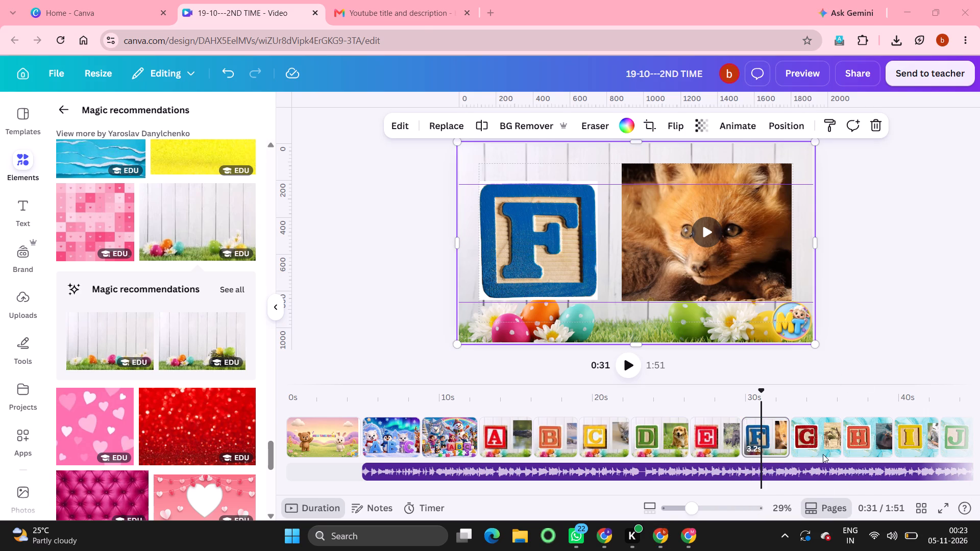
pyautogui.click(809, 441)
pyautogui.click(809, 441)
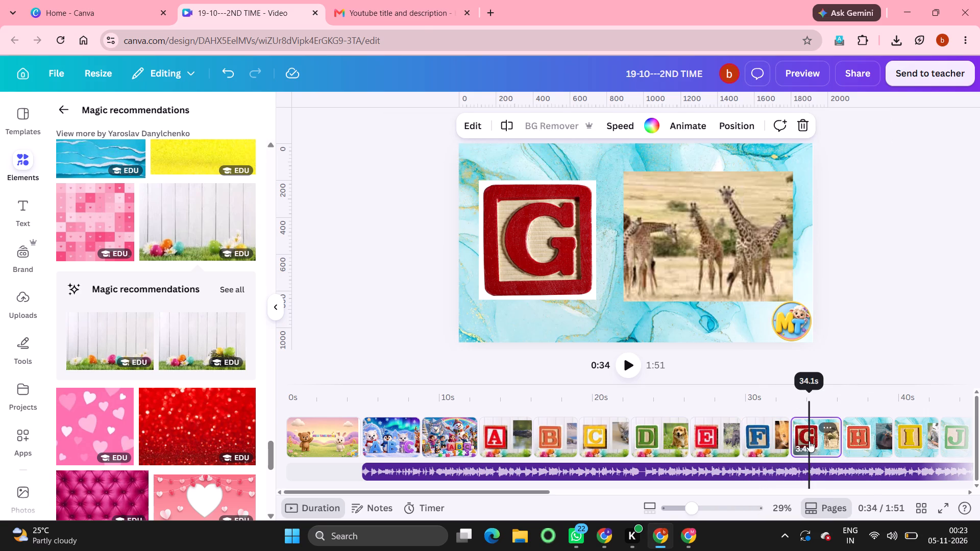
pyautogui.hotkey('ctrl', 'v')
pyautogui.click(864, 443)
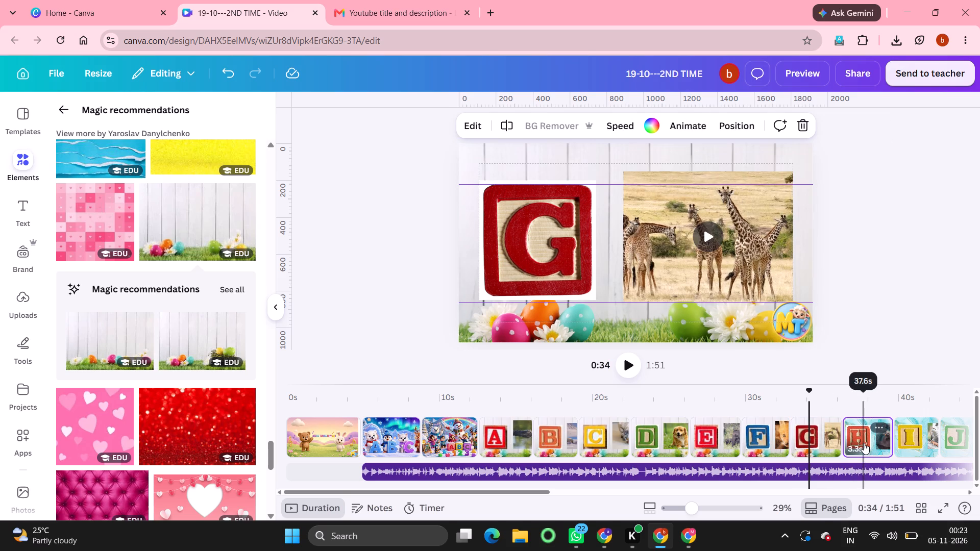
pyautogui.hotkey('ctrl', 'v')
pyautogui.hscroll(-8, 864, 443)
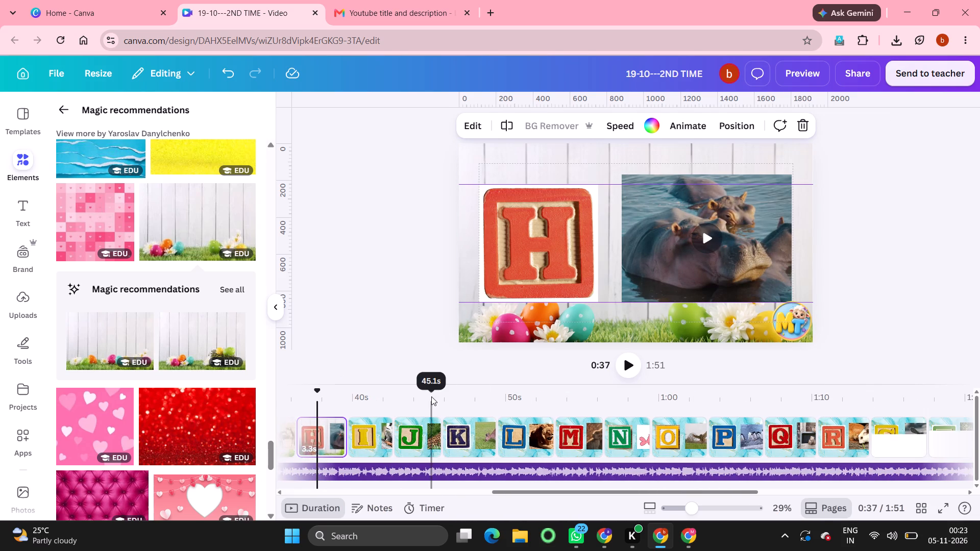
pyautogui.click(376, 444)
pyautogui.hotkey('ctrl', 'v')
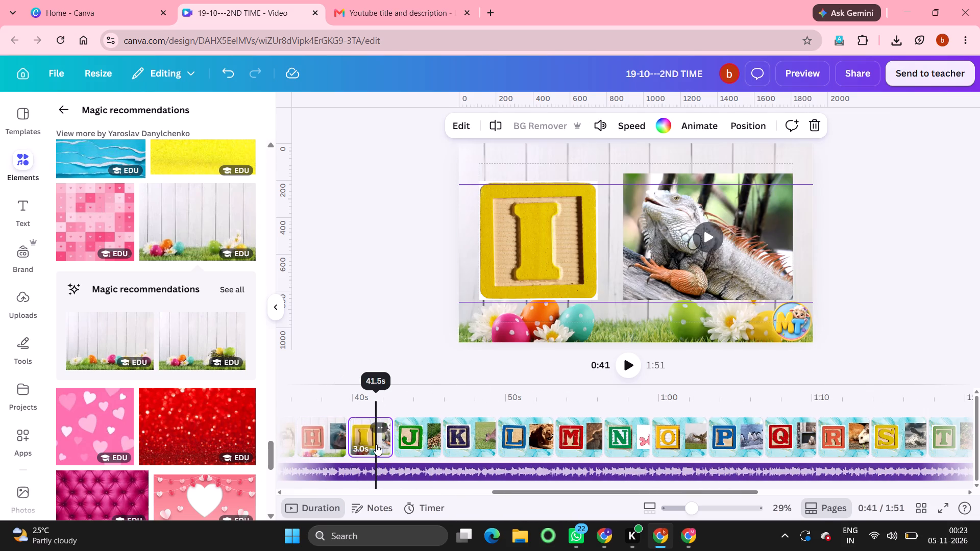
# Apply the copied Easter egg fence background to the letter J, K, L, M, N and O pages.
pyautogui.click(423, 443)
pyautogui.hotkey('ctrl', 'v')
pyautogui.click(483, 433)
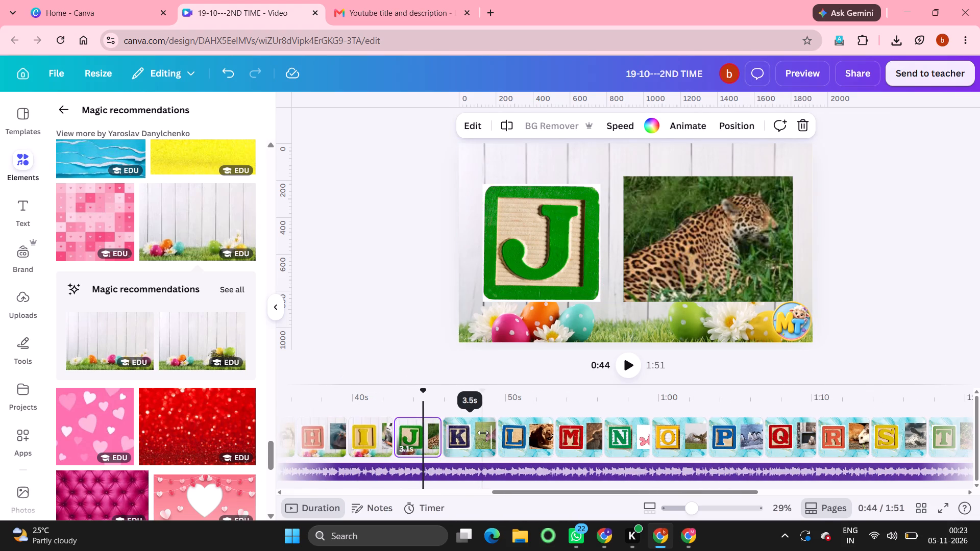
pyautogui.hotkey('ctrl', 'v')
pyautogui.click(528, 432)
pyautogui.hotkey('ctrl', 'v')
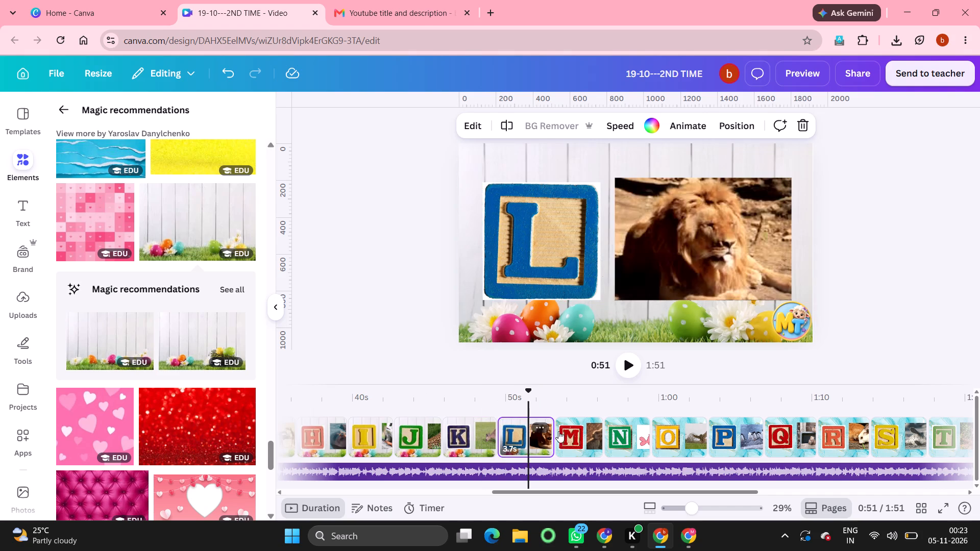
pyautogui.click(568, 432)
pyautogui.hotkey('ctrl', 'v')
pyautogui.click(636, 435)
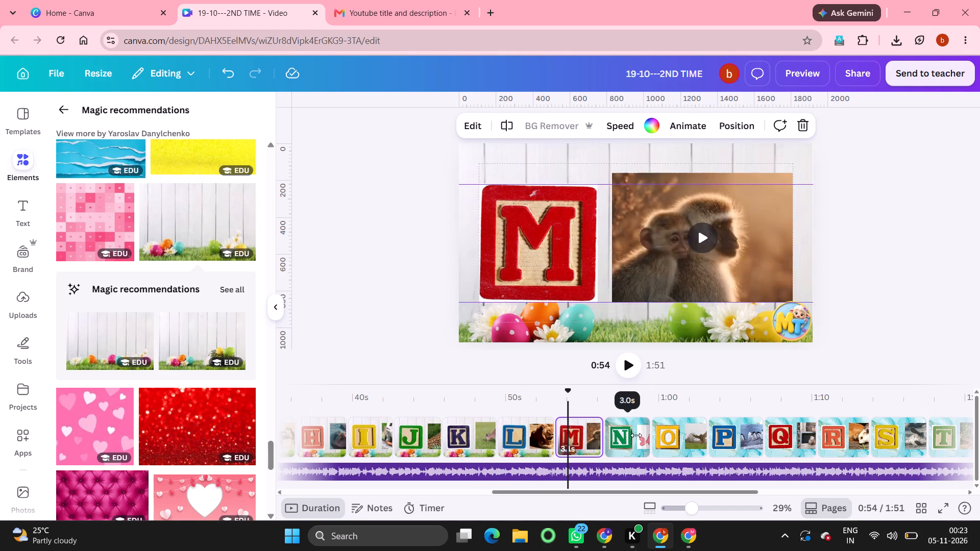
pyautogui.hotkey('ctrl', 'v')
pyautogui.click(680, 436)
pyautogui.hotkey('ctrl', 'v')
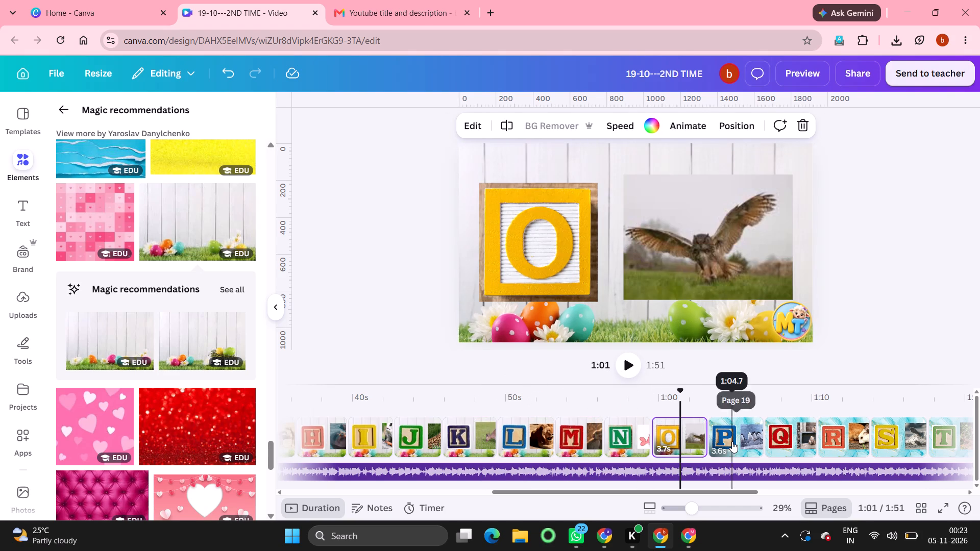
# Apply the copied Easter egg fence background to the letter P, Q and R pages.
pyautogui.click(732, 441)
pyautogui.hotkey('ctrl', 'v')
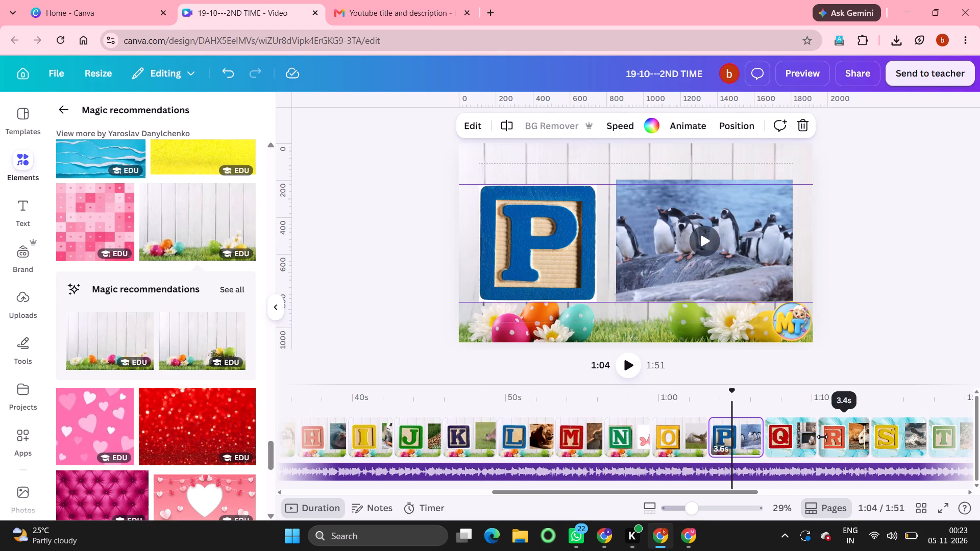
pyautogui.click(779, 444)
pyautogui.hotkey('ctrl', 'v')
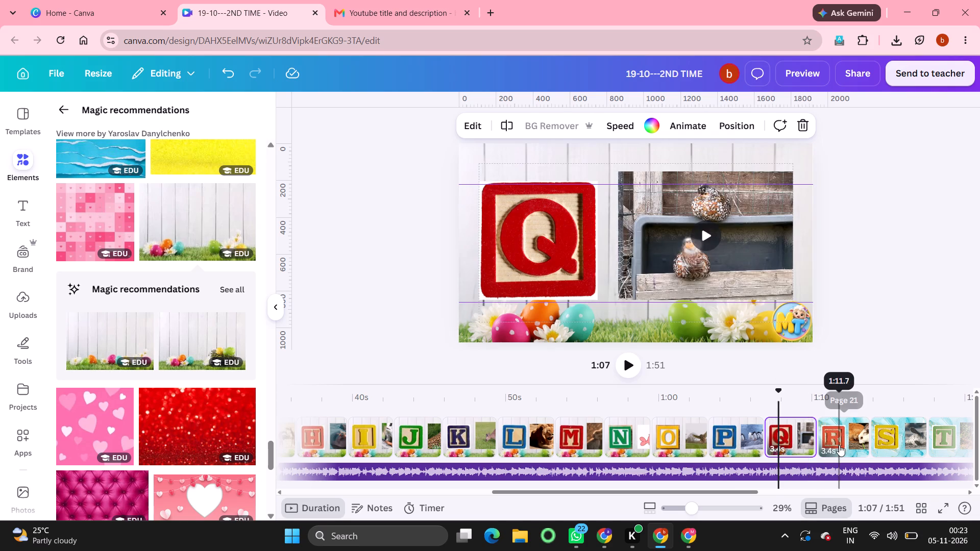
pyautogui.click(839, 445)
pyautogui.hotkey('ctrl', 'v')
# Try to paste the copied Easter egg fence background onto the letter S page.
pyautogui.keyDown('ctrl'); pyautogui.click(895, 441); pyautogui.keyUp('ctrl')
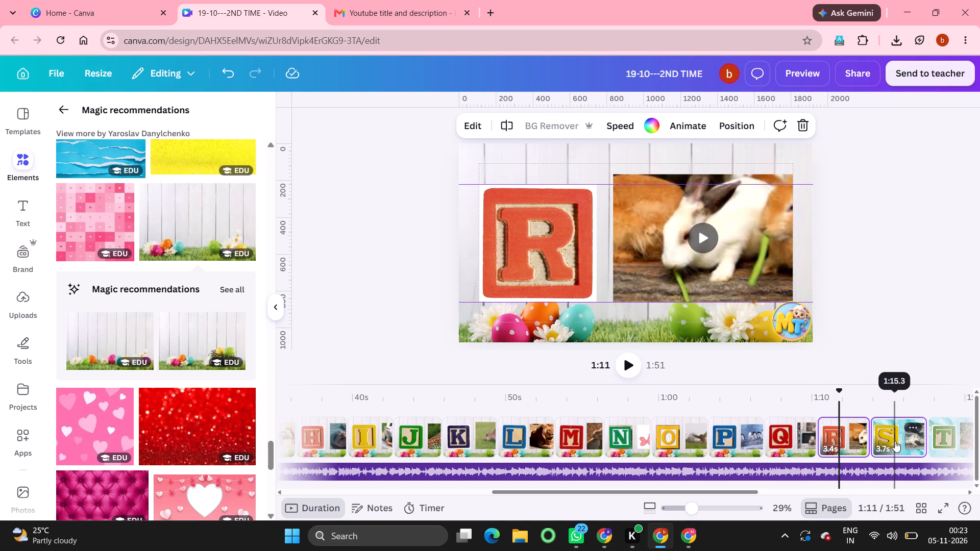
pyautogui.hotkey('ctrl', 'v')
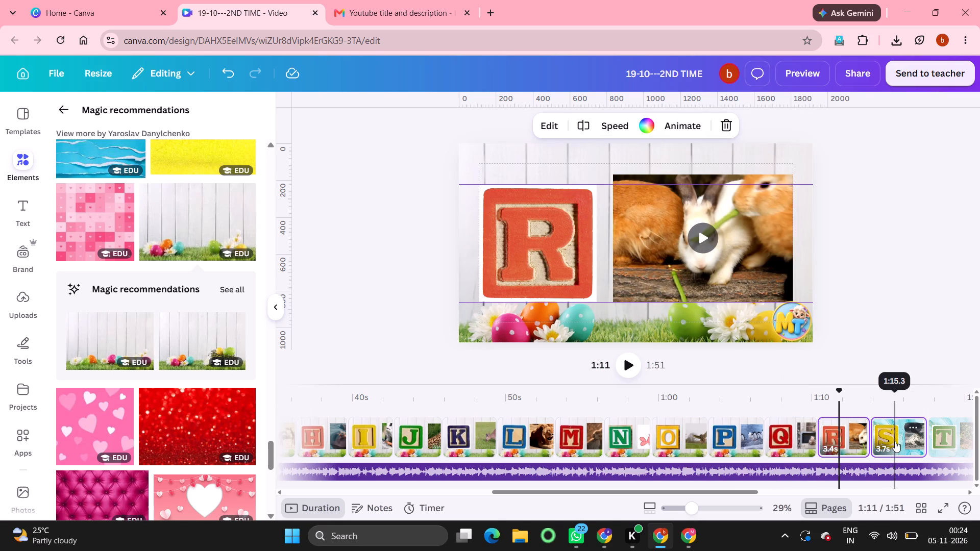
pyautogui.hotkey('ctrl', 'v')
# Copy the letter Q page's Easter egg fence background again and apply it to the letter S, T and U pages.
pyautogui.hscroll(-2, 895, 441)
pyautogui.click(701, 441)
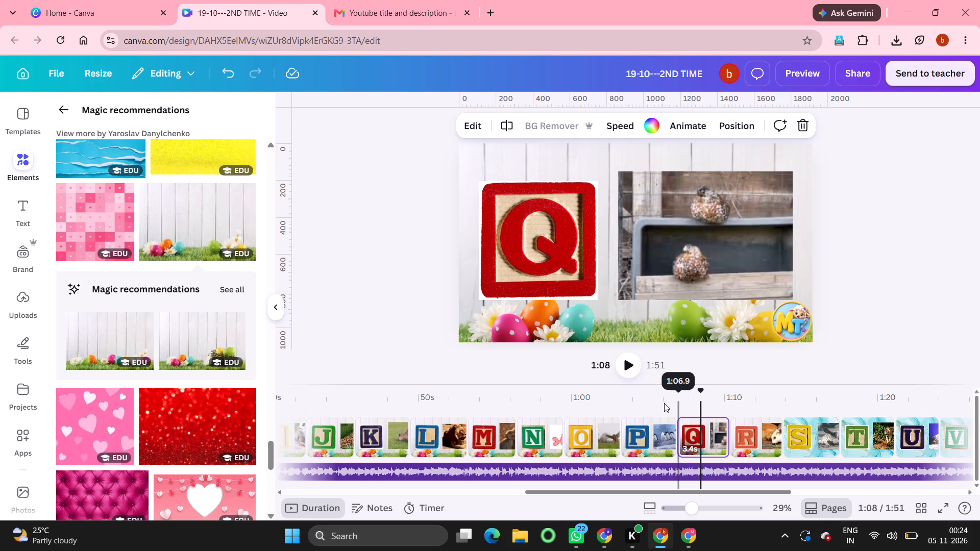
pyautogui.click(622, 326)
pyautogui.hotkey('ctrl', 'c')
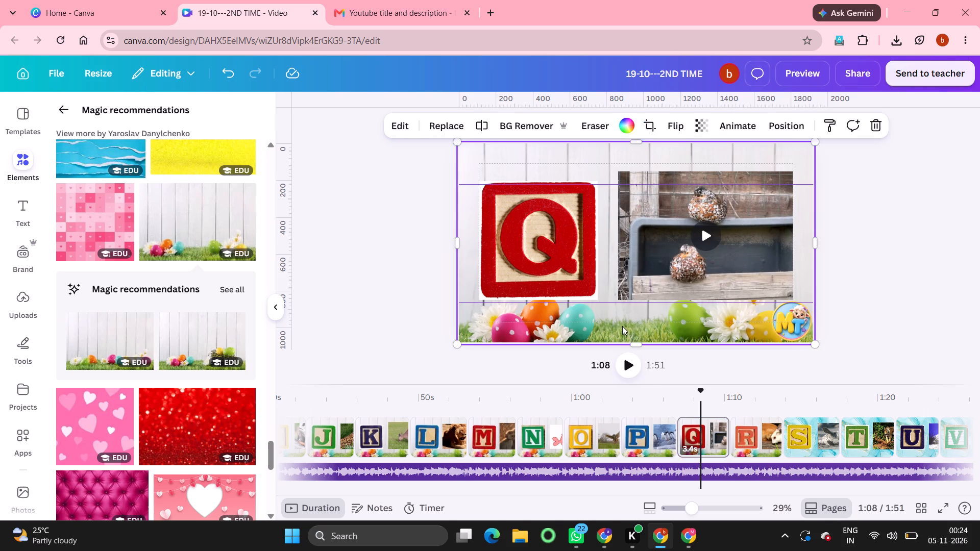
pyautogui.click(799, 439)
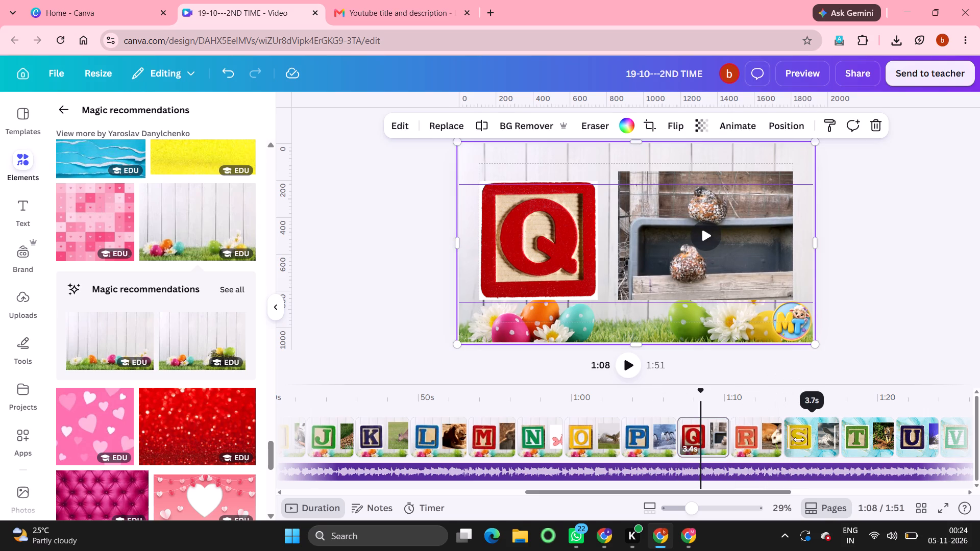
pyautogui.hotkey('ctrl', 'v')
pyautogui.click(872, 438)
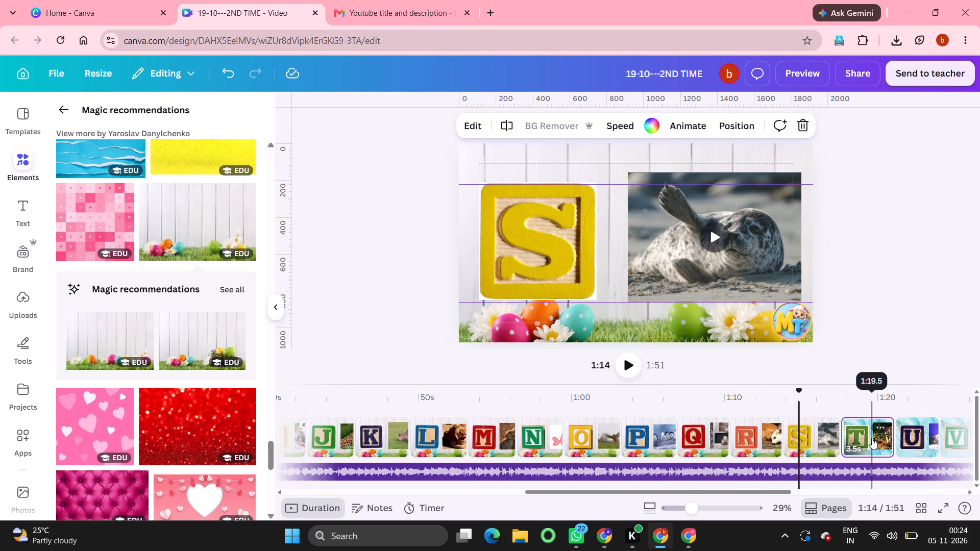
pyautogui.hotkey('ctrl', 'v')
pyautogui.hotkey('ctrl', 'v')
pyautogui.click(923, 438)
pyautogui.hotkey('ctrl', 'v')
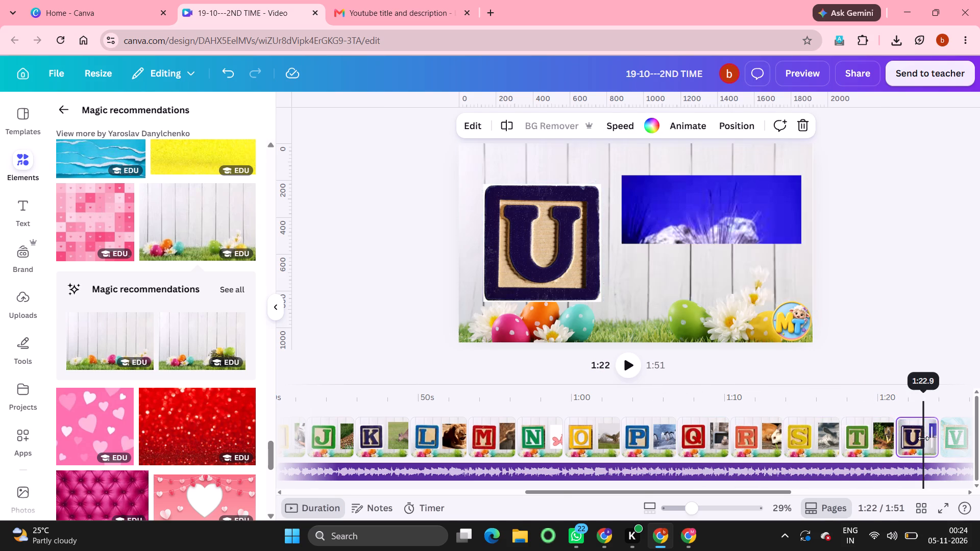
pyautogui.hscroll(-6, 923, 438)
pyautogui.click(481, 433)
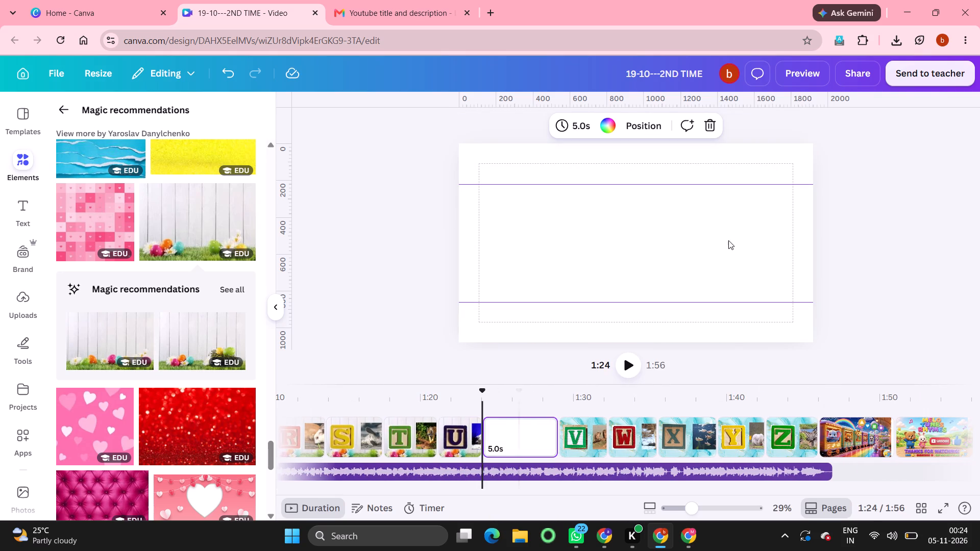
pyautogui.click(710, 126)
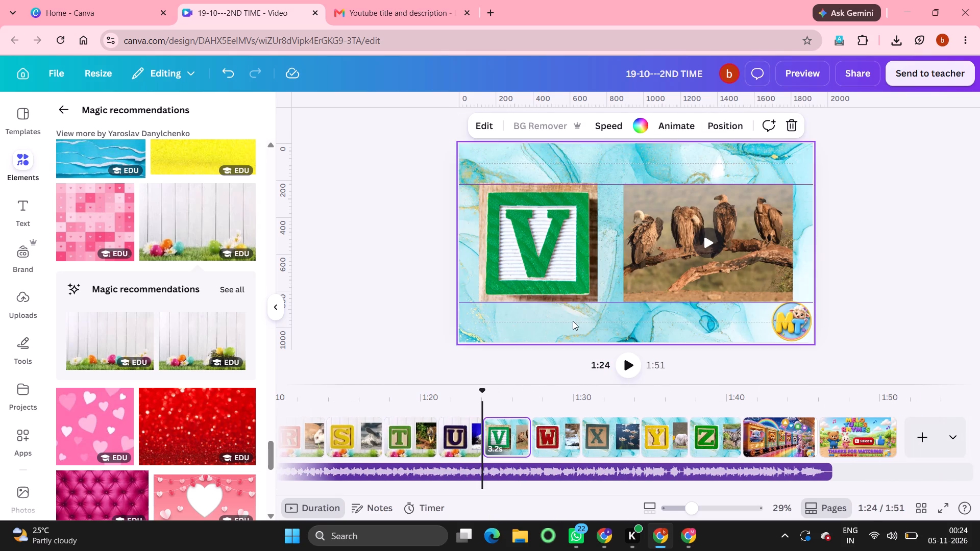
# Apply the copied Easter egg fence background to the letter V, W, X, Y and Z pages.
pyautogui.click(504, 432)
pyautogui.hotkey('ctrl', 'v')
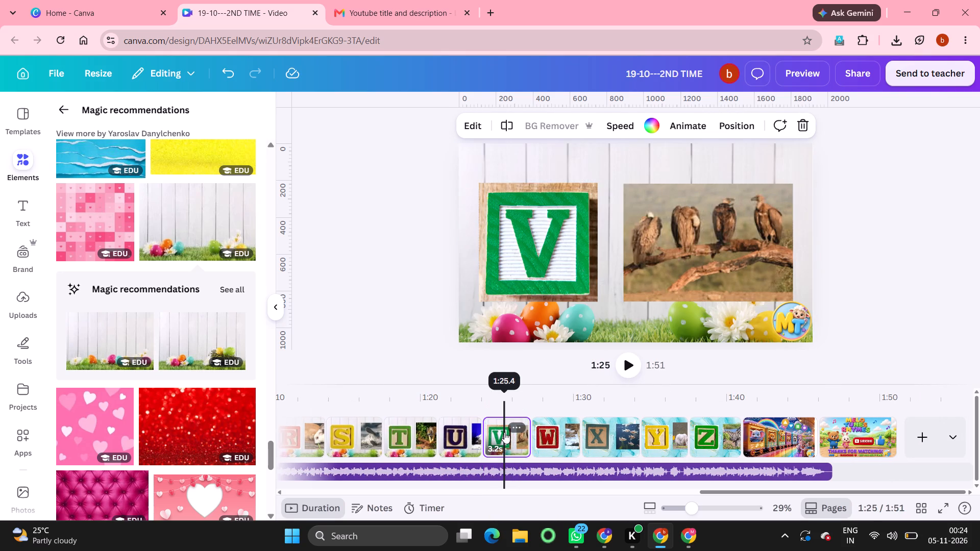
pyautogui.click(567, 441)
pyautogui.hotkey('ctrl', 'v')
pyautogui.click(615, 443)
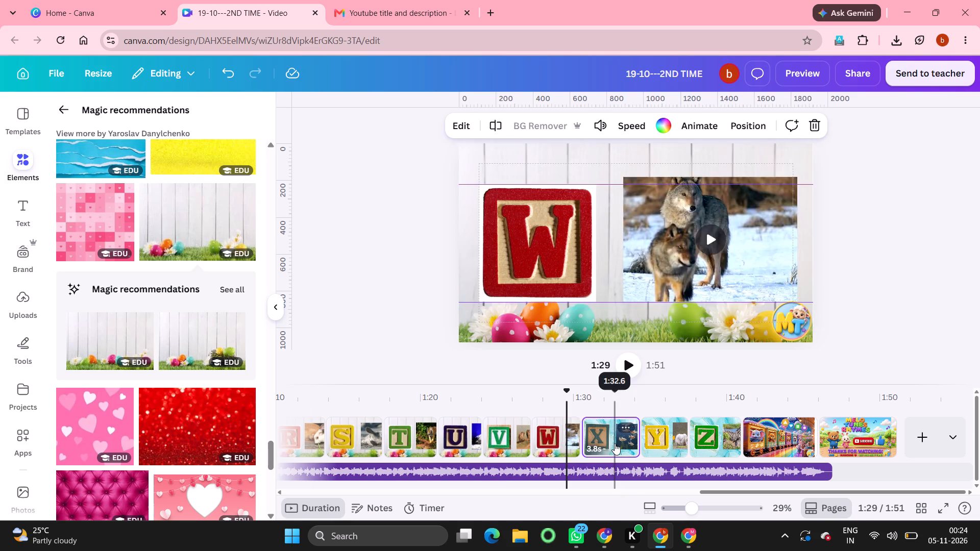
pyautogui.hotkey('ctrl', 'v')
pyautogui.click(663, 439)
pyautogui.hotkey('ctrl', 'v')
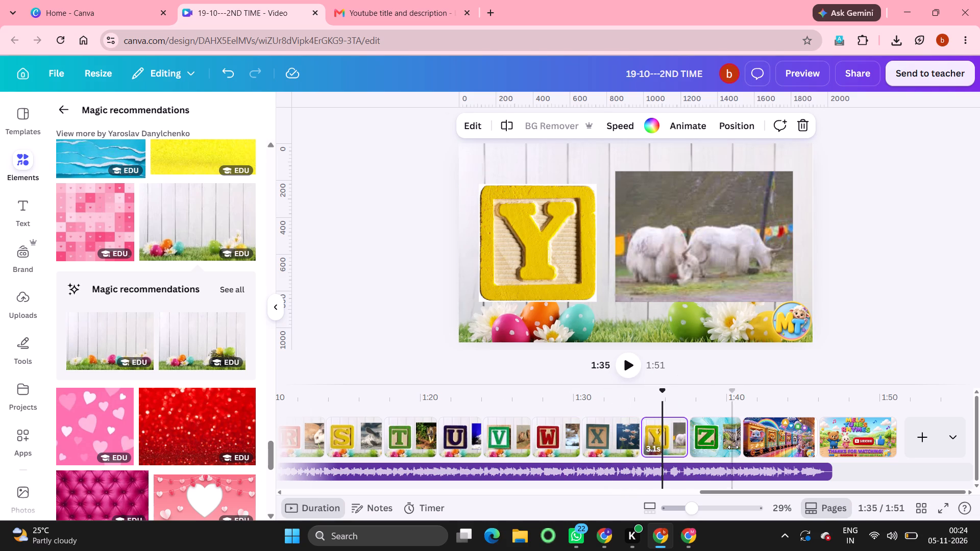
pyautogui.click(733, 447)
pyautogui.hotkey('ctrl', 'v')
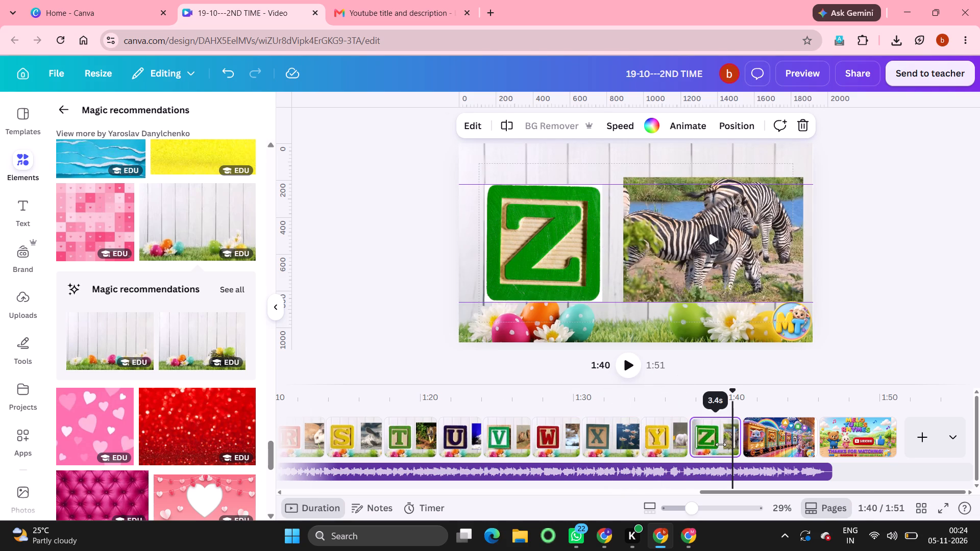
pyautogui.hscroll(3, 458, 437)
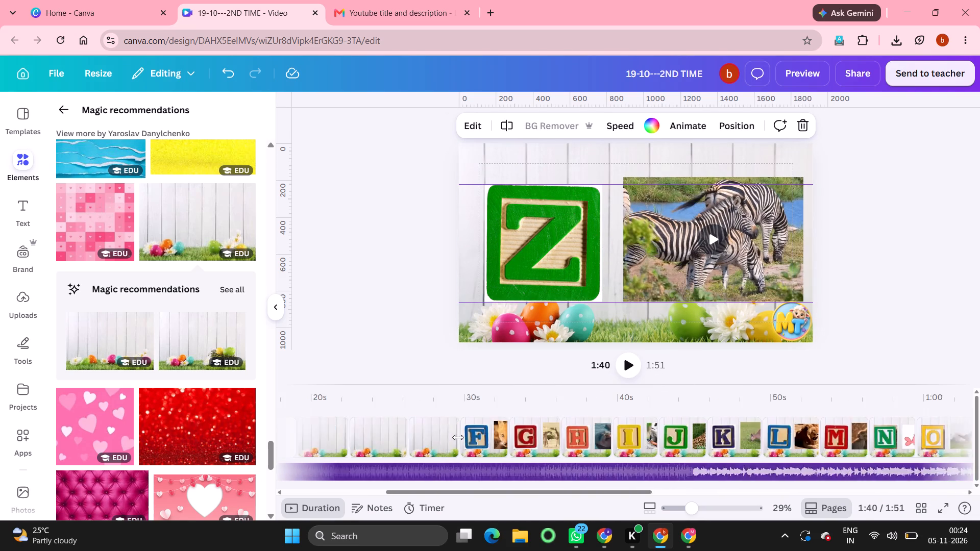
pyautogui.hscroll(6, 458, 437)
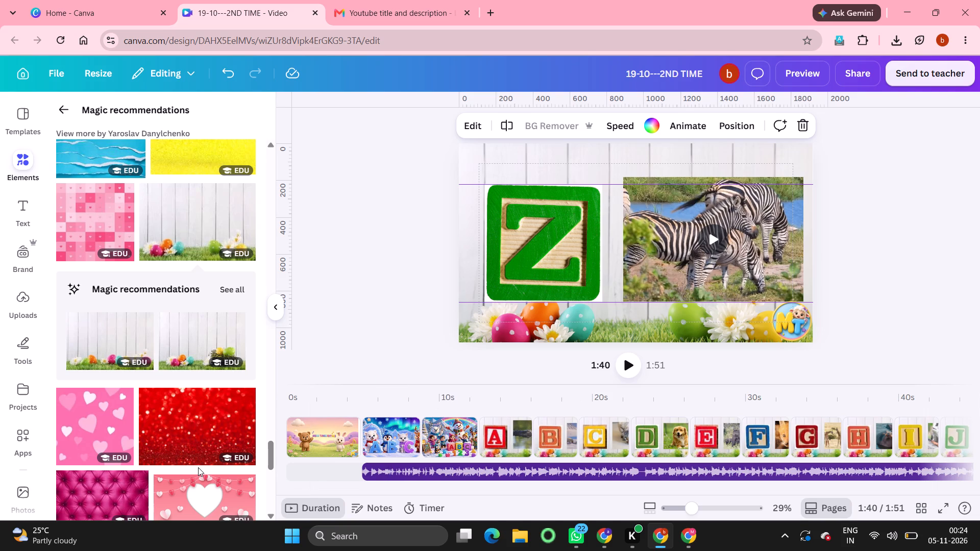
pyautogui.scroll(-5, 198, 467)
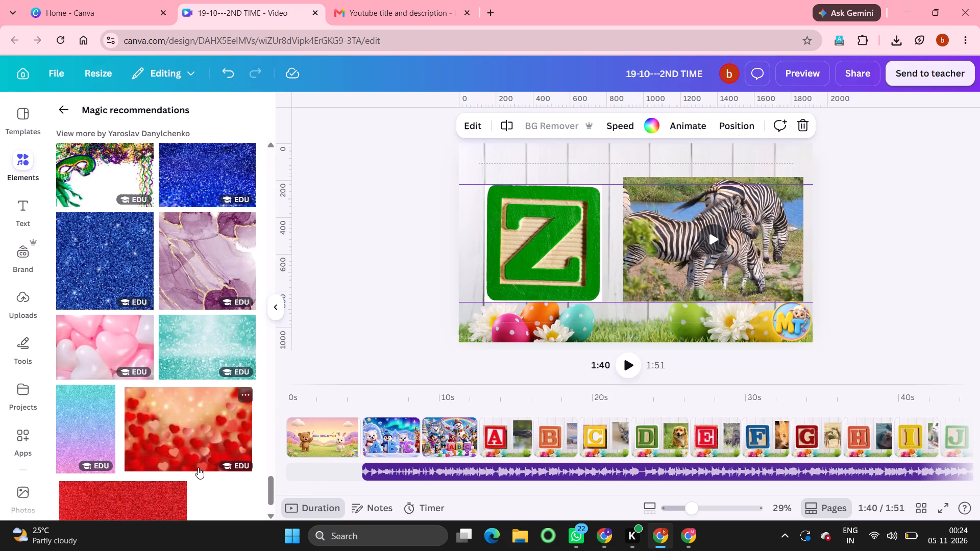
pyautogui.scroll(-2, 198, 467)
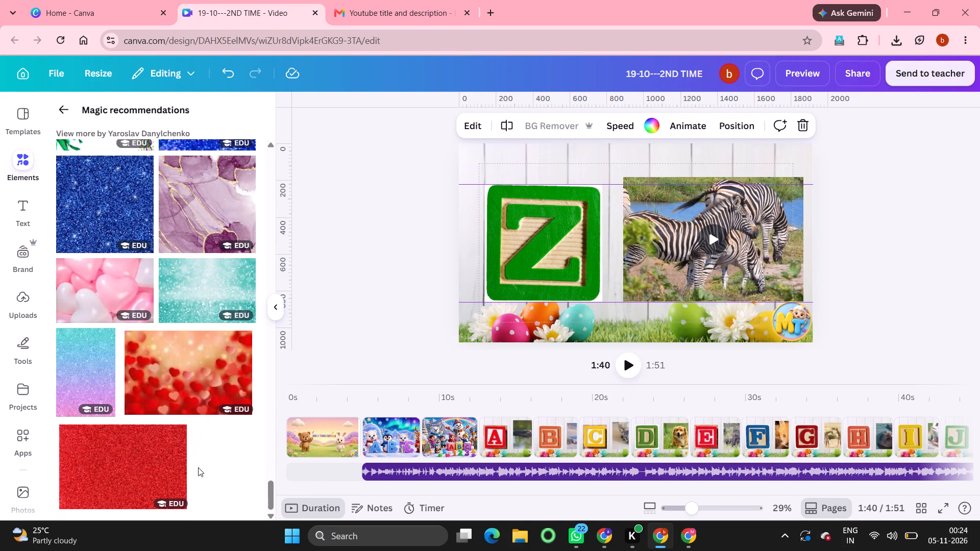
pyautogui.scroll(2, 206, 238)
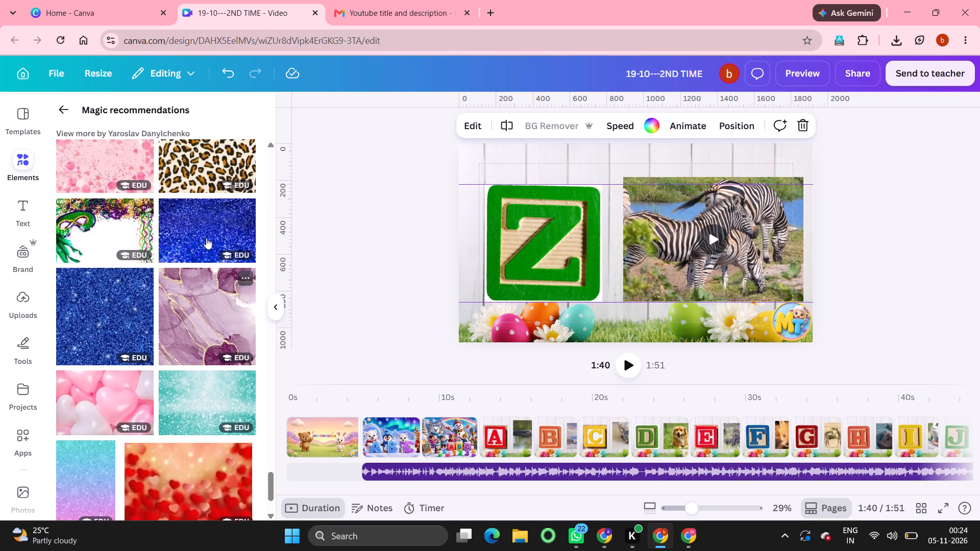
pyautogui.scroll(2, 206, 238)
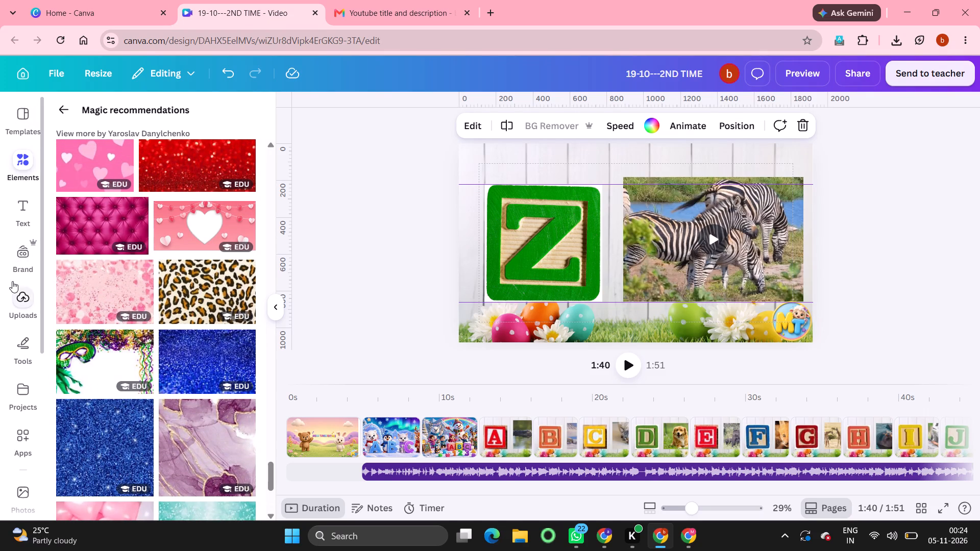
# Replace the background of the animal train page after letter Z with the countryside train clip from your project videos.
pyautogui.click(22, 393)
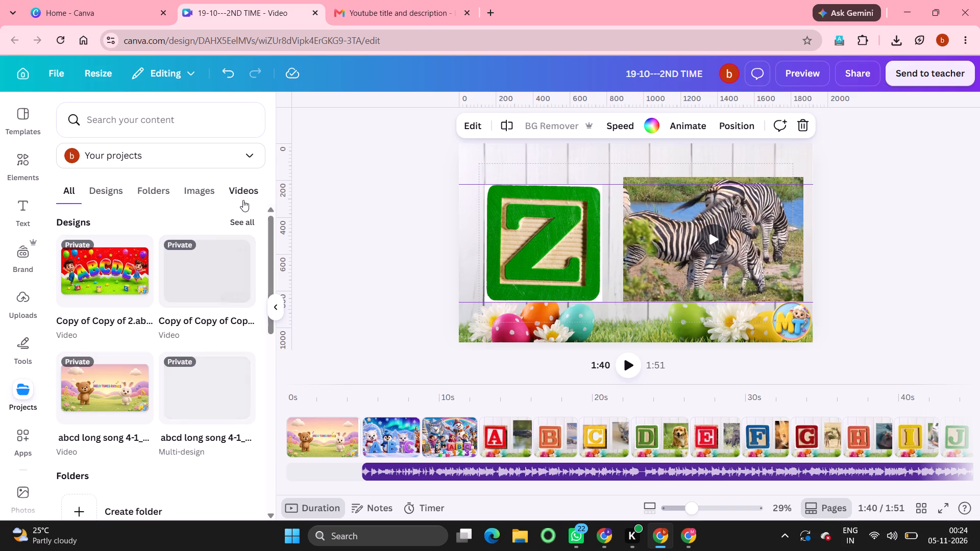
pyautogui.click(247, 186)
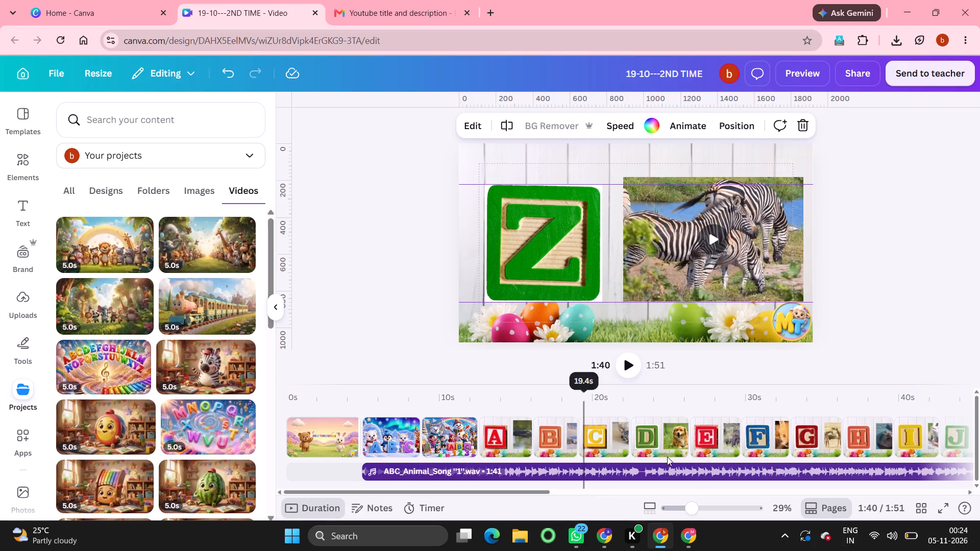
pyautogui.hscroll(-11, 703, 463)
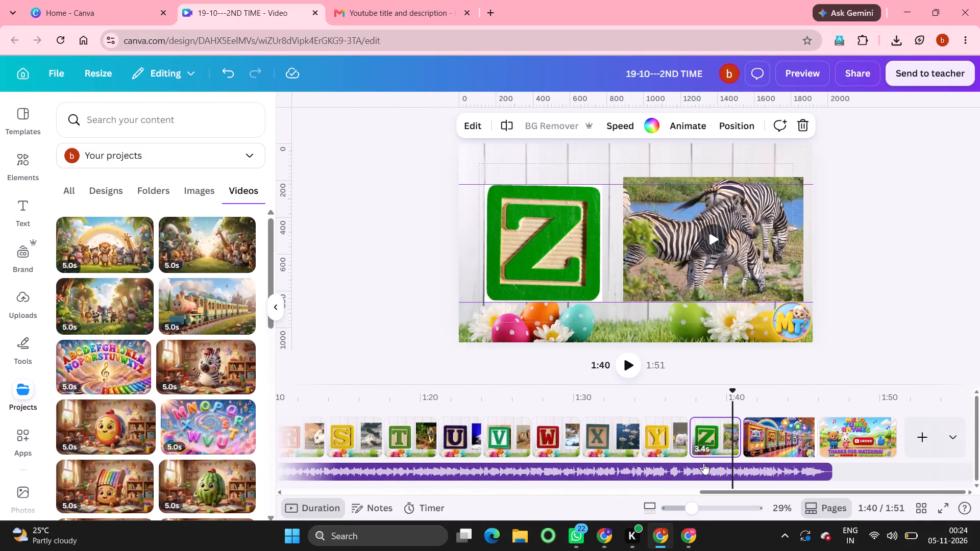
pyautogui.click(786, 451)
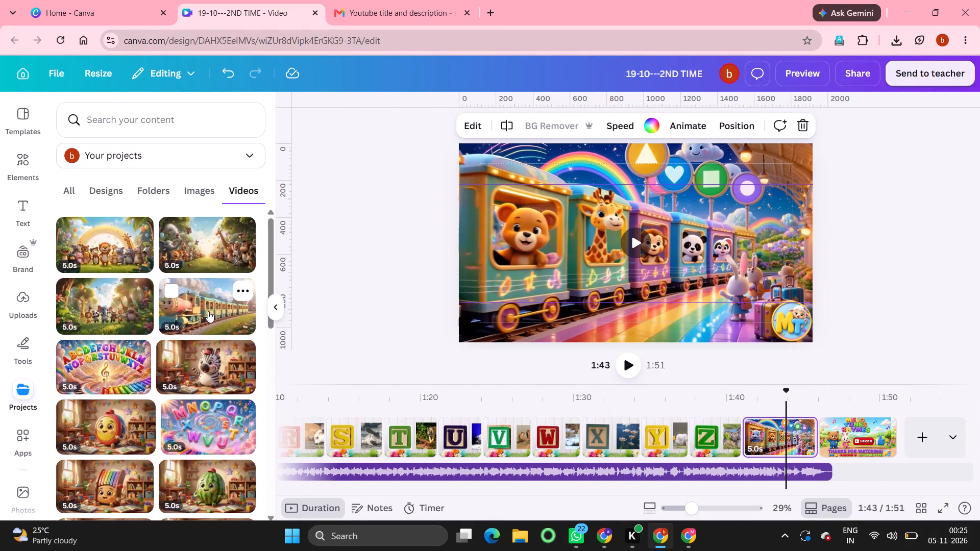
pyautogui.click(208, 311)
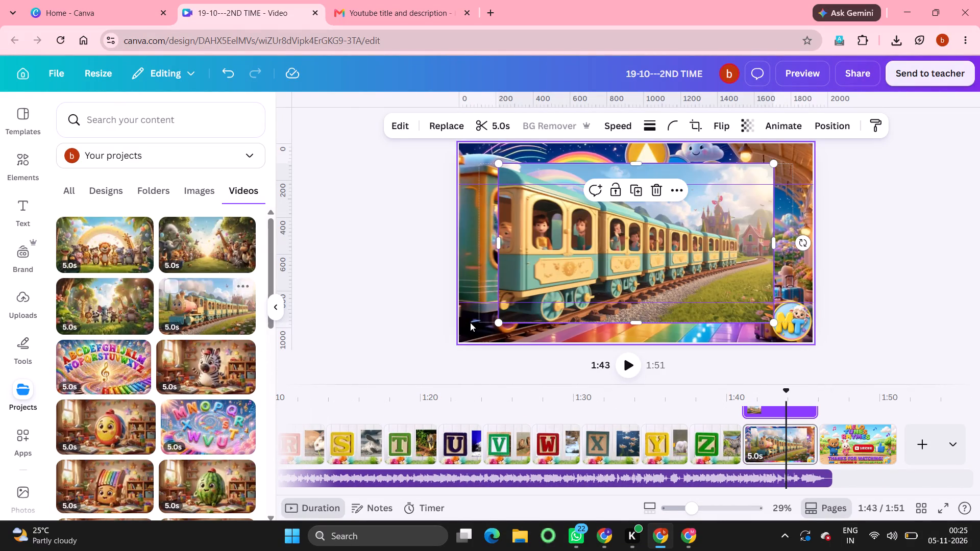
pyautogui.rightClick(726, 228)
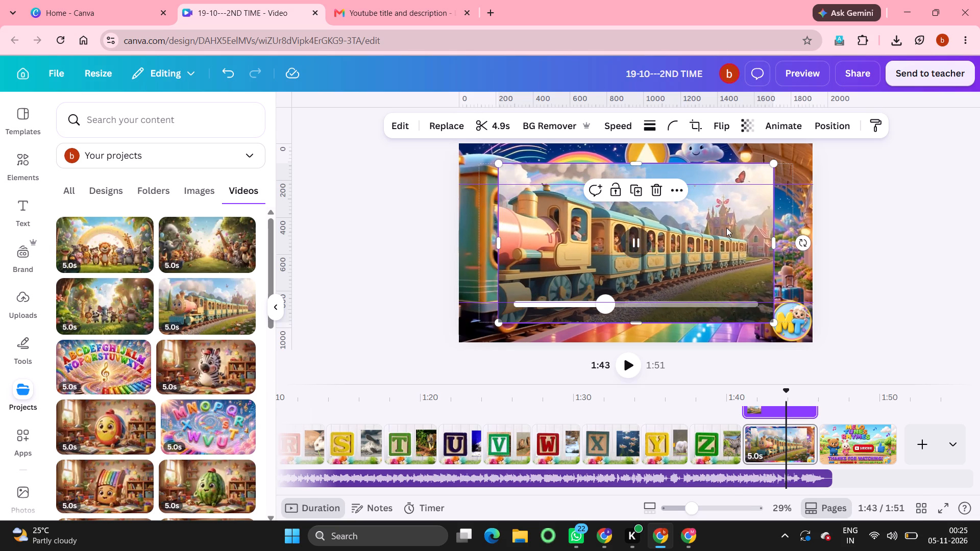
pyautogui.click(781, 481)
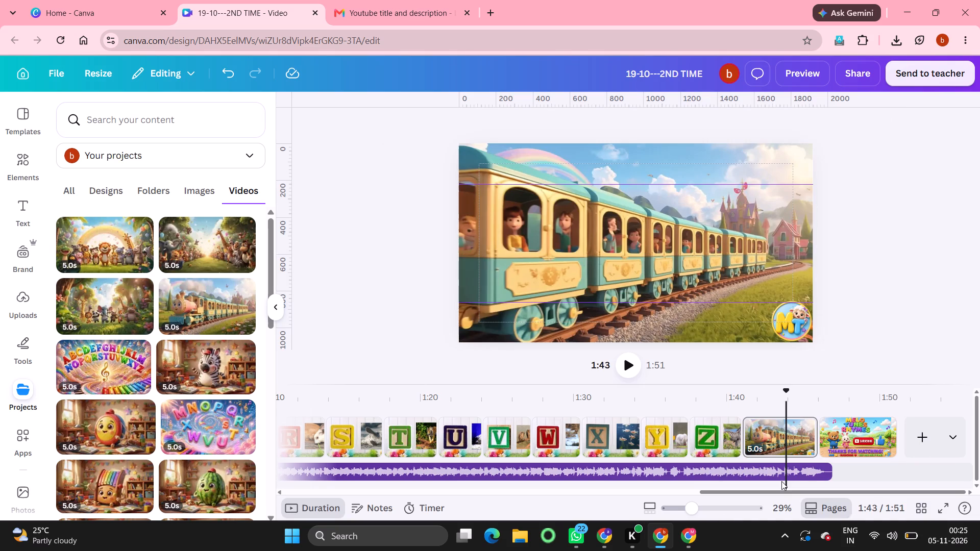
# Replace the second page's snowy ABCD background with the jungle ABC clip of the lion, tiger and elephant from your project videos.
pyautogui.hscroll(10, 540, 454)
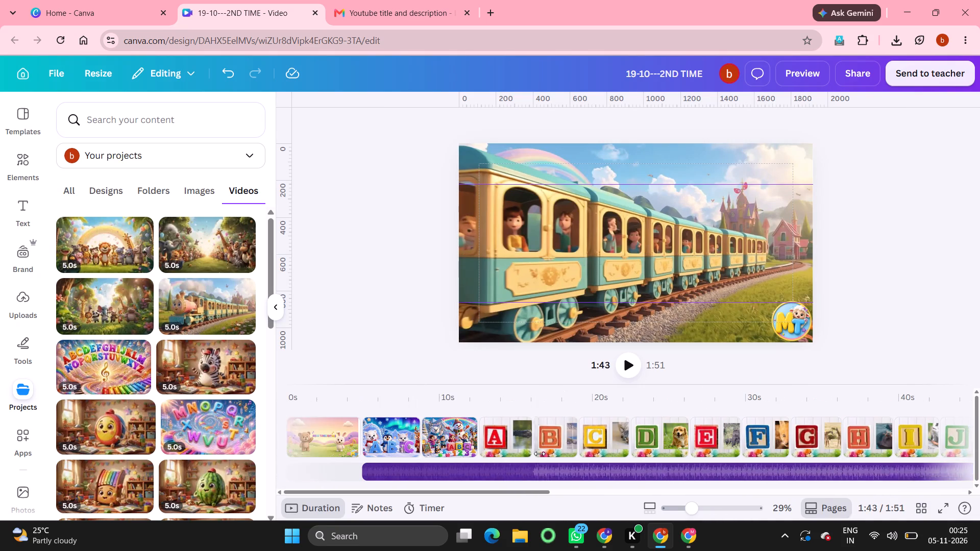
pyautogui.click(398, 439)
pyautogui.scroll(-5, 128, 418)
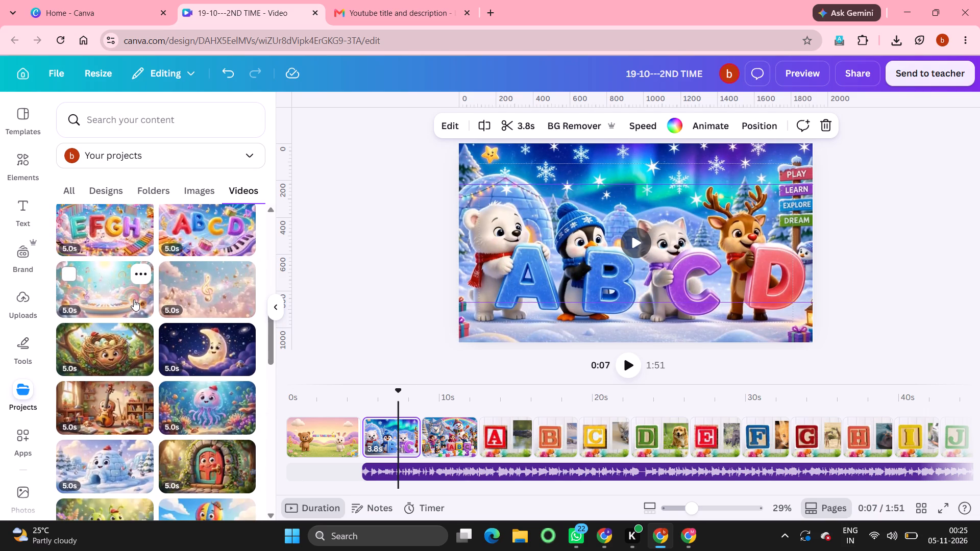
pyautogui.scroll(-5, 134, 299)
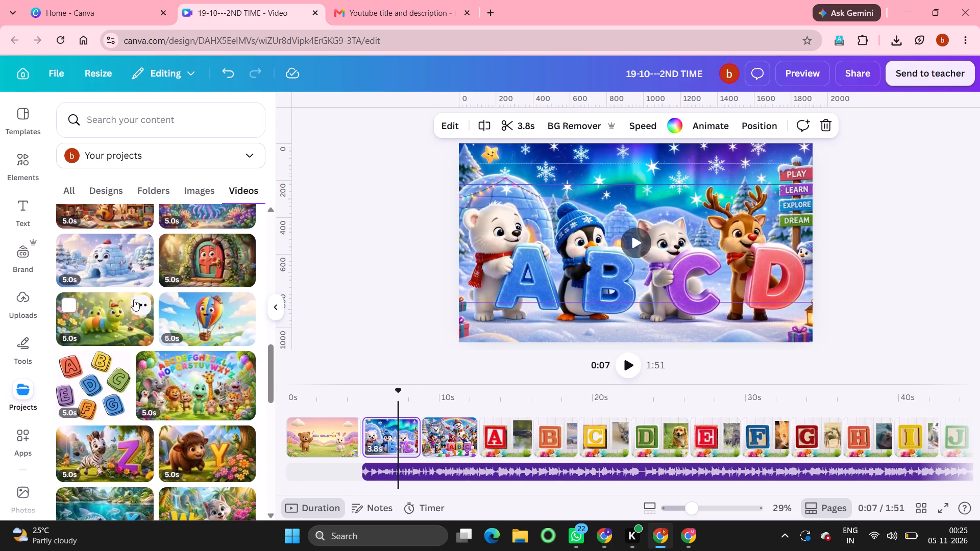
pyautogui.scroll(-8, 134, 299)
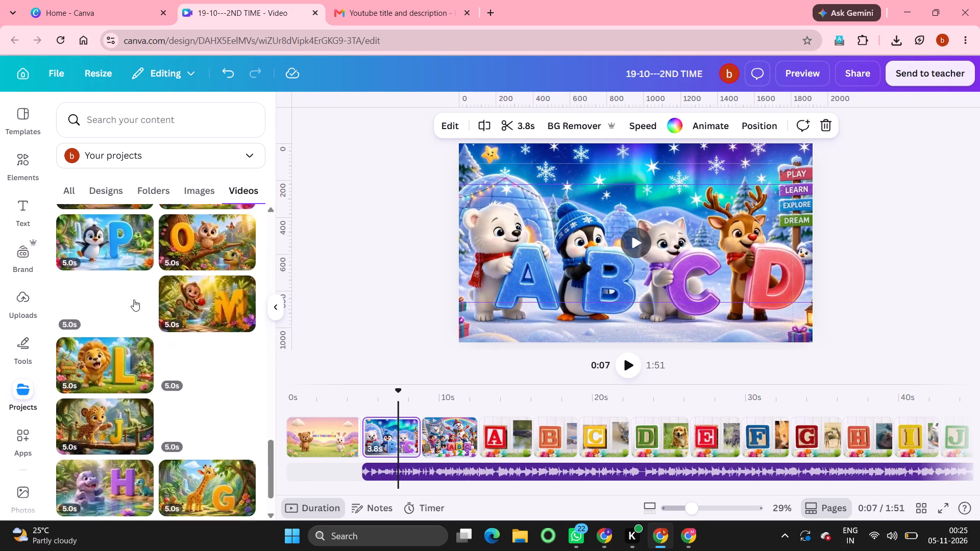
pyautogui.scroll(-6, 134, 299)
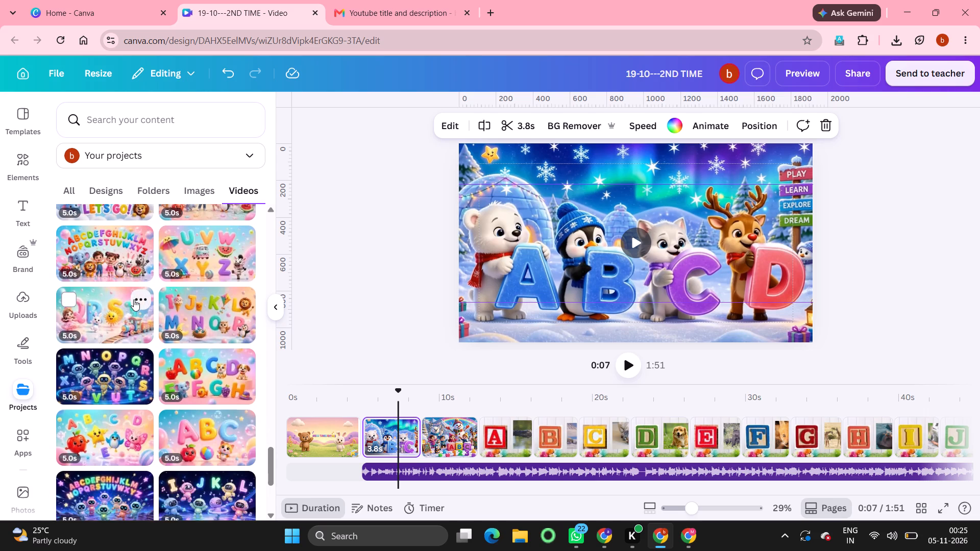
pyautogui.scroll(-3, 134, 299)
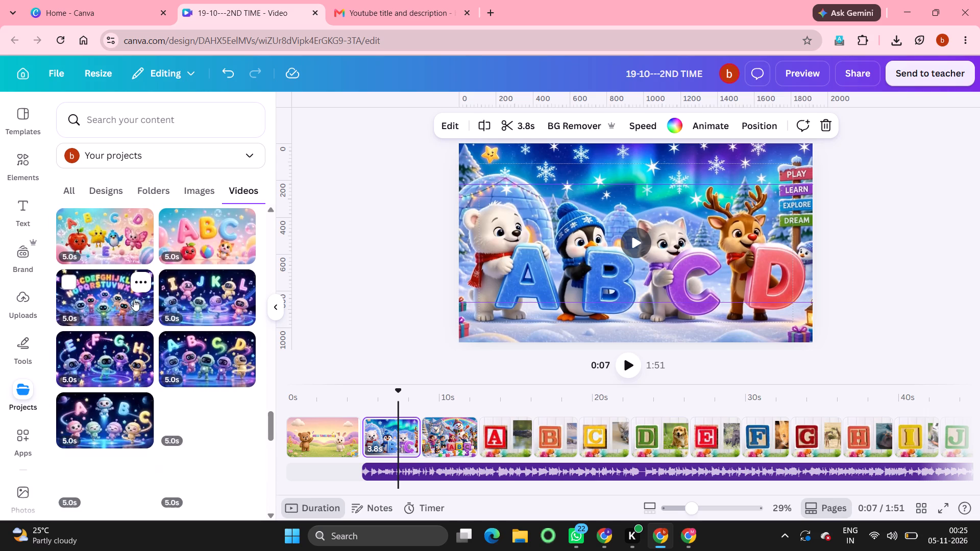
pyautogui.scroll(-1, 134, 299)
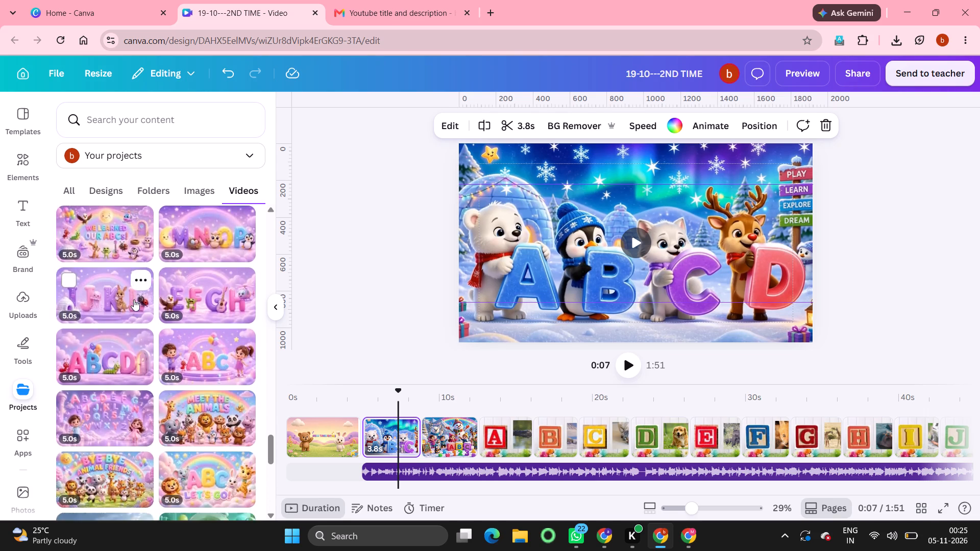
pyautogui.scroll(-15, 134, 299)
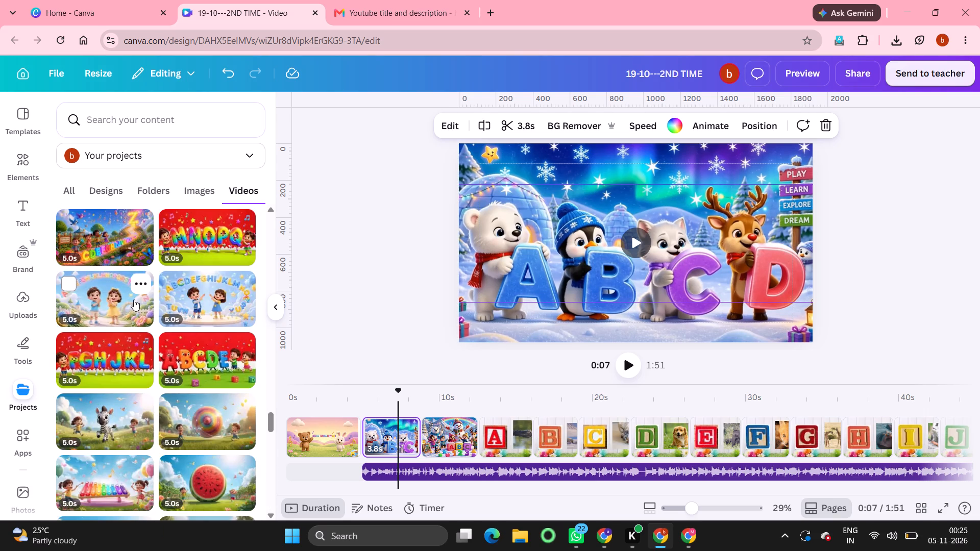
pyautogui.scroll(-7, 134, 299)
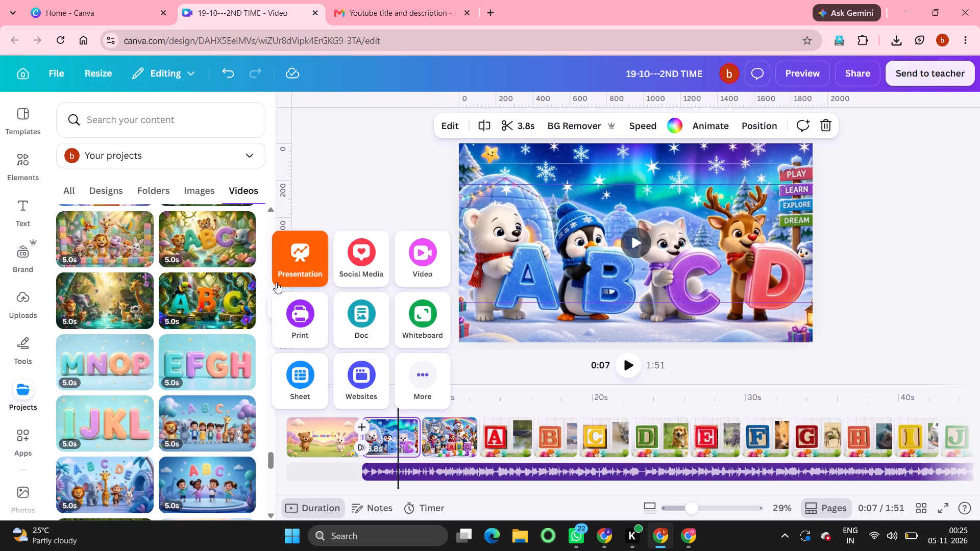
pyautogui.click(537, 266)
pyautogui.click(217, 249)
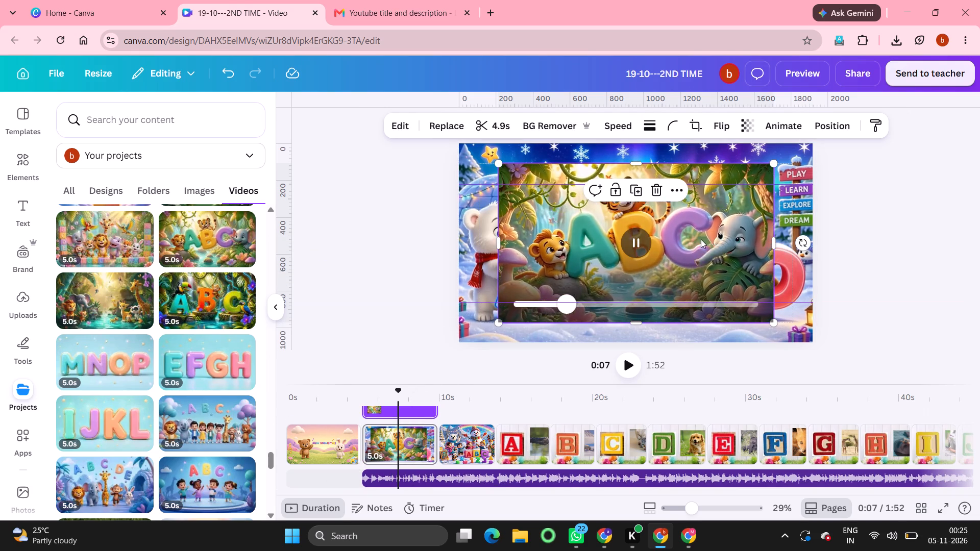
pyautogui.rightClick(709, 219)
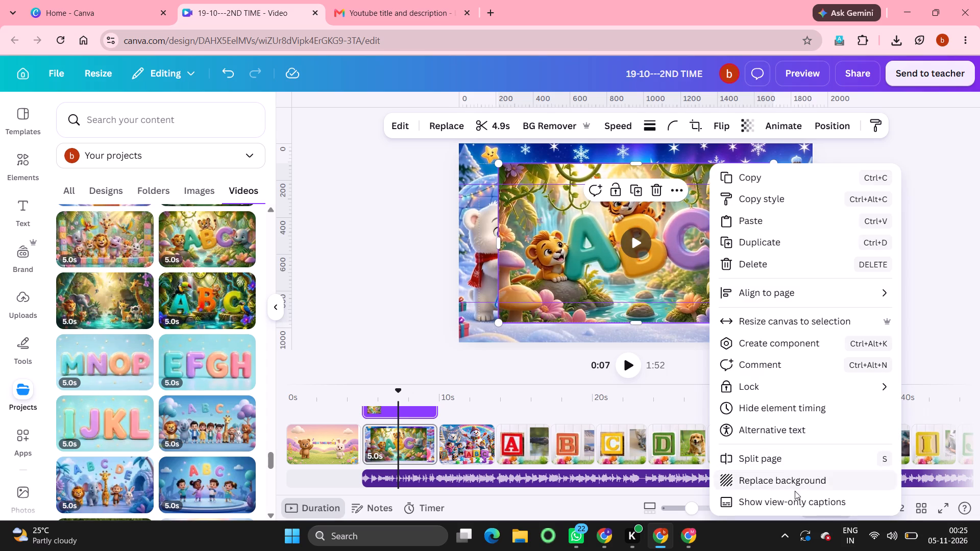
pyautogui.click(776, 483)
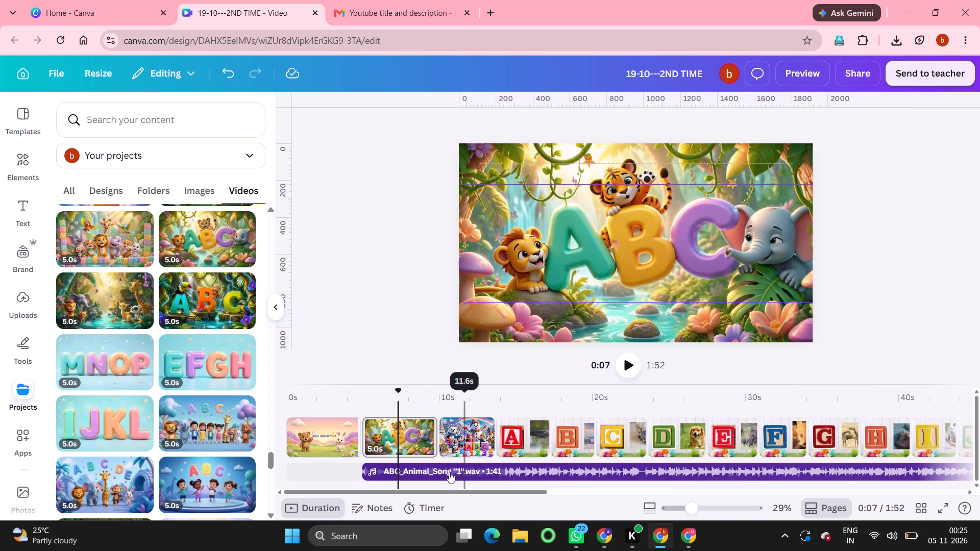
# Shorten the jungle ABC page to 3.9 seconds.
pyautogui.click(469, 436)
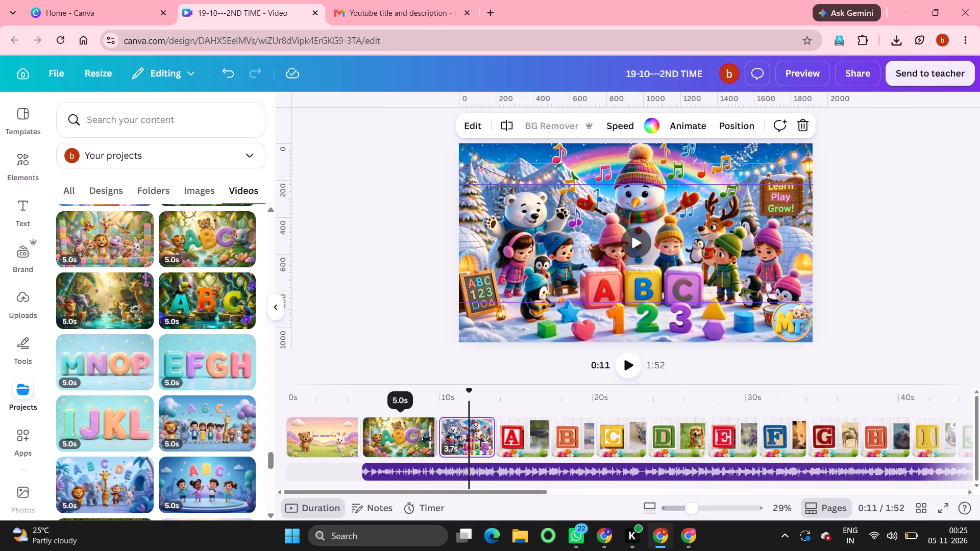
pyautogui.moveTo(426, 439); pyautogui.dragTo(410, 436)
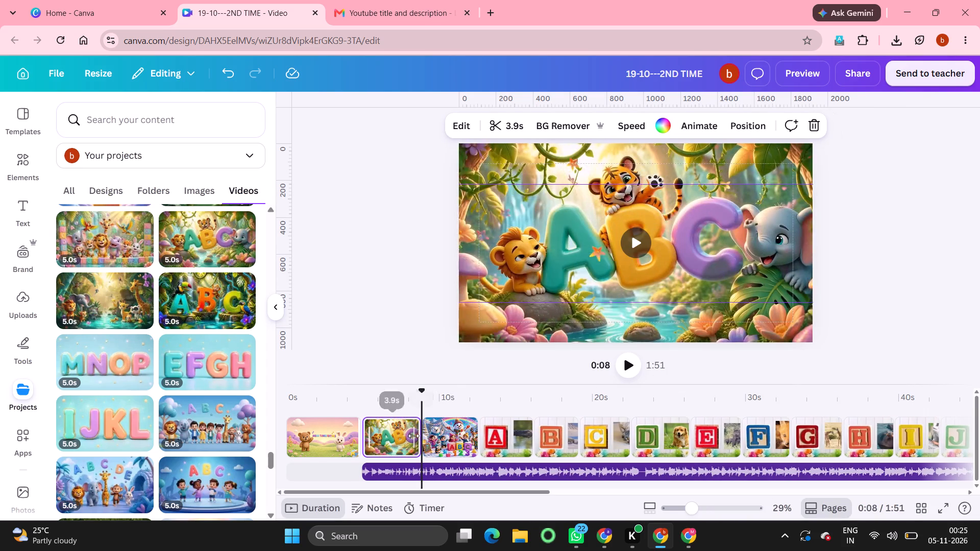
# Replace the snowman page's background with the jungle animals clip framed by alphabet blocks from your project videos.
pyautogui.click(454, 436)
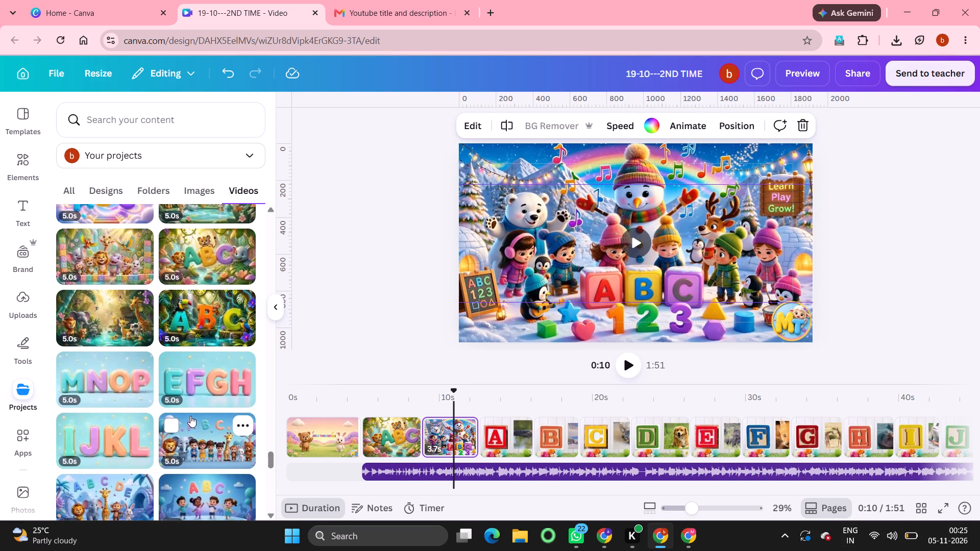
pyautogui.click(113, 257)
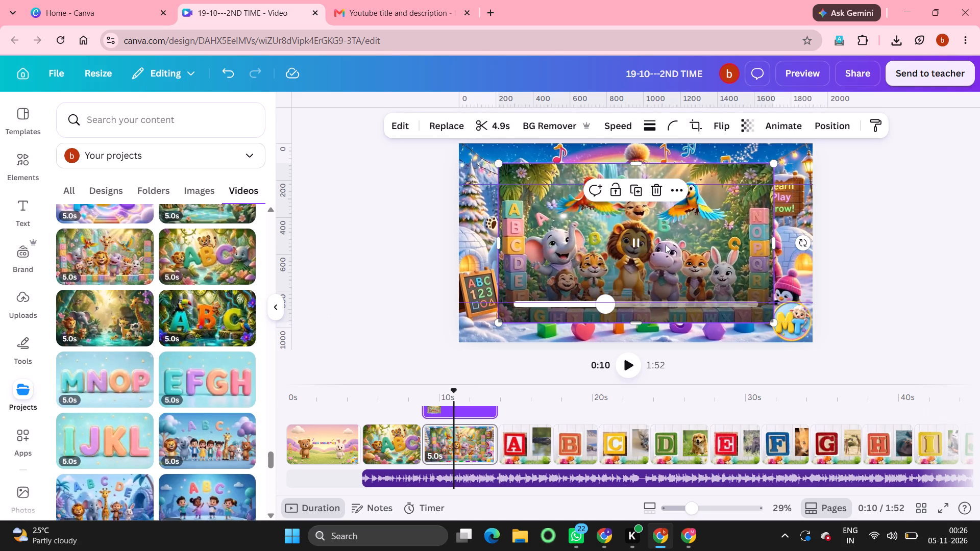
pyautogui.click(685, 266)
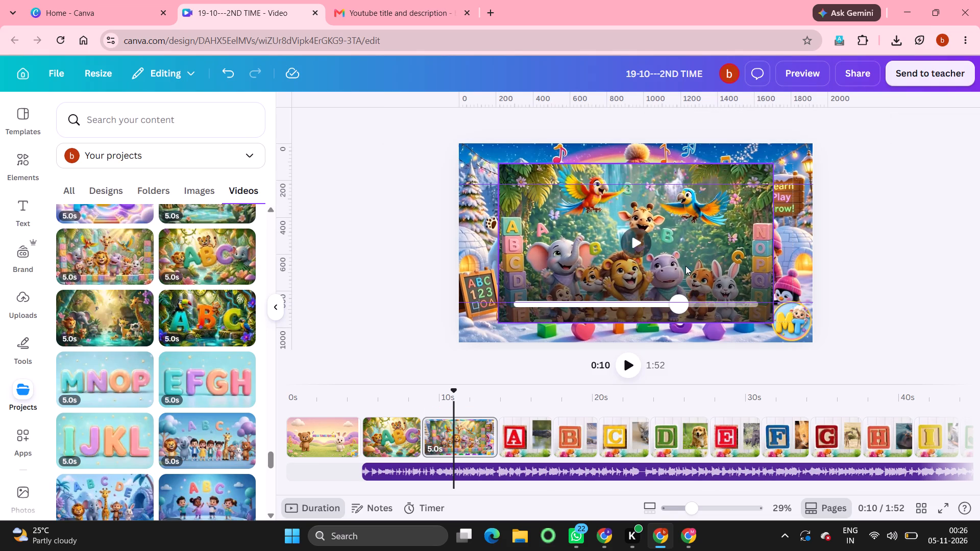
pyautogui.rightClick(685, 266)
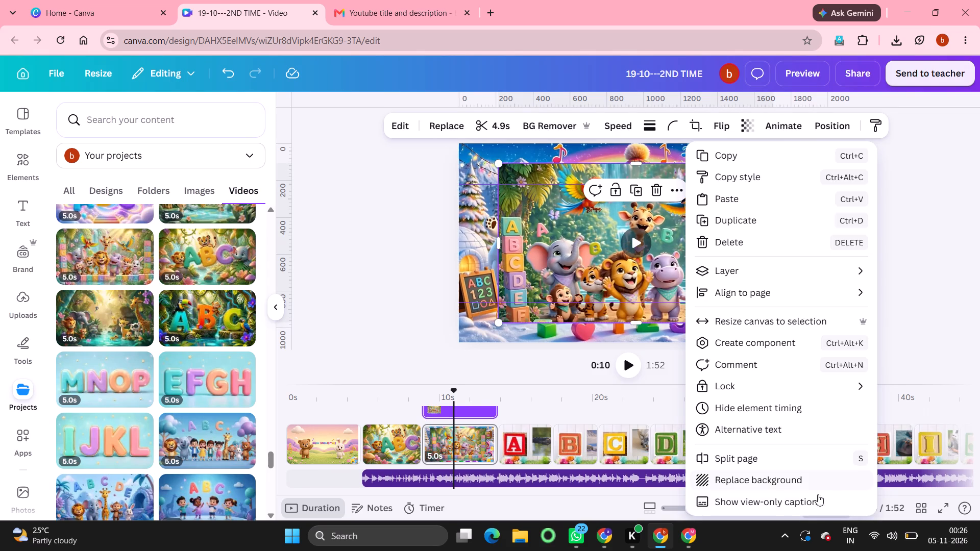
pyautogui.click(765, 485)
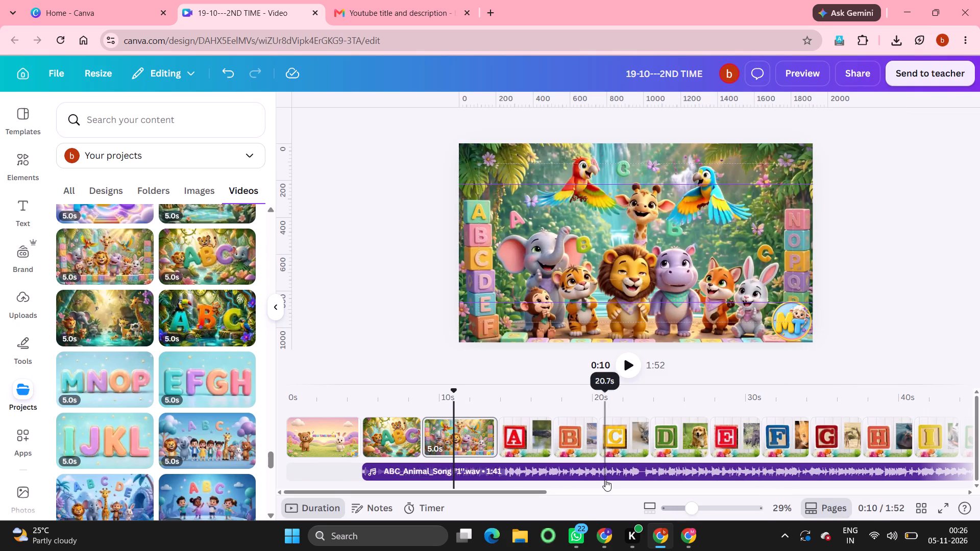
# Shorten the jungle animals and alphabet blocks page before letter A.
pyautogui.moveTo(493, 435); pyautogui.dragTo(475, 435)
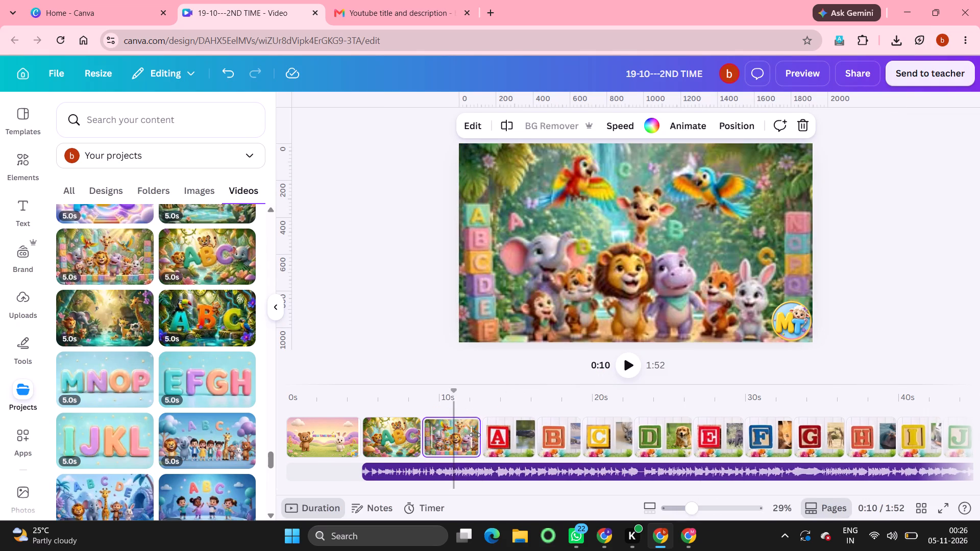
pyautogui.moveTo(475, 435); pyautogui.dragTo(472, 433)
# Play the video from the end of the Melo Tunes Rhymes intro to check the new clips and first letter pages.
pyautogui.click(349, 430)
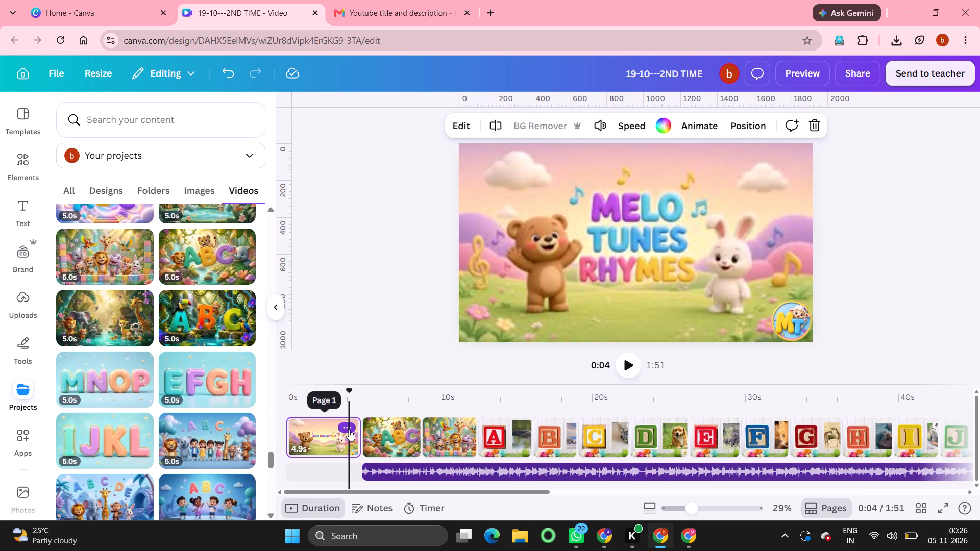
pyautogui.click(626, 367)
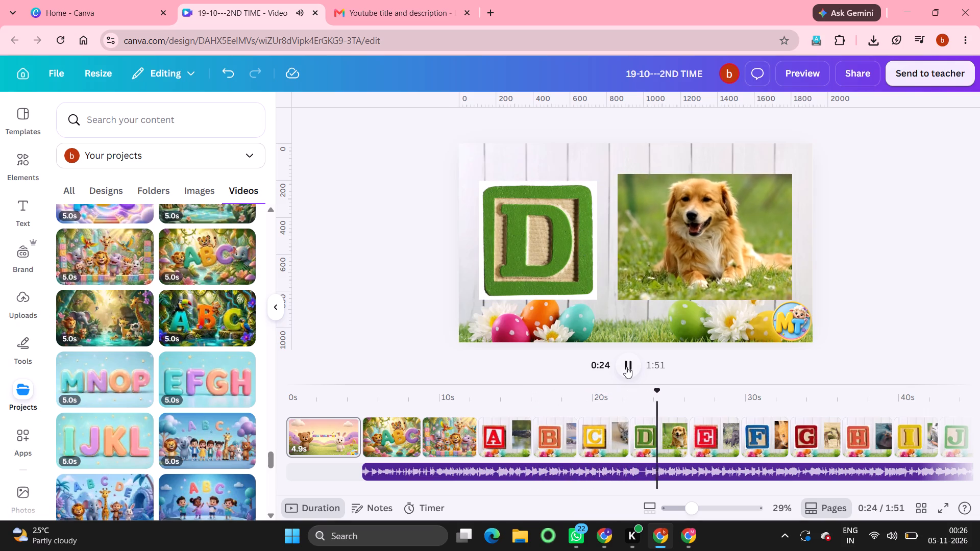
pyautogui.click(626, 367)
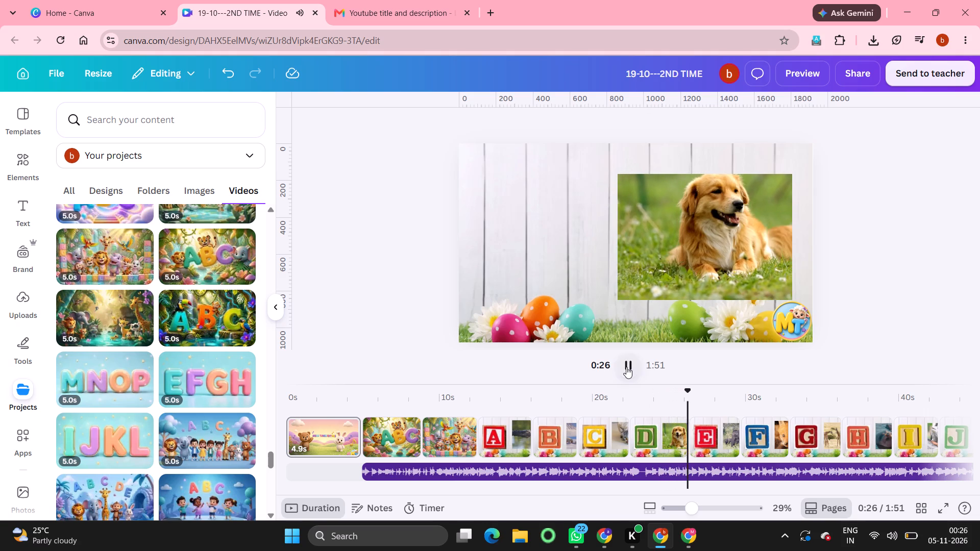
# Add a heading to the letter A page and widen its text box on both sides.
pyautogui.click(487, 442)
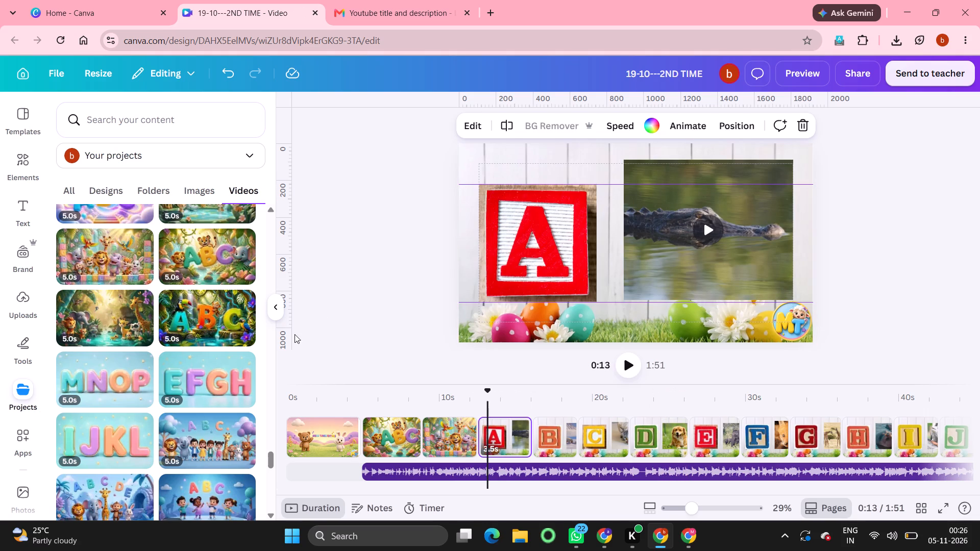
pyautogui.click(30, 217)
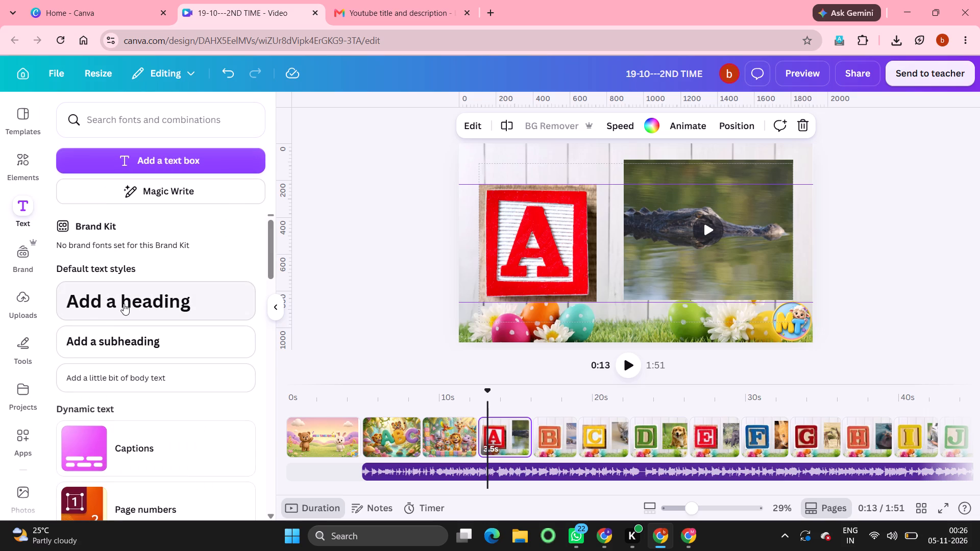
pyautogui.click(124, 304)
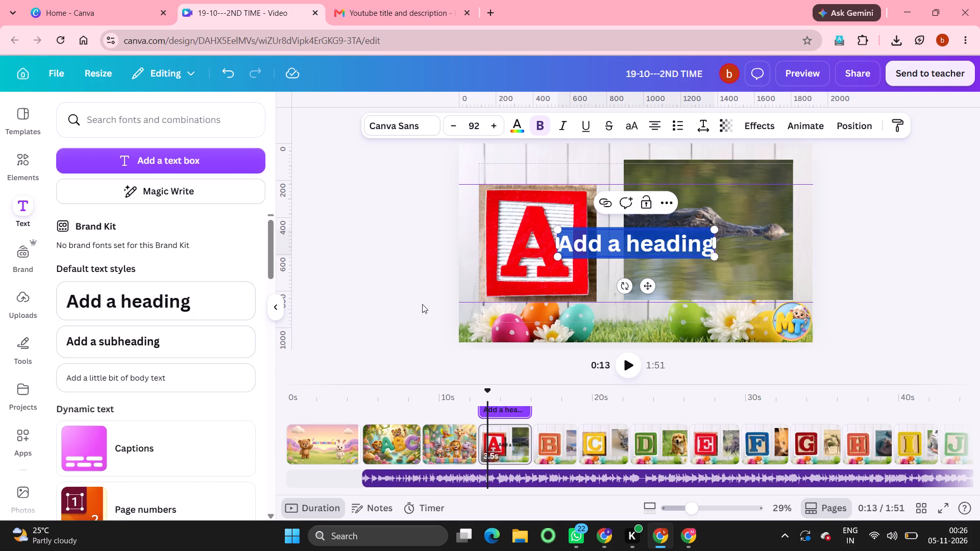
pyautogui.moveTo(555, 243); pyautogui.dragTo(535, 245)
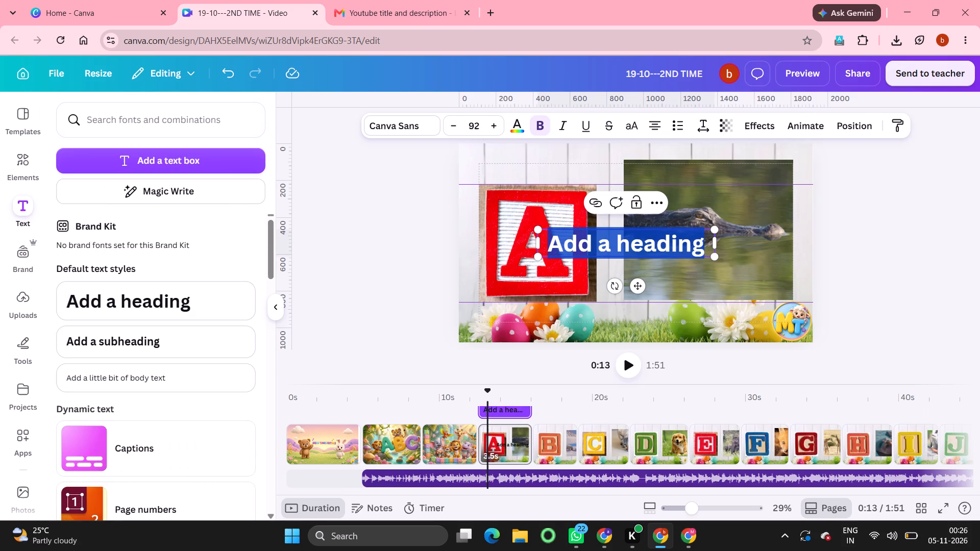
pyautogui.click(713, 243)
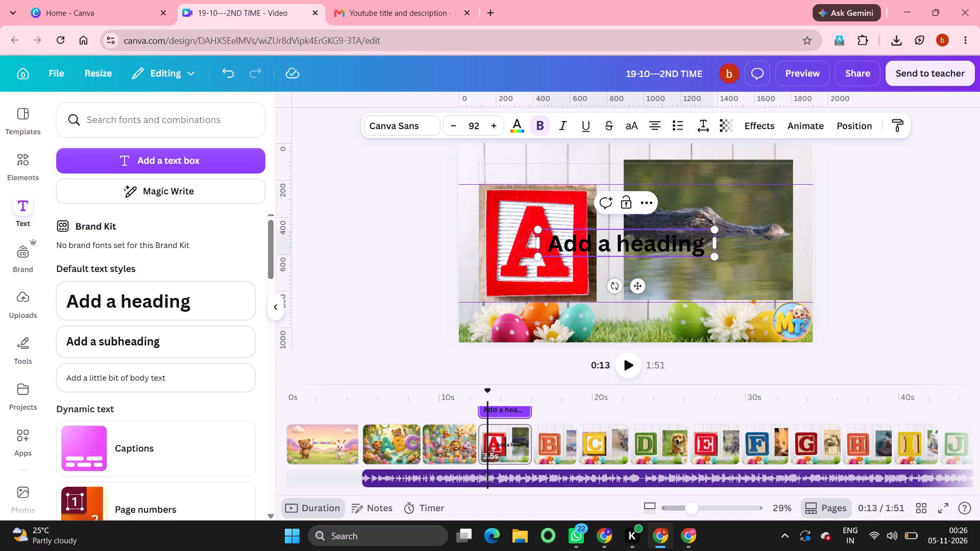
pyautogui.click(713, 243)
pyautogui.moveTo(716, 242); pyautogui.dragTo(770, 244)
# Replace the placeholder heading text on the letter A page with "Aligatot".
pyautogui.moveTo(743, 246); pyautogui.dragTo(569, 267)
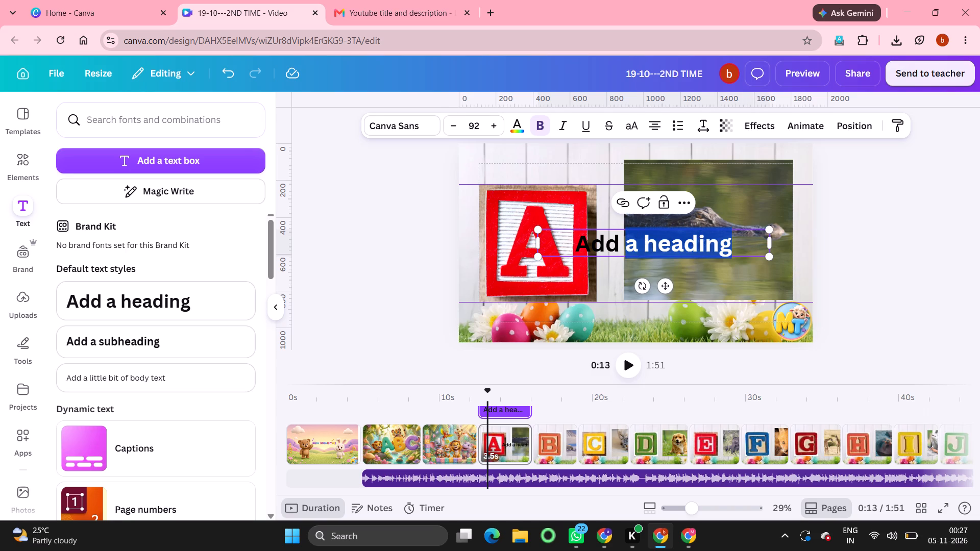
pyautogui.click(738, 241)
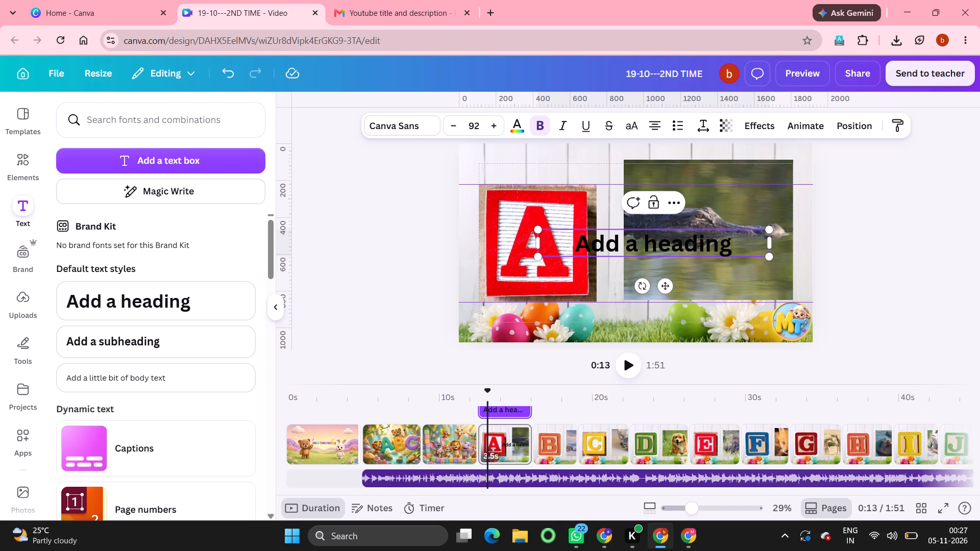
pyautogui.doubleClick(738, 241)
pyautogui.moveTo(738, 241); pyautogui.dragTo(619, 254)
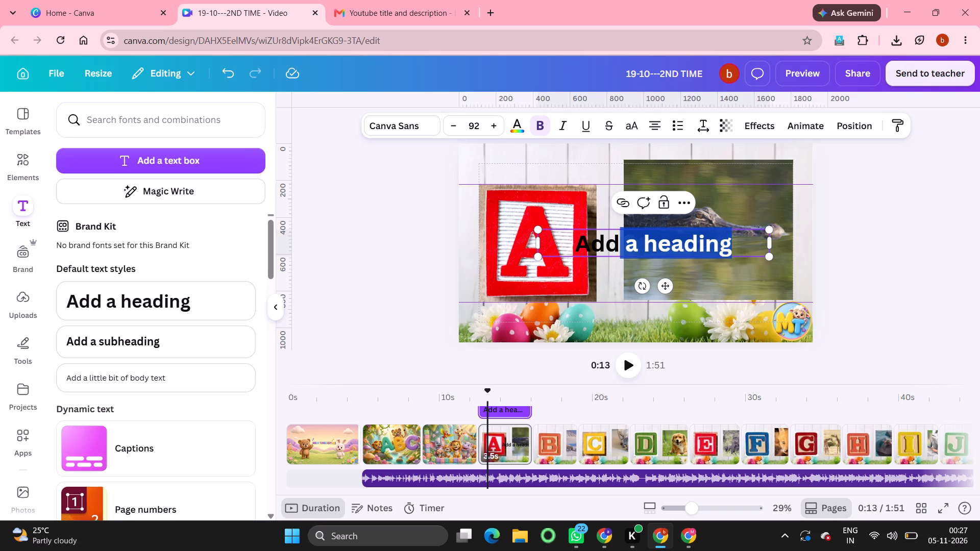
pyautogui.moveTo(619, 254); pyautogui.dragTo(576, 251)
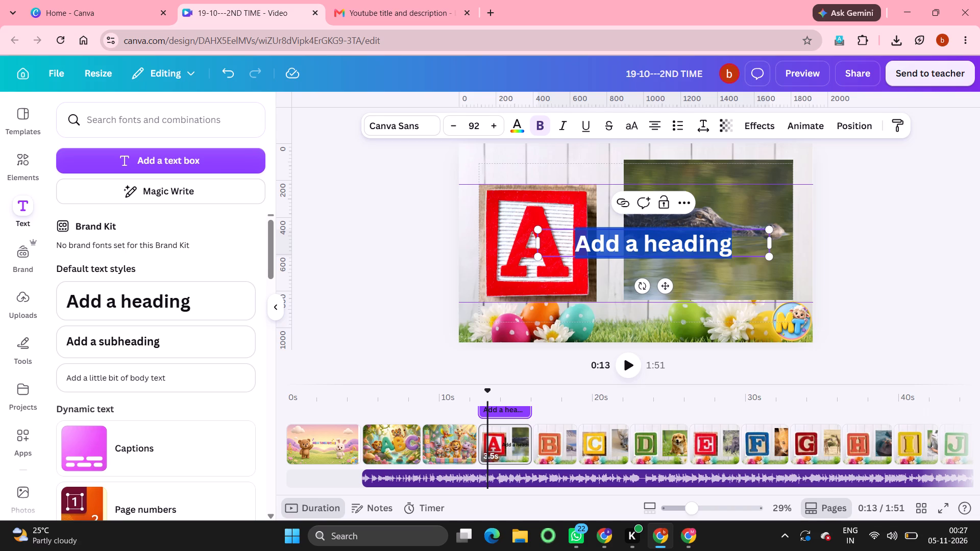
pyautogui.press('BackSpace')
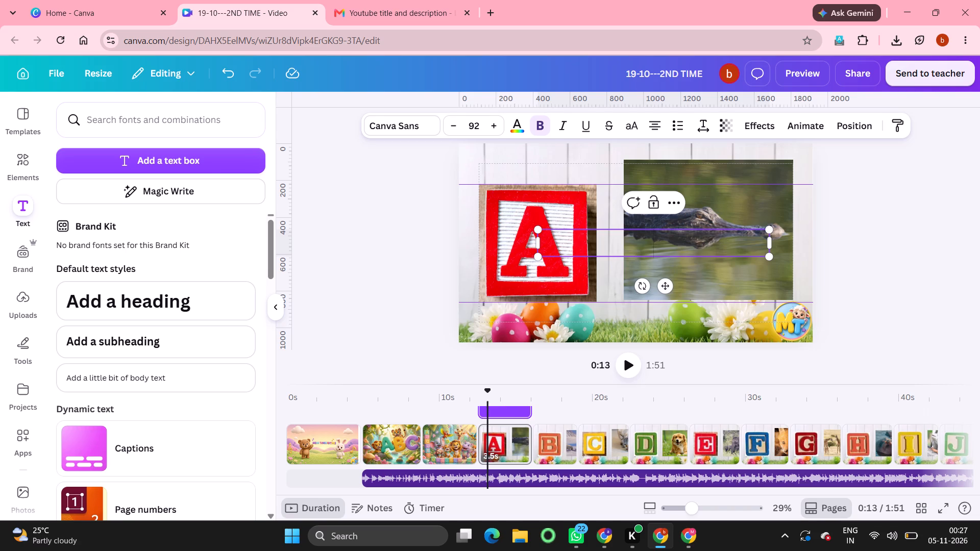
pyautogui.press('a')
pyautogui.write('ligatot')
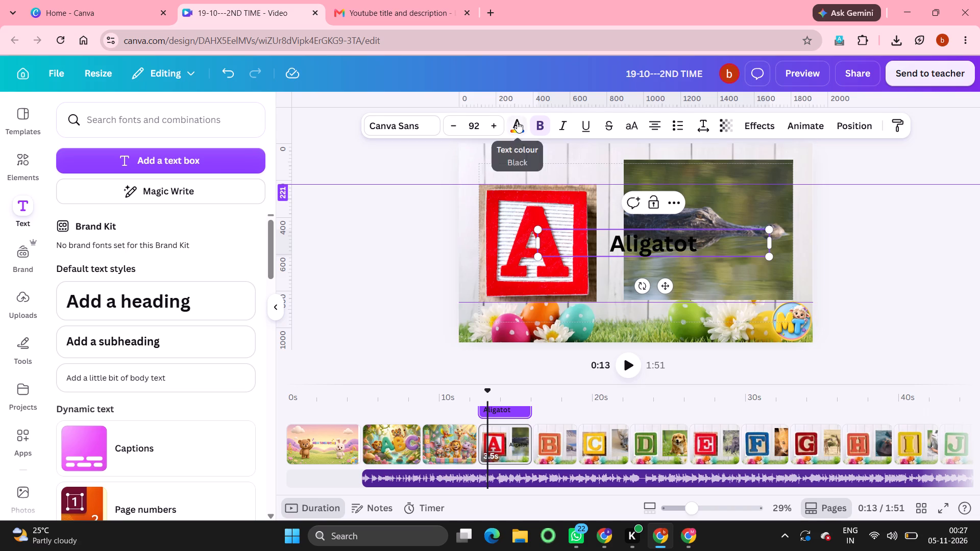
# Colour the "Aligatot" heading on the letter A page red, using the red photo colour of the letter A block.
pyautogui.click(518, 122)
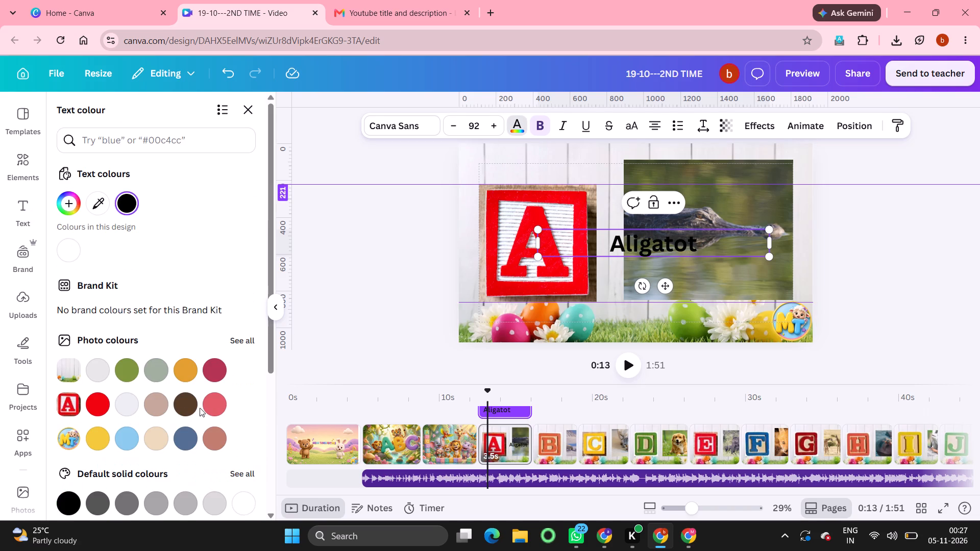
pyautogui.click(92, 402)
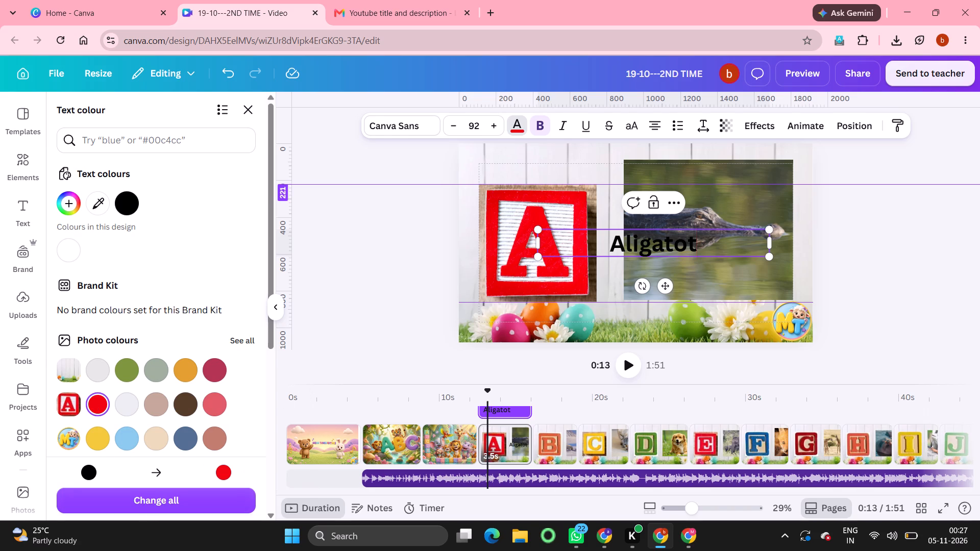
pyautogui.moveTo(708, 238); pyautogui.dragTo(606, 245)
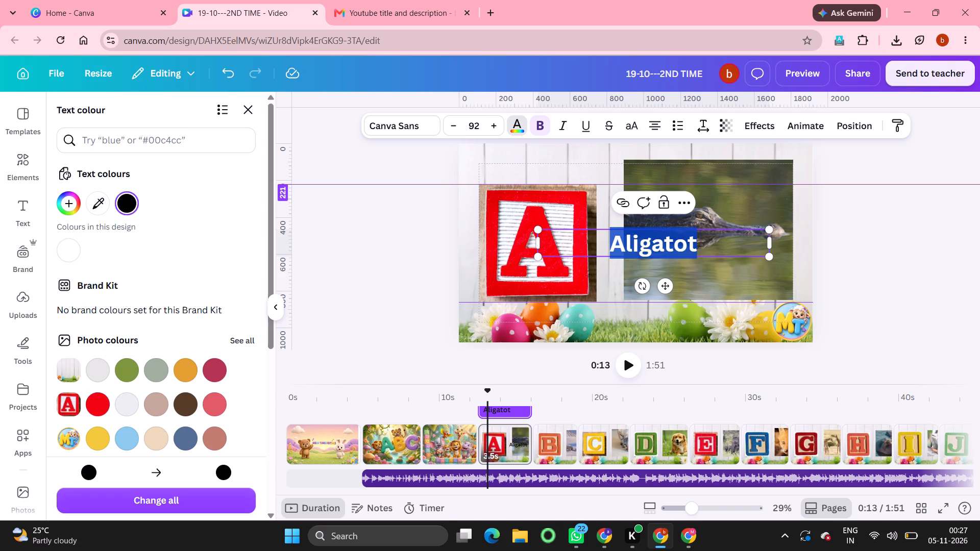
pyautogui.click(93, 402)
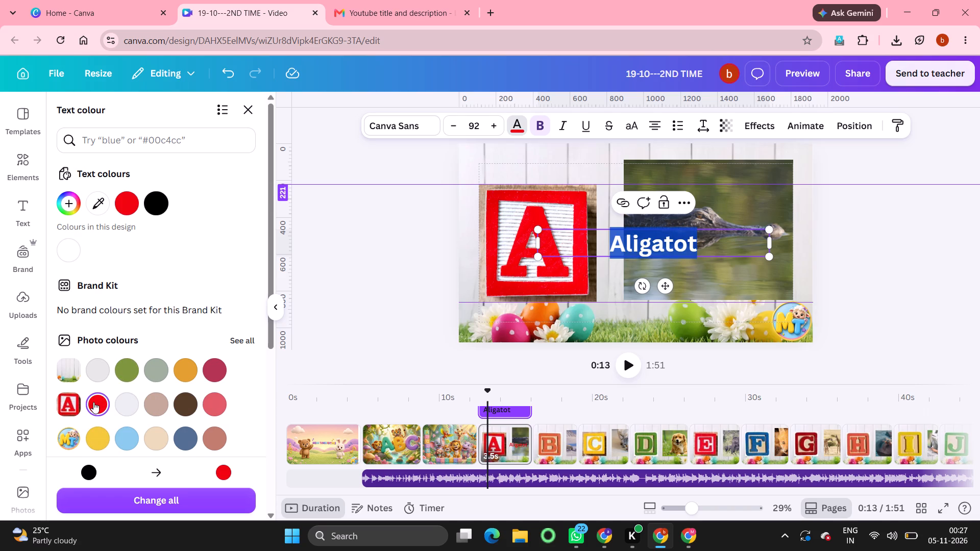
# Try the Anton, Reggae One and Gagalin fonts on the letter A heading, and settle on Comic Sans.
pyautogui.click(397, 121)
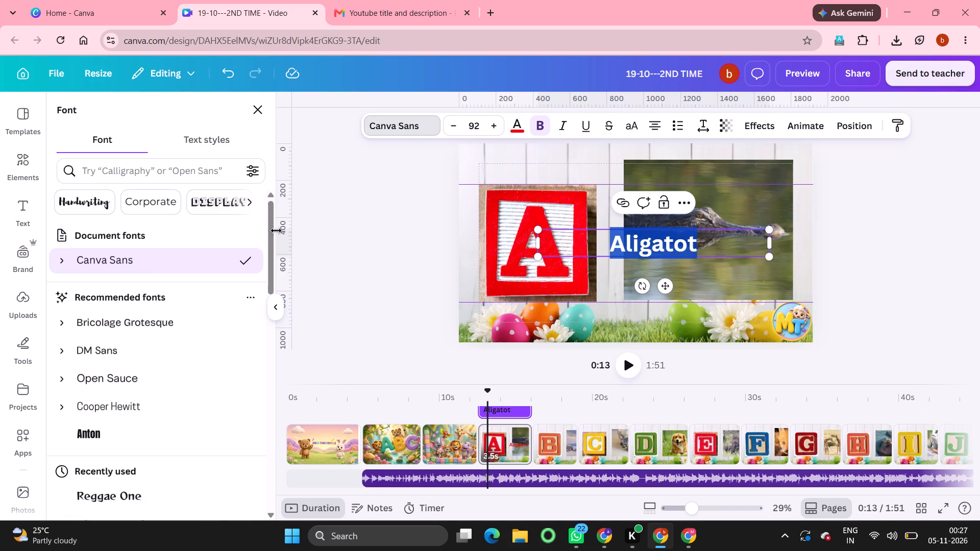
pyautogui.scroll(-1, 133, 335)
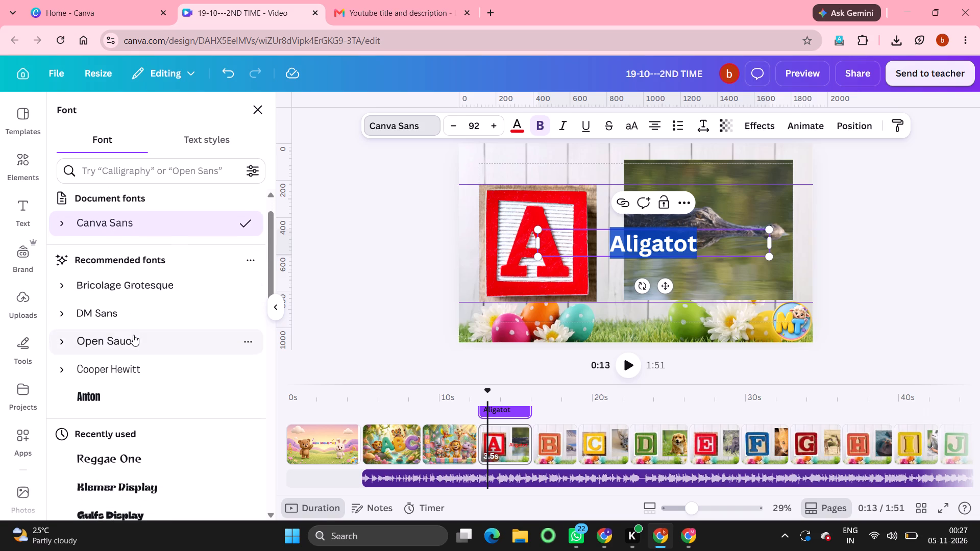
pyautogui.click(89, 399)
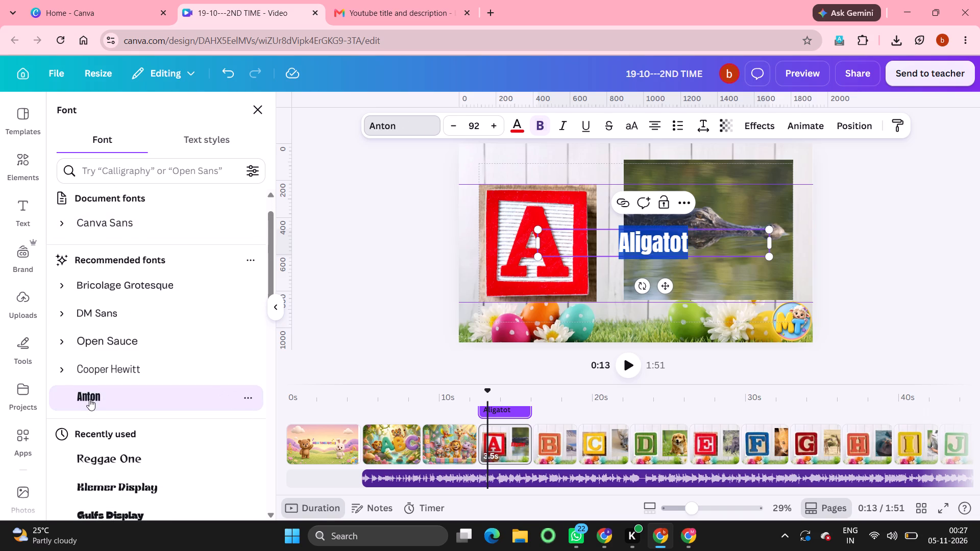
pyautogui.scroll(-1, 131, 481)
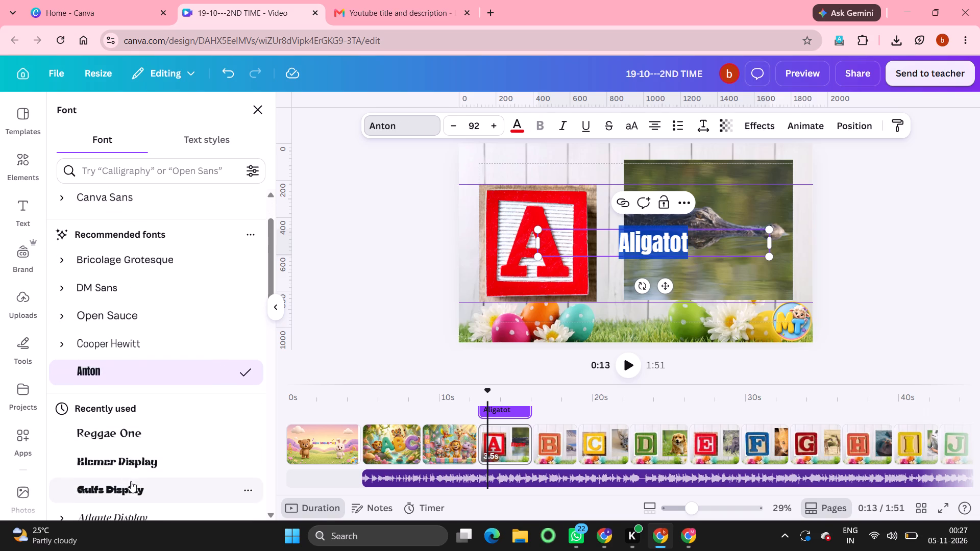
pyautogui.click(115, 436)
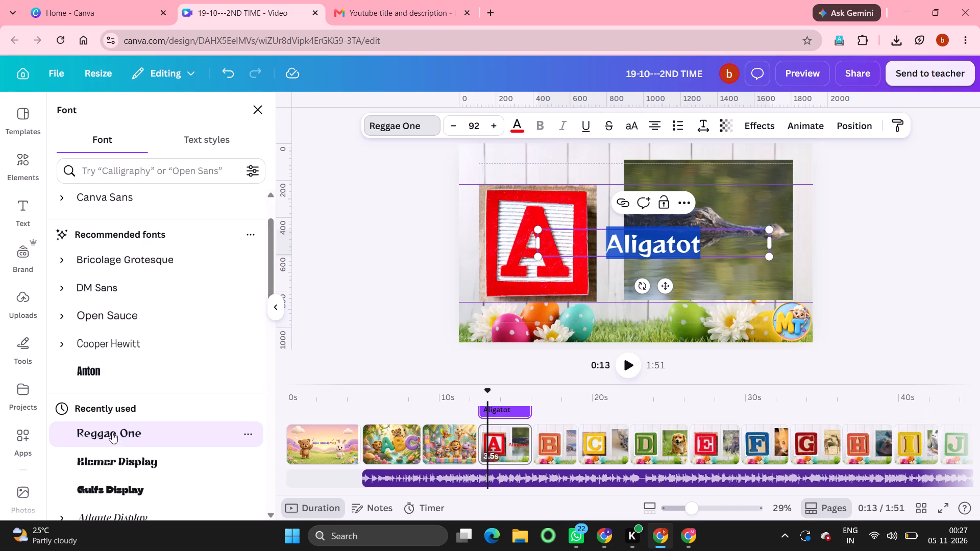
pyautogui.scroll(-3, 110, 441)
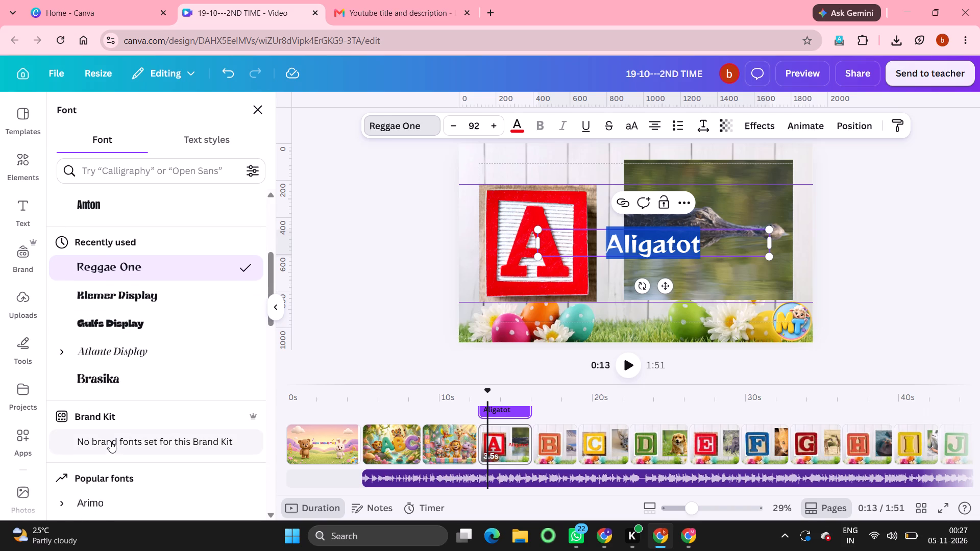
pyautogui.click(100, 416)
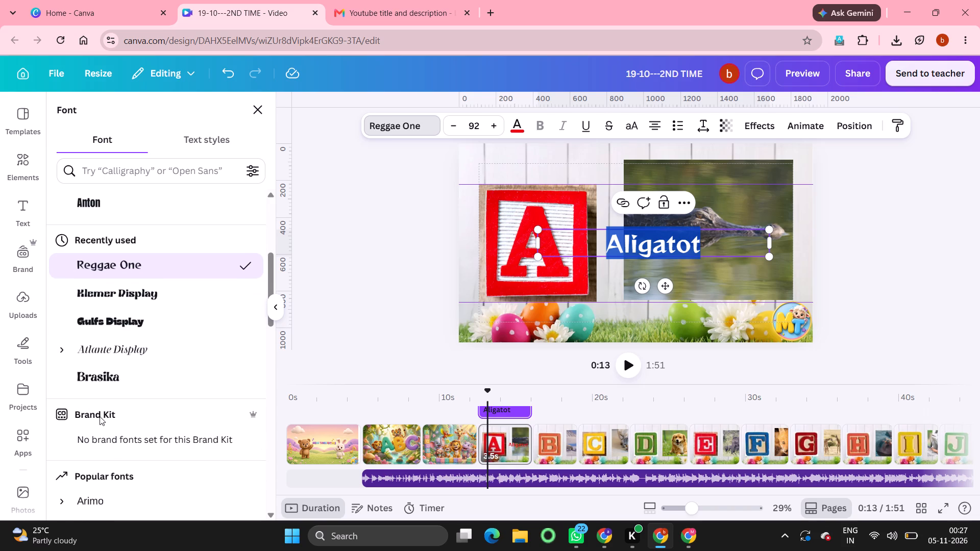
pyautogui.scroll(-3, 103, 458)
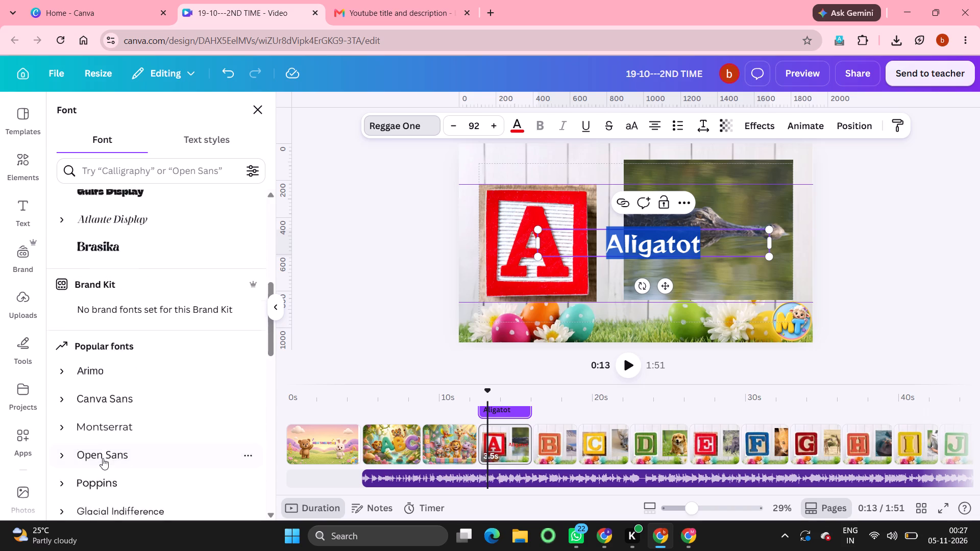
pyautogui.scroll(-3, 111, 484)
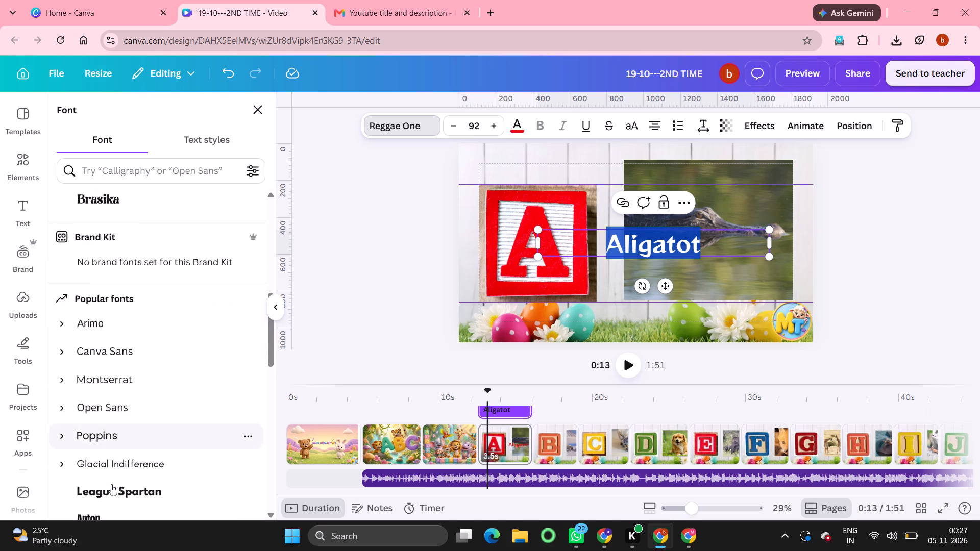
pyautogui.scroll(-2, 111, 484)
pyautogui.click(92, 294)
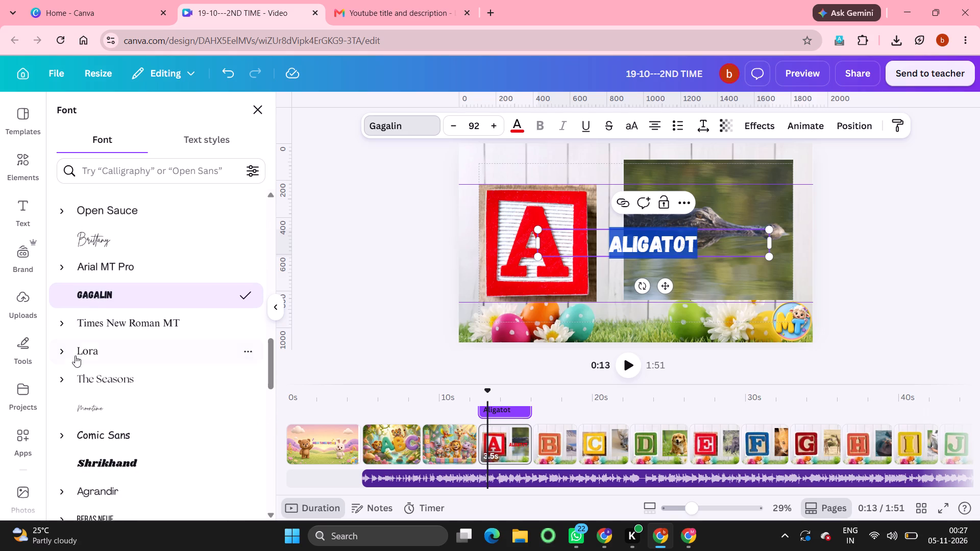
pyautogui.click(107, 435)
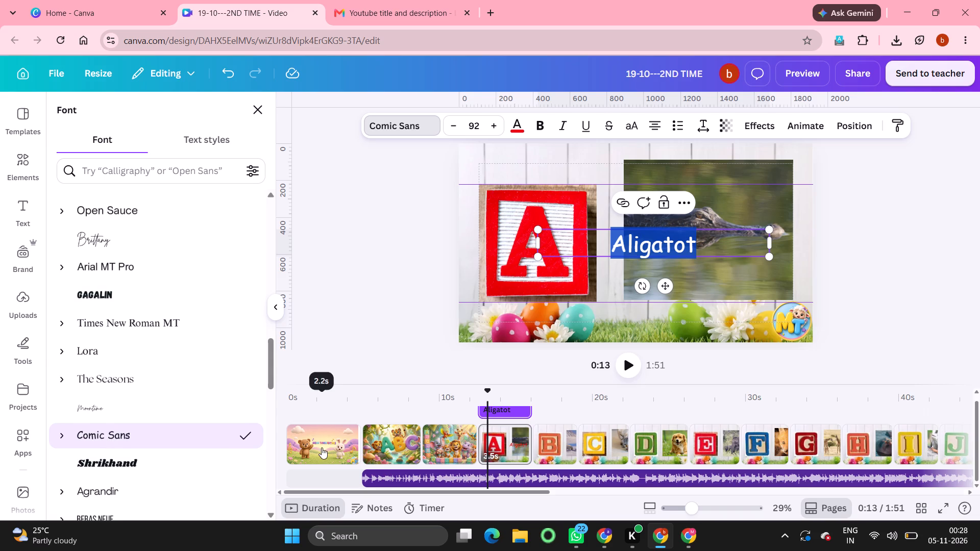
# Correct the last letter of the letter A page heading so it reads "Aligator".
pyautogui.click(694, 241)
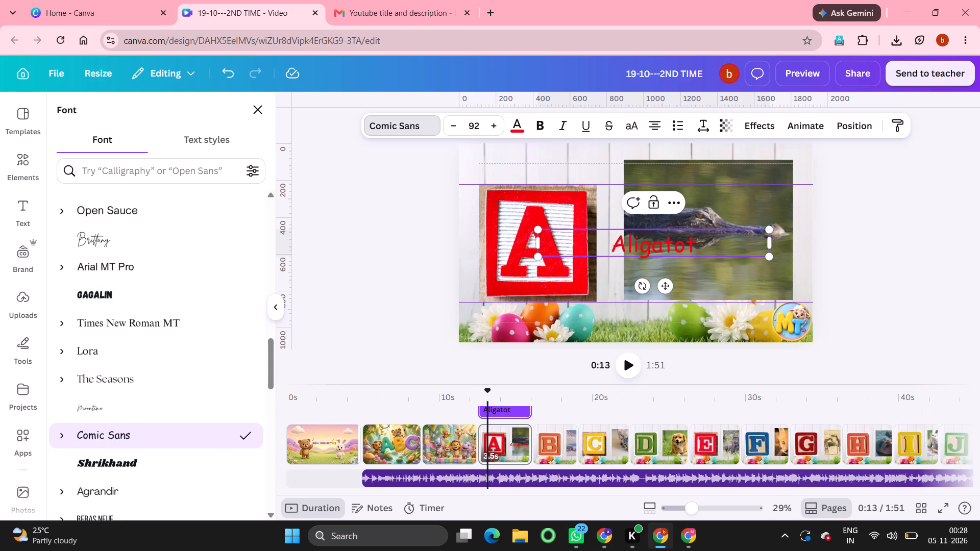
pyautogui.press('BackSpace')
pyautogui.press('r')
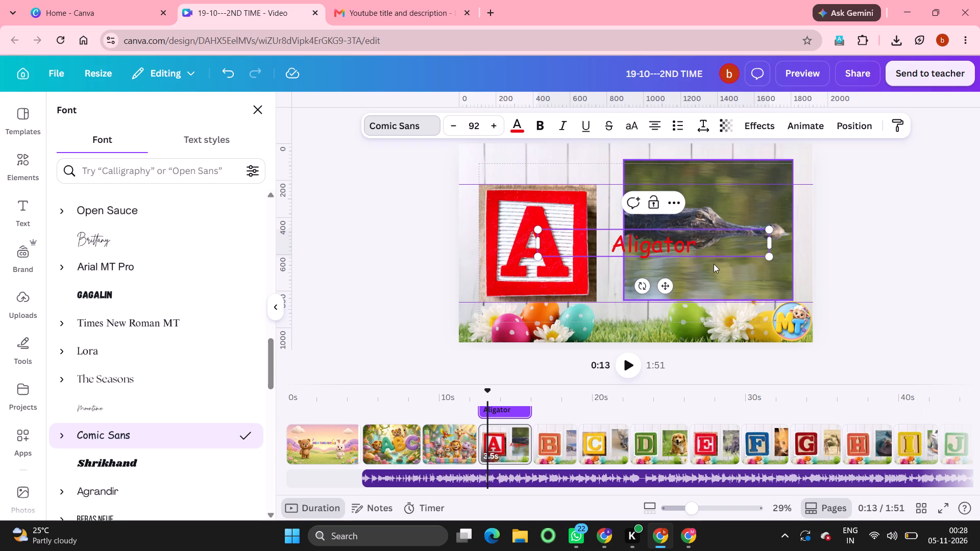
# Apply the Burst text animation to the "Aligator" heading.
pyautogui.click(800, 128)
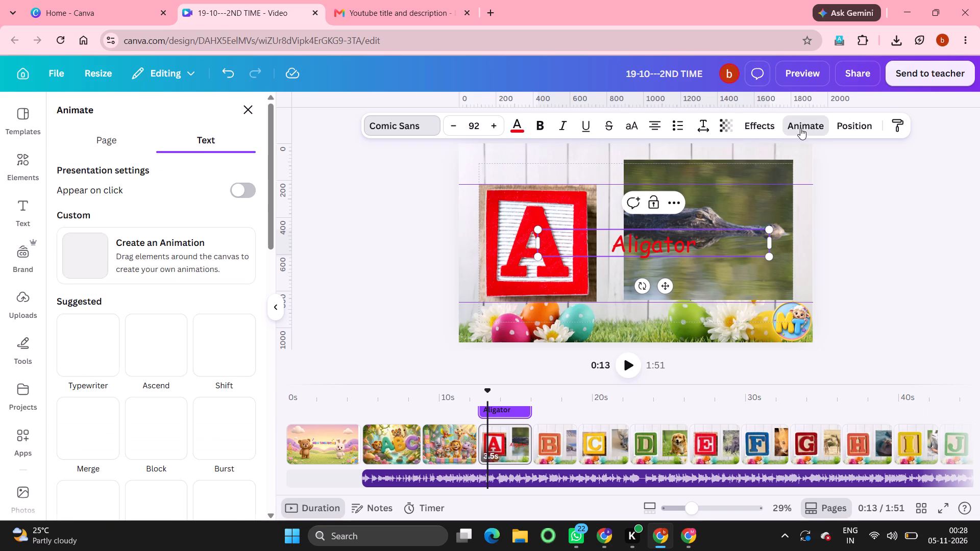
pyautogui.click(226, 429)
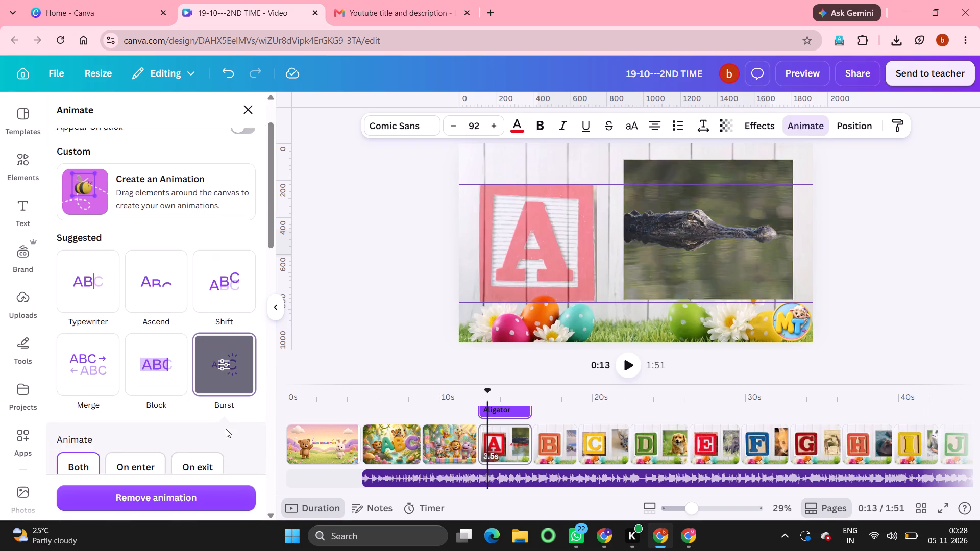
pyautogui.click(409, 323)
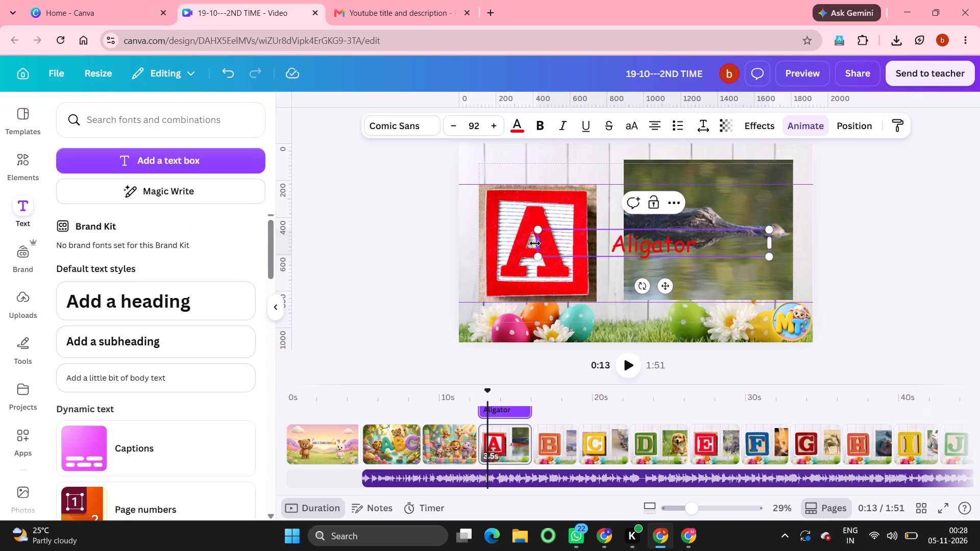
# Narrow the "Aligator" text box from its left side and move the heading above the letter A block.
pyautogui.moveTo(536, 242); pyautogui.dragTo(590, 244)
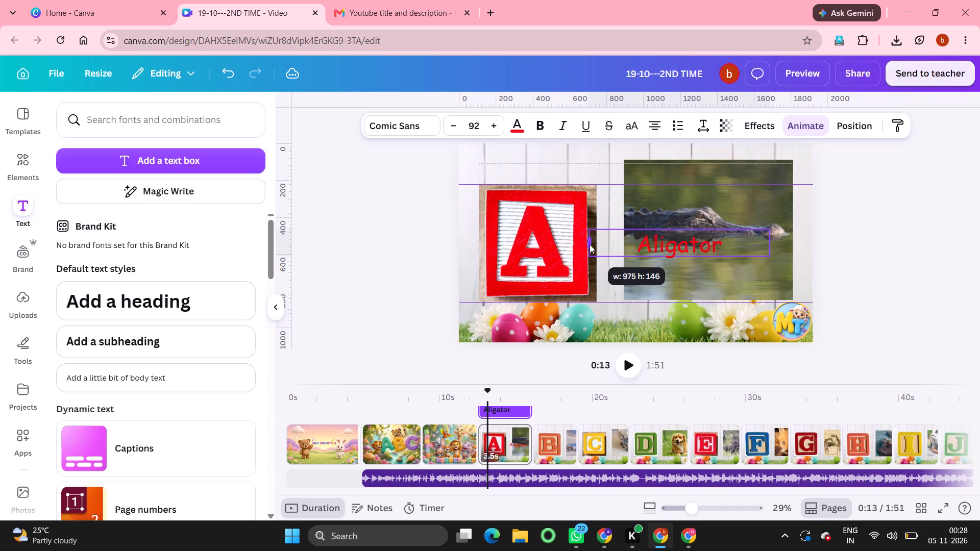
pyautogui.moveTo(590, 244); pyautogui.dragTo(599, 245)
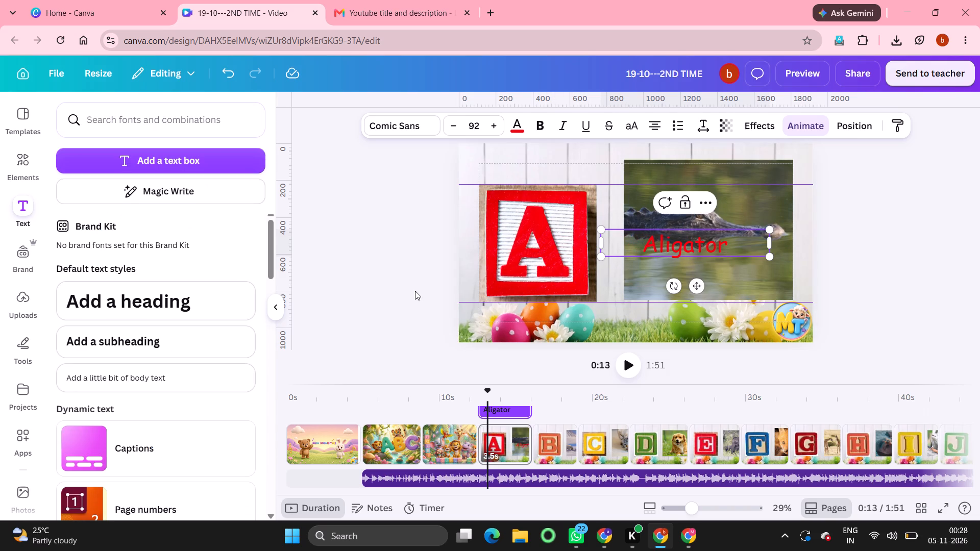
pyautogui.click(415, 291)
pyautogui.click(414, 353)
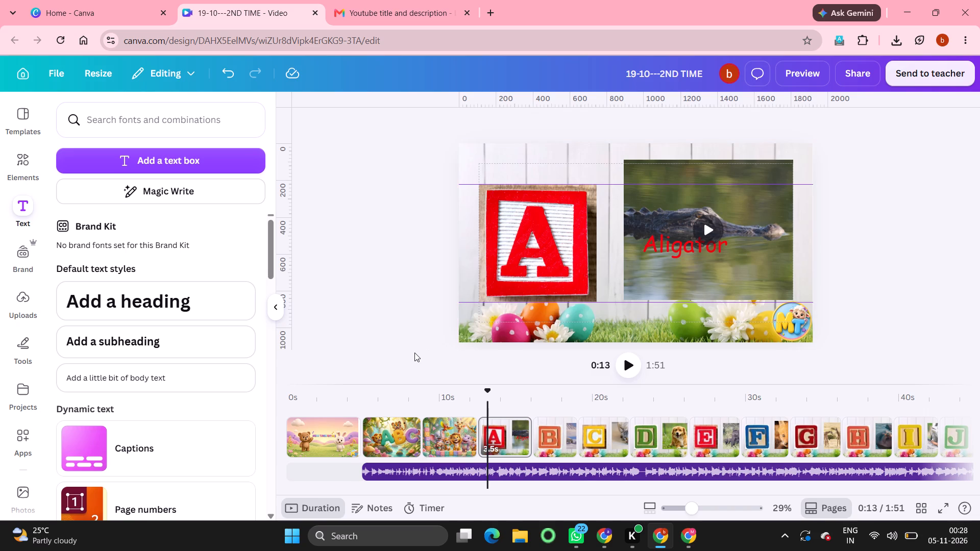
pyautogui.click(666, 246)
pyautogui.moveTo(666, 246); pyautogui.dragTo(642, 234)
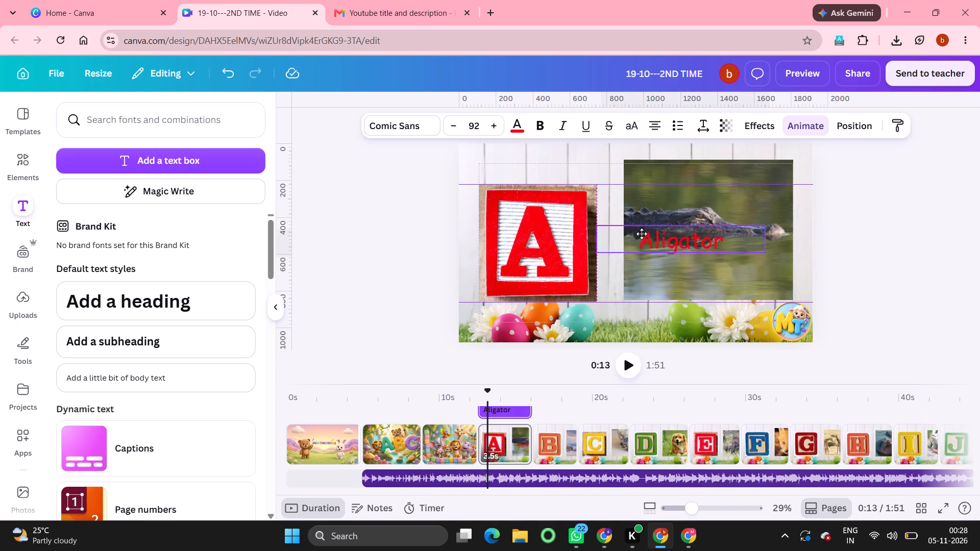
pyautogui.moveTo(642, 234); pyautogui.dragTo(518, 165)
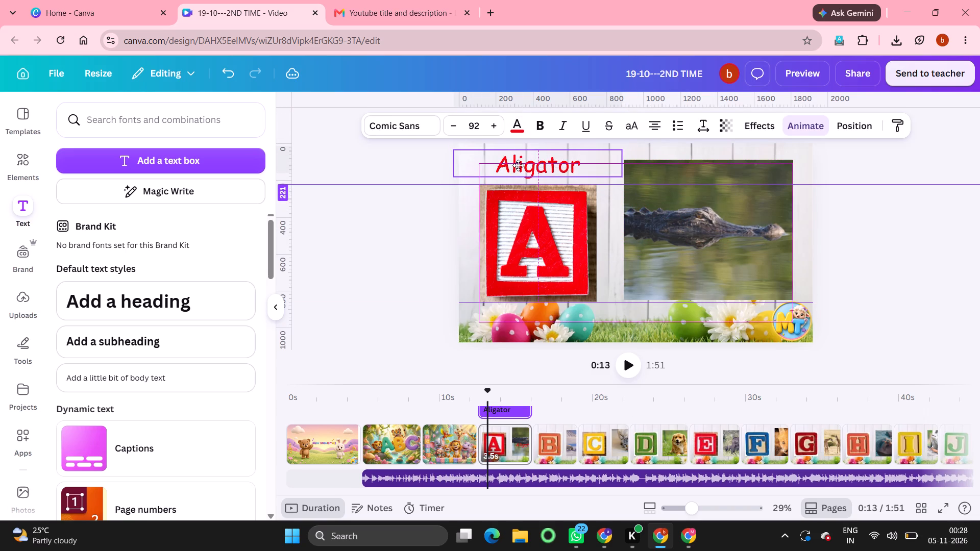
pyautogui.moveTo(518, 165); pyautogui.dragTo(519, 166)
pyautogui.moveTo(519, 166); pyautogui.dragTo(523, 167)
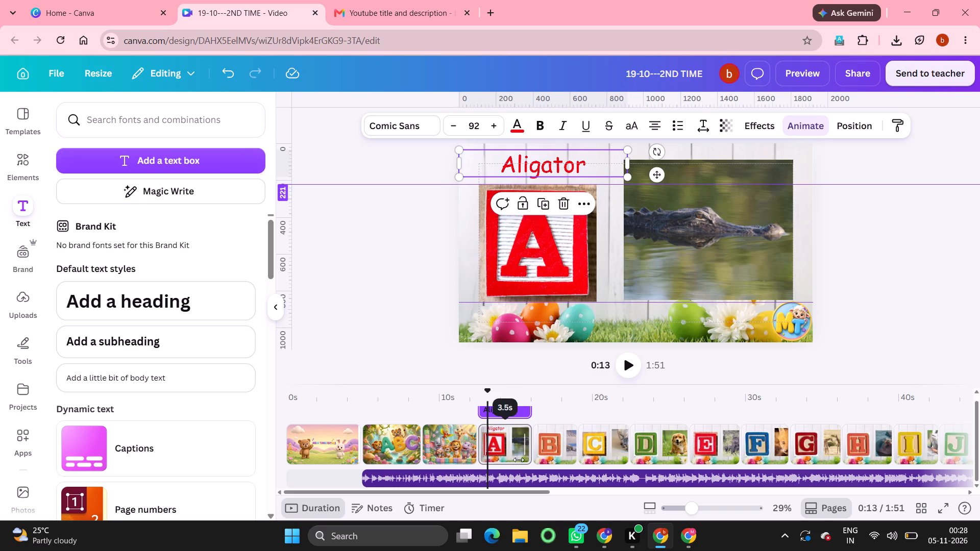
pyautogui.click(396, 286)
# Copy the styled "Aligator" heading and paste it onto the letter B, C, D and E pages.
pyautogui.click(487, 167)
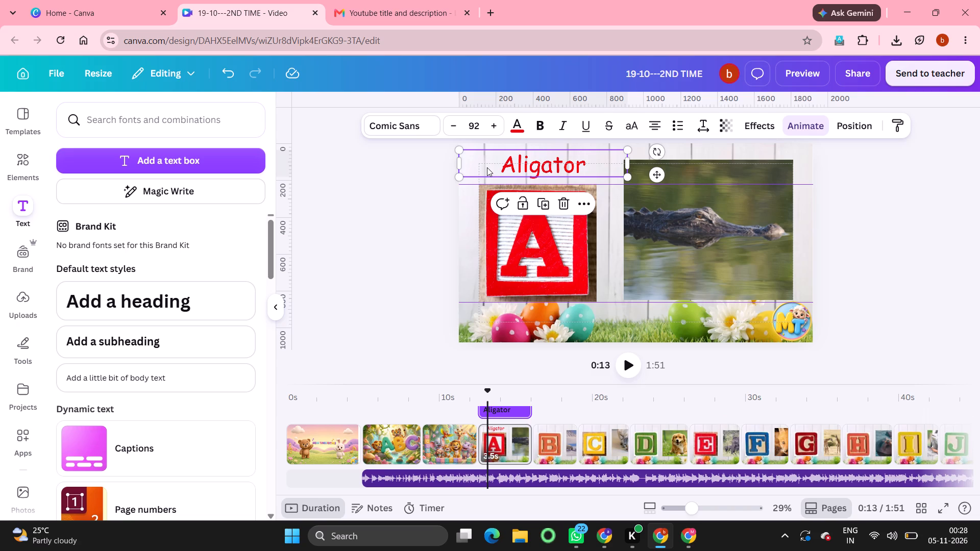
pyautogui.hotkey('ctrl', 'c')
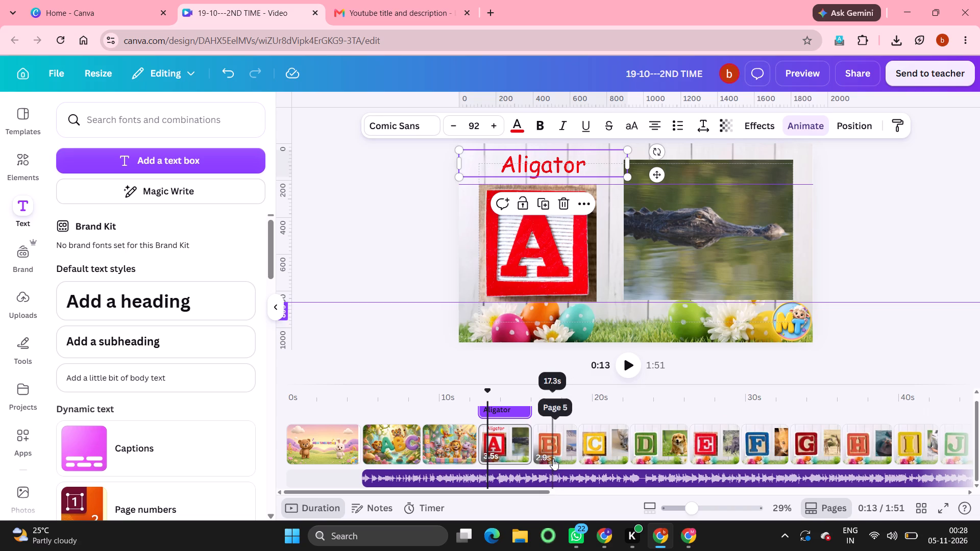
pyautogui.click(553, 459)
pyautogui.hotkey('ctrl', 'v')
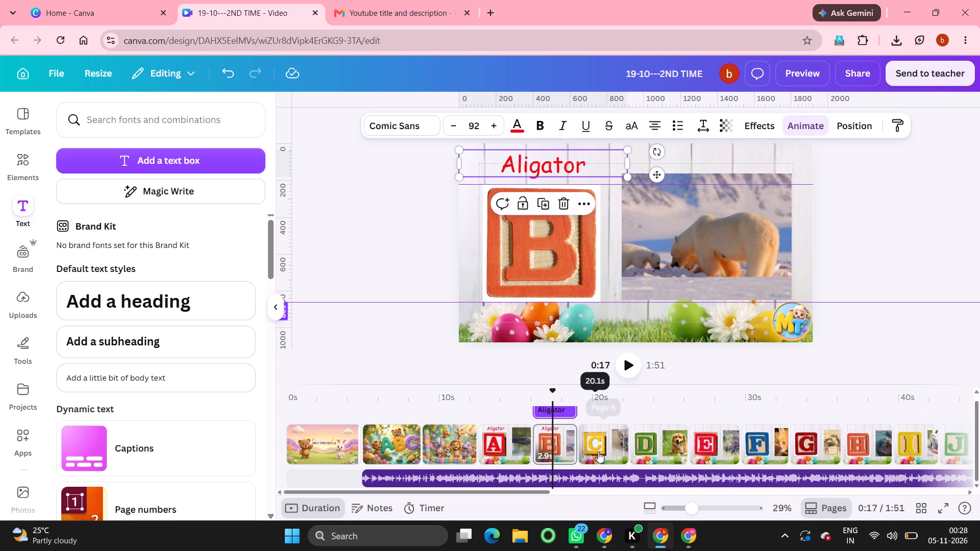
pyautogui.click(598, 452)
pyautogui.hotkey('ctrl', 'v')
pyautogui.click(655, 446)
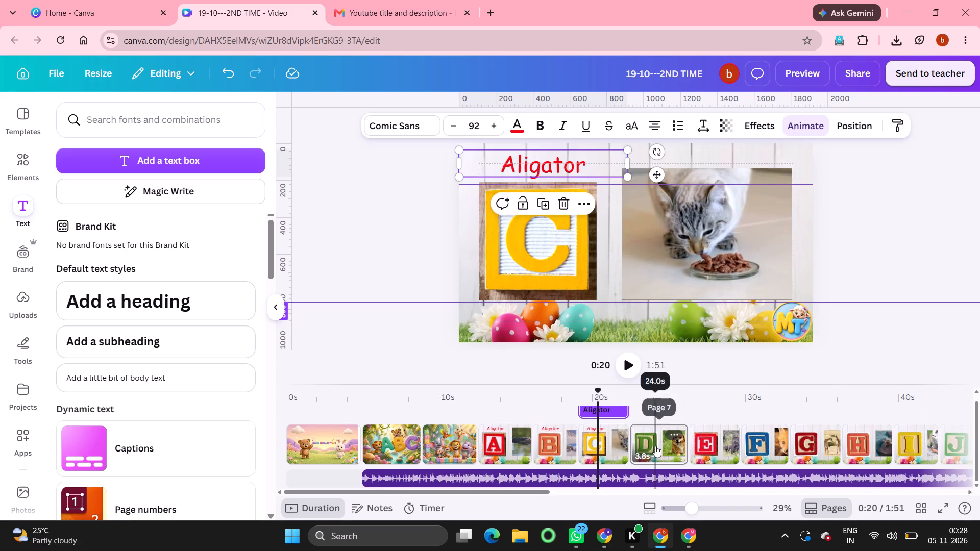
pyautogui.hotkey('ctrl', 'v')
pyautogui.click(706, 445)
pyautogui.hotkey('ctrl', 'v')
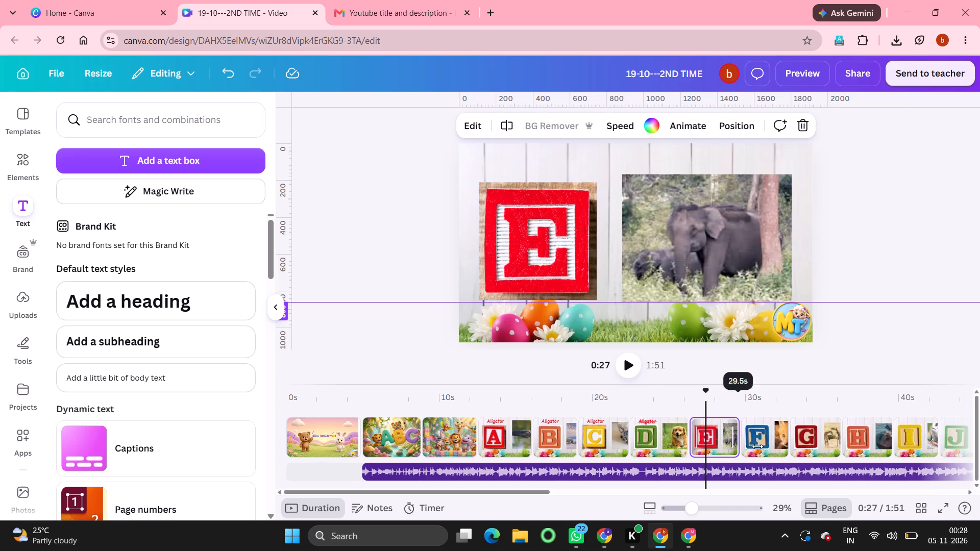
# Paste the copied "Aligator" heading onto the letter F, G, H, I and J pages.
pyautogui.click(759, 446)
pyautogui.hotkey('ctrl', 'v')
pyautogui.click(810, 445)
pyautogui.hotkey('ctrl', 'v')
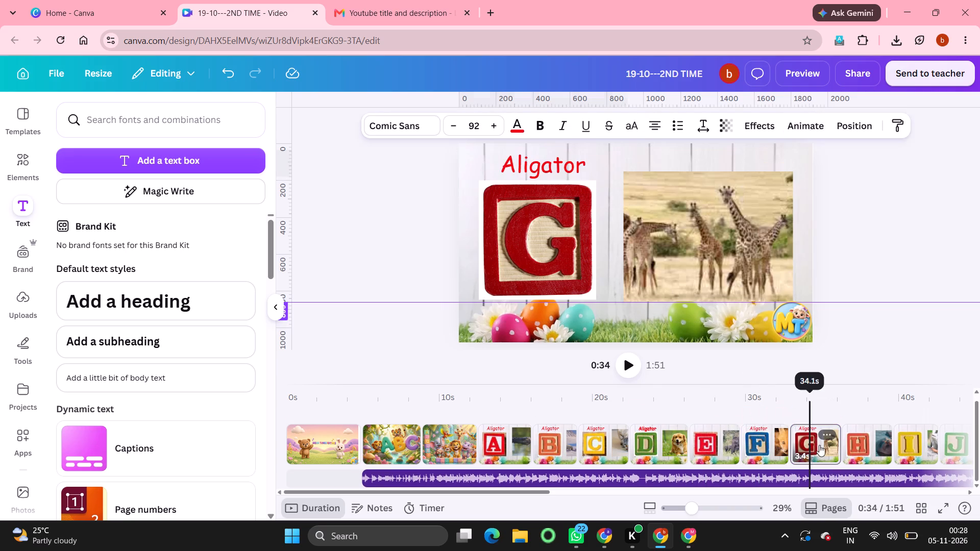
pyautogui.click(877, 446)
pyautogui.hotkey('ctrl', 'v')
pyautogui.click(916, 444)
pyautogui.hotkey('ctrl', 'v')
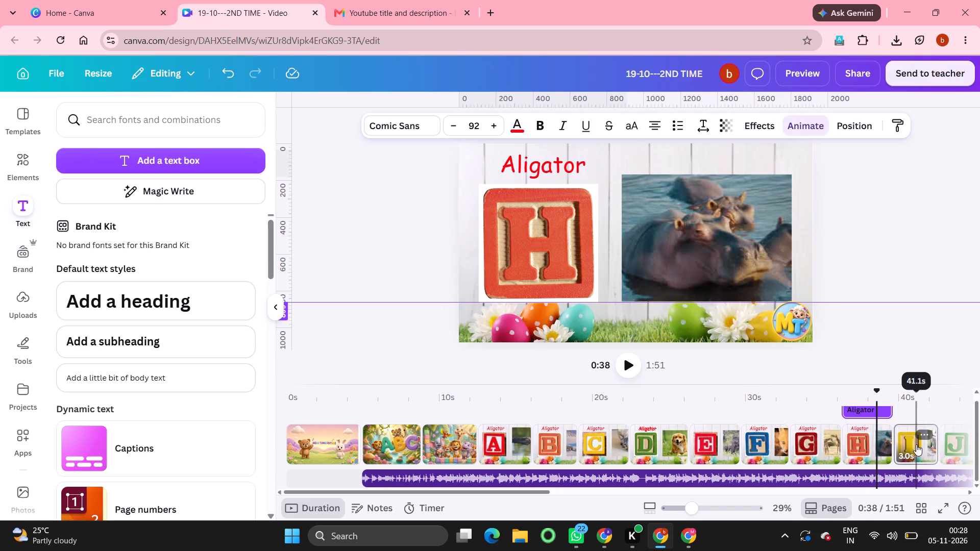
pyautogui.click(950, 446)
pyautogui.hotkey('ctrl', 'v')
pyautogui.hscroll(-6, 950, 446)
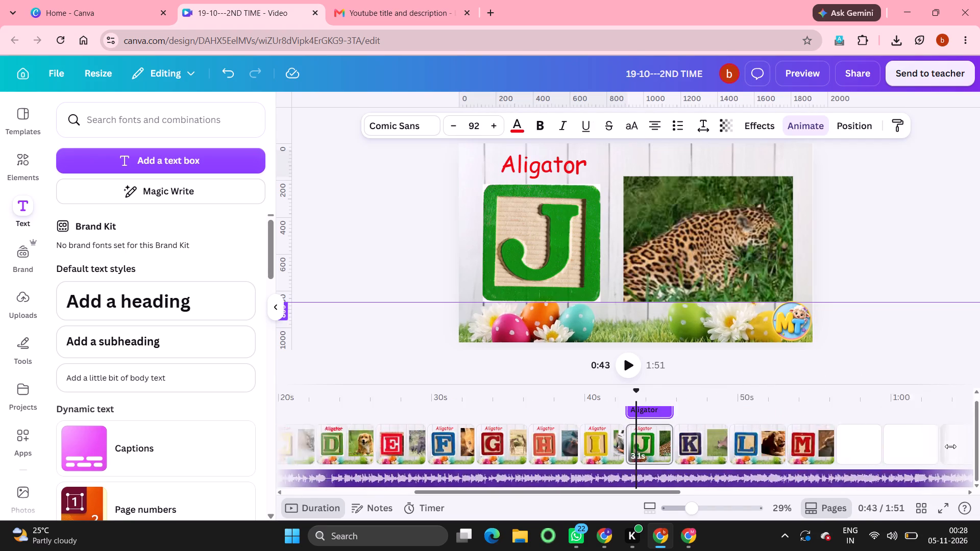
# Paste the copied "Aligator" heading onto the letter K, L, M and N pages.
pyautogui.click(631, 435)
pyautogui.hotkey('ctrl', 'v')
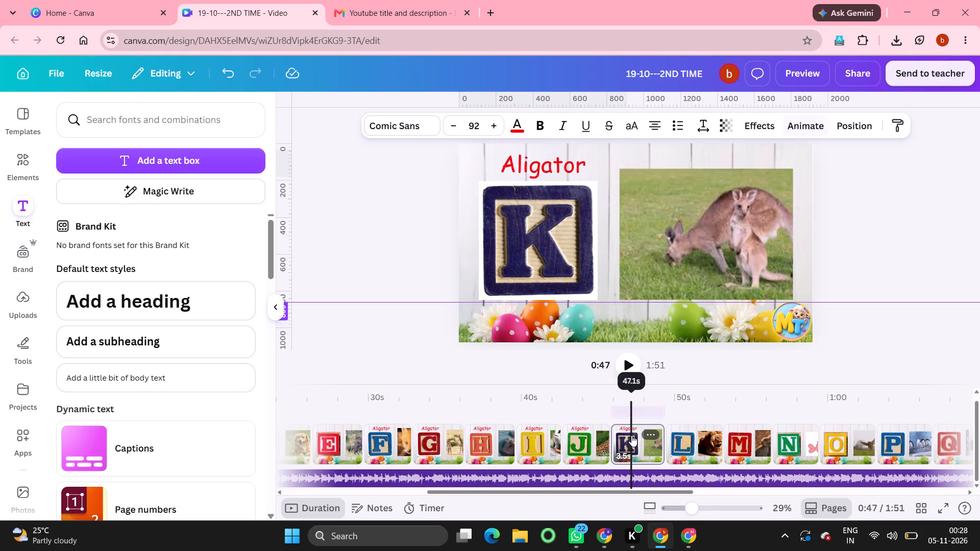
pyautogui.click(686, 443)
pyautogui.hotkey('ctrl', 'v')
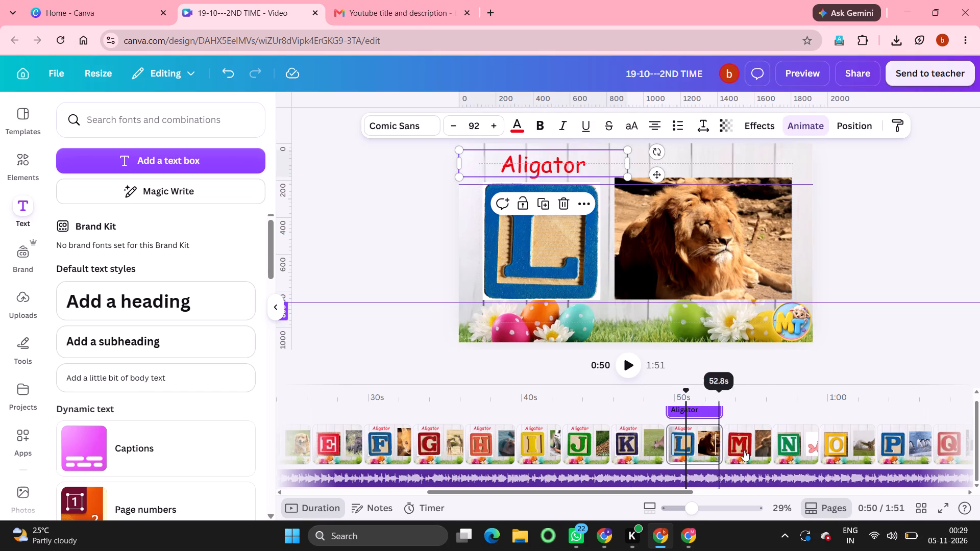
pyautogui.click(752, 453)
pyautogui.hotkey('ctrl', 'v')
pyautogui.click(794, 450)
pyautogui.hotkey('ctrl', 'v')
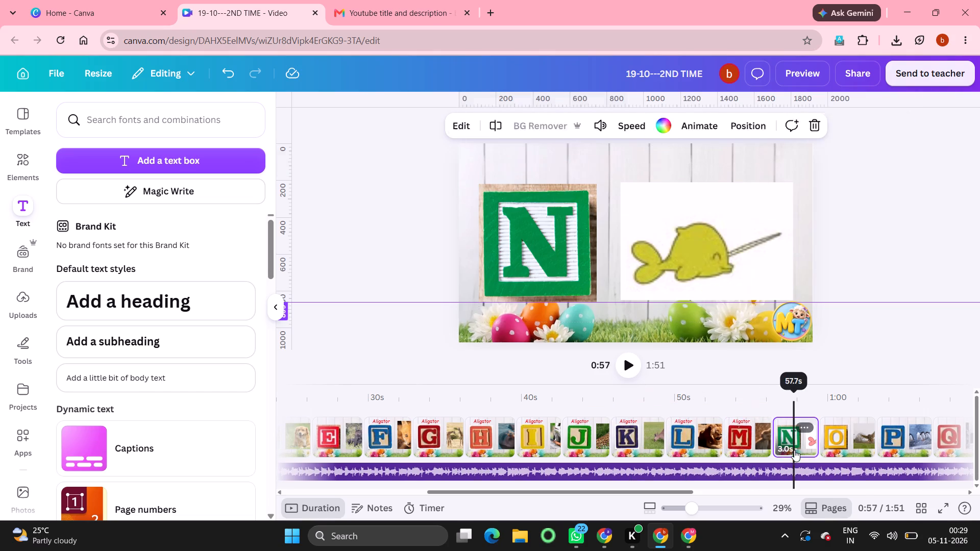
# Paste the copied "Aligator" heading onto the letter O, P and Q pages.
pyautogui.click(842, 450)
pyautogui.hotkey('ctrl', 'v')
pyautogui.click(894, 447)
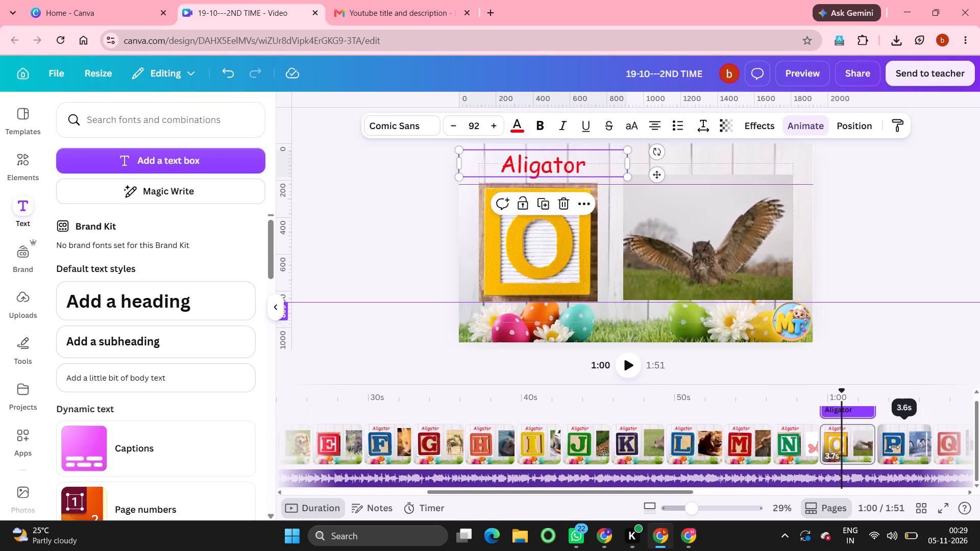
pyautogui.hotkey('ctrl', 'v')
pyautogui.click(951, 450)
pyautogui.hotkey('ctrl', 'v')
# Paste the copied "Aligator" heading onto the letter R, S, T and U pages.
pyautogui.hscroll(-3, 951, 450)
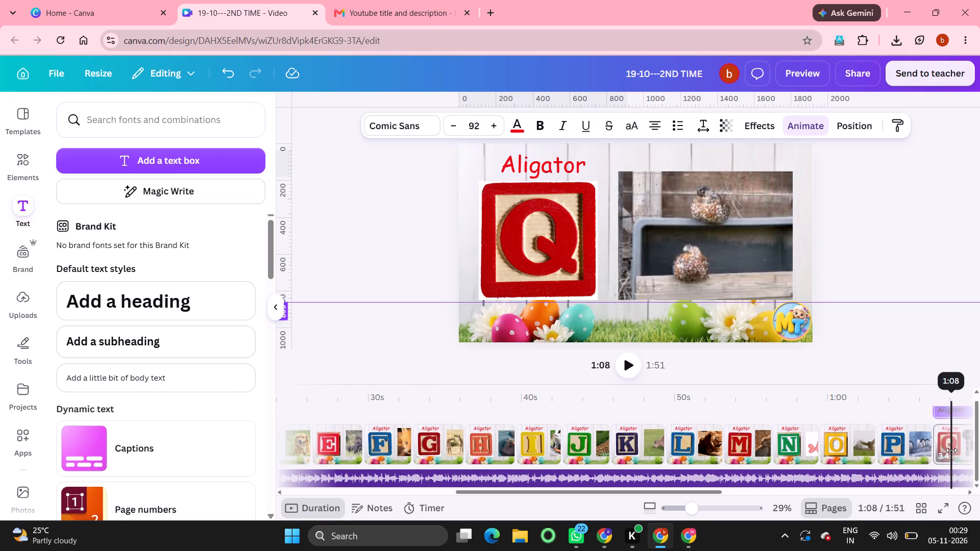
pyautogui.hscroll(-3, 951, 450)
pyautogui.click(582, 459)
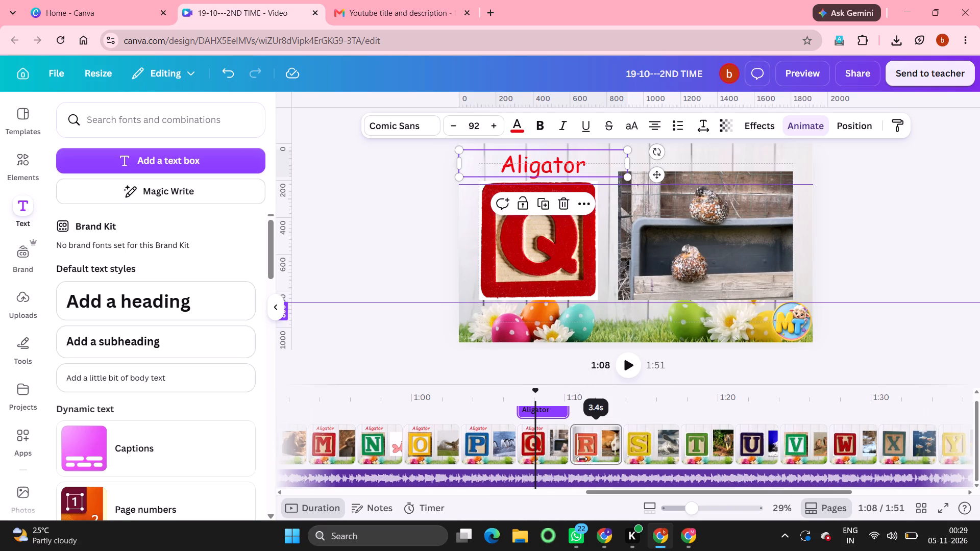
pyautogui.hotkey('ctrl', 'v')
pyautogui.click(635, 458)
pyautogui.hotkey('ctrl', 'v')
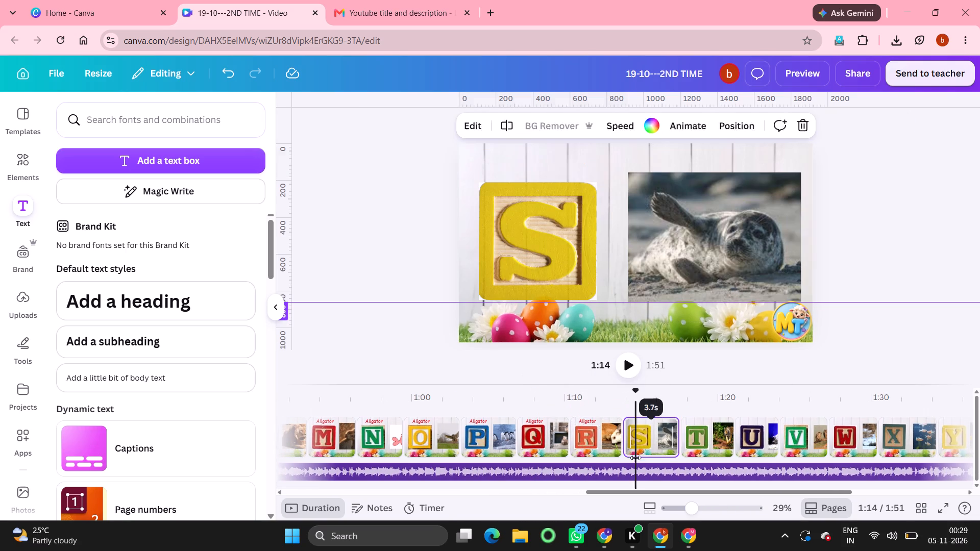
pyautogui.click(705, 444)
pyautogui.hotkey('ctrl', 'v')
pyautogui.click(756, 449)
pyautogui.hotkey('ctrl', 'v')
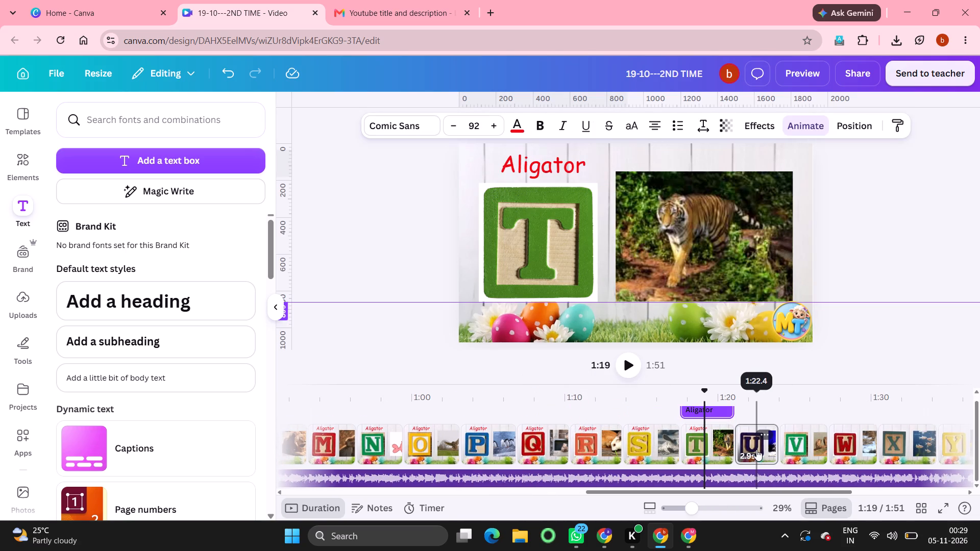
# Paste the copied "Aligator" heading onto the letter V, W, X, Y and Z pages.
pyautogui.click(812, 448)
pyautogui.hotkey('ctrl', 'v')
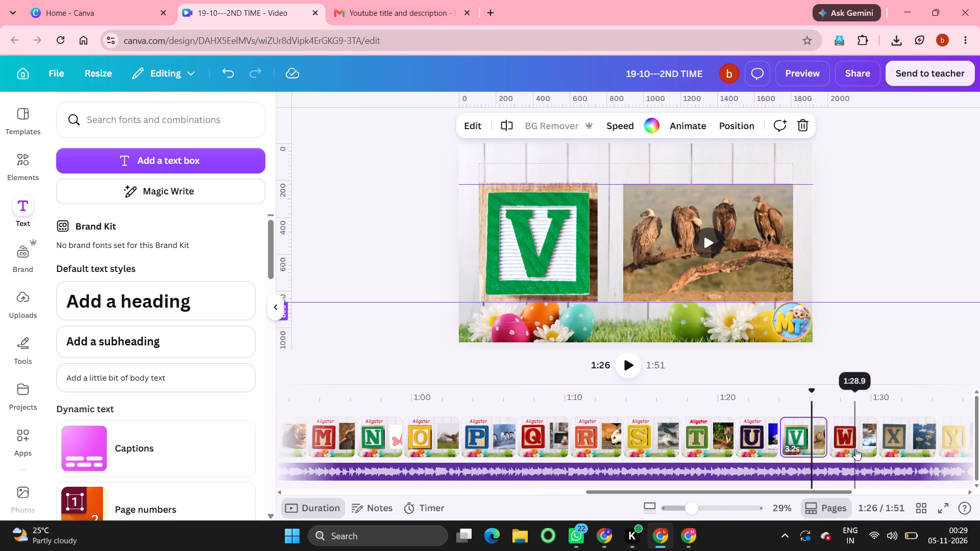
pyautogui.click(855, 449)
pyautogui.hotkey('ctrl', 'v')
pyautogui.click(895, 445)
pyautogui.hotkey('ctrl', 'v')
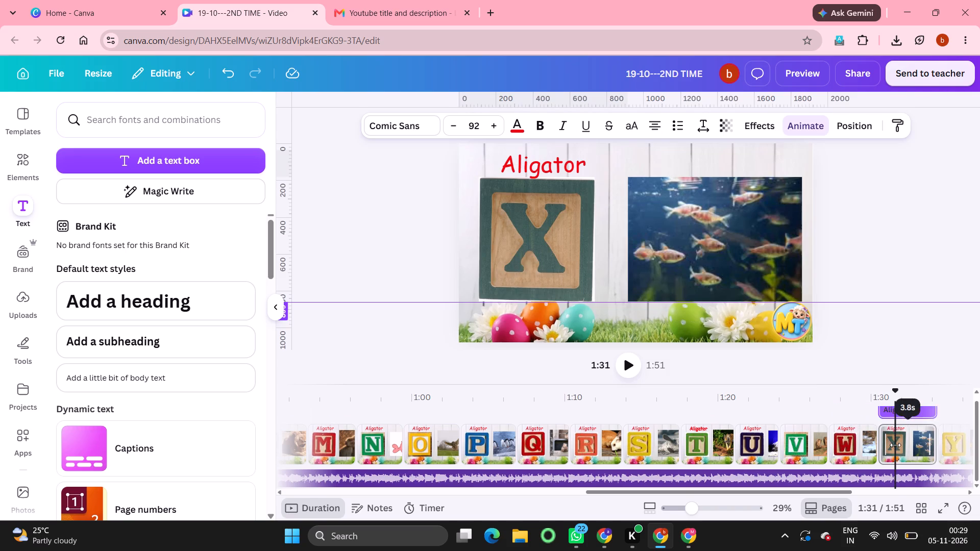
pyautogui.hscroll(-5, 895, 445)
pyautogui.click(663, 445)
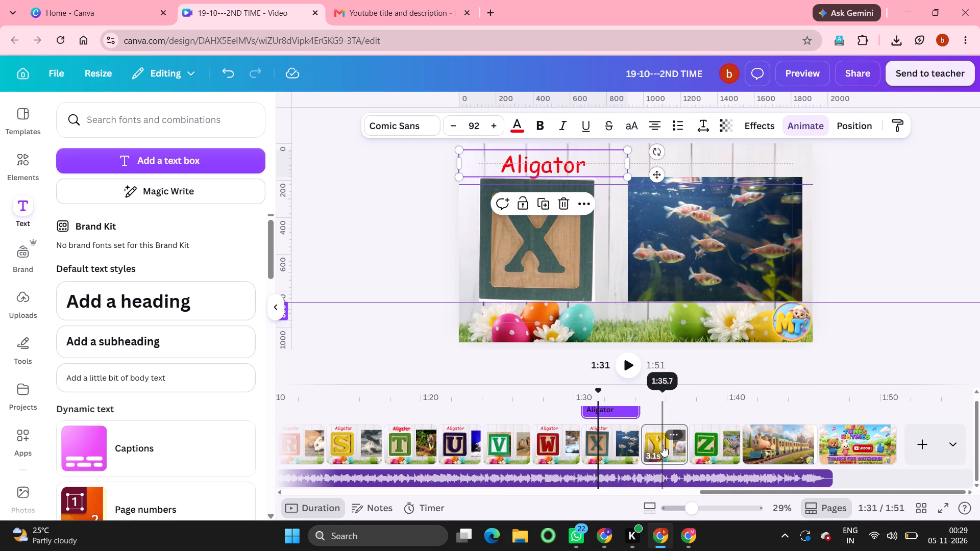
pyautogui.hotkey('ctrl', 'v')
pyautogui.click(720, 441)
pyautogui.hotkey('ctrl', 'v')
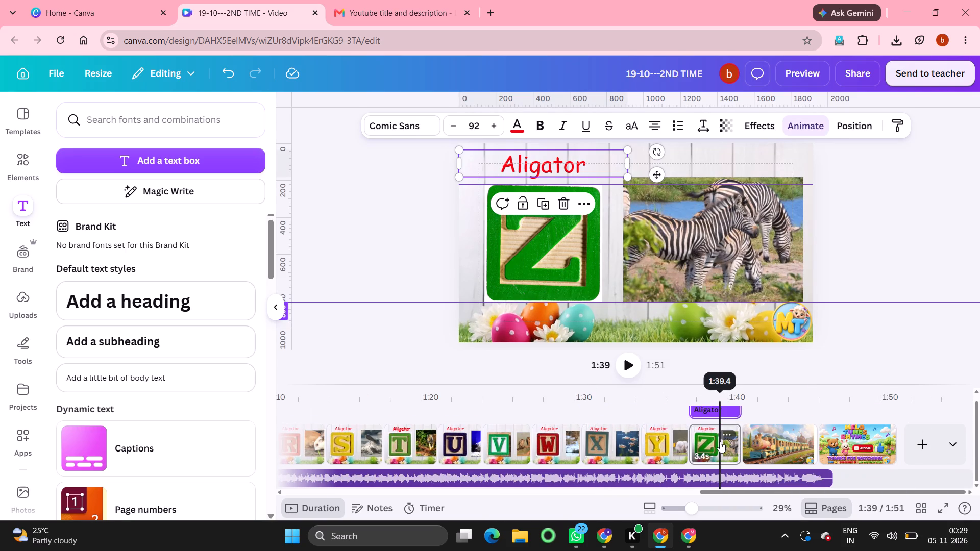
# Replace the "Aligator" heading text on the letter B page with "Bear".
pyautogui.hscroll(9, 489, 431)
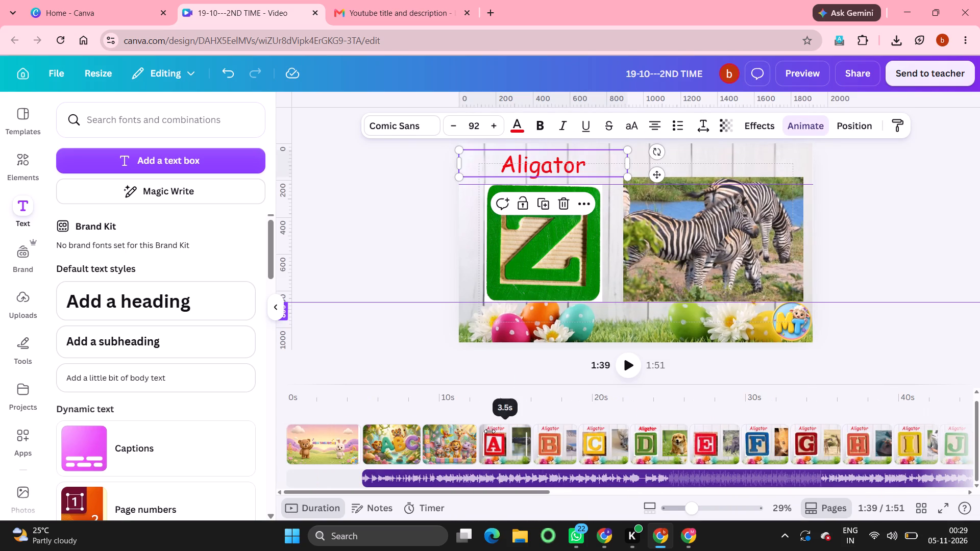
pyautogui.click(555, 447)
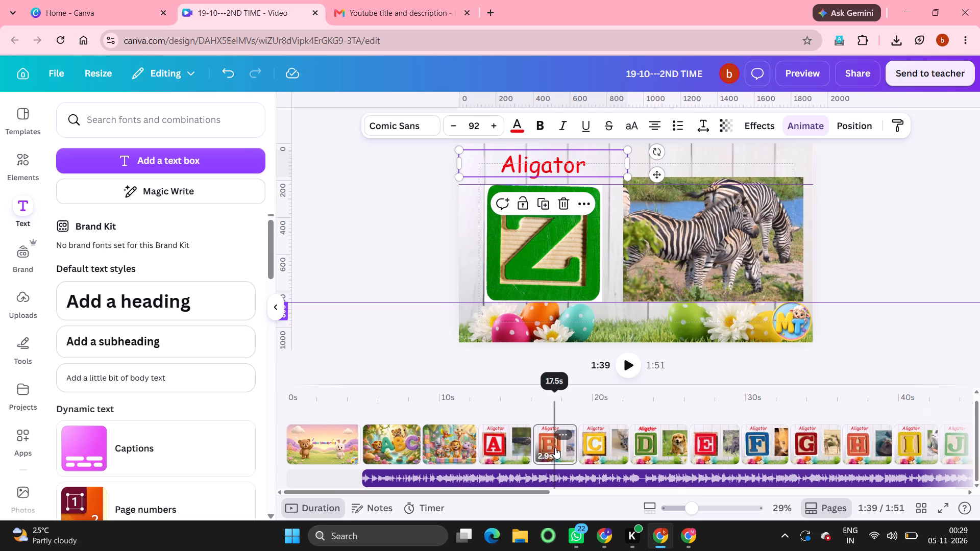
pyautogui.doubleClick(553, 164)
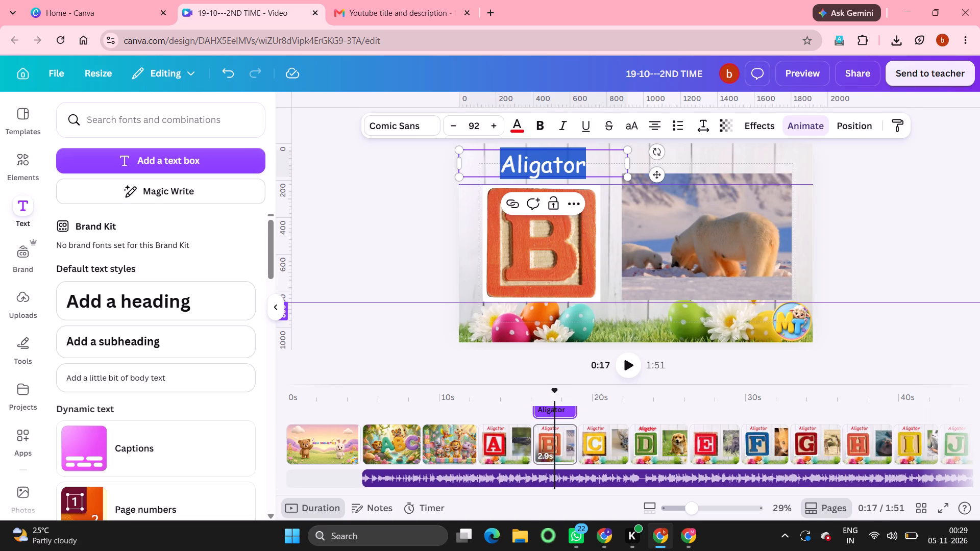
pyautogui.press('Delete')
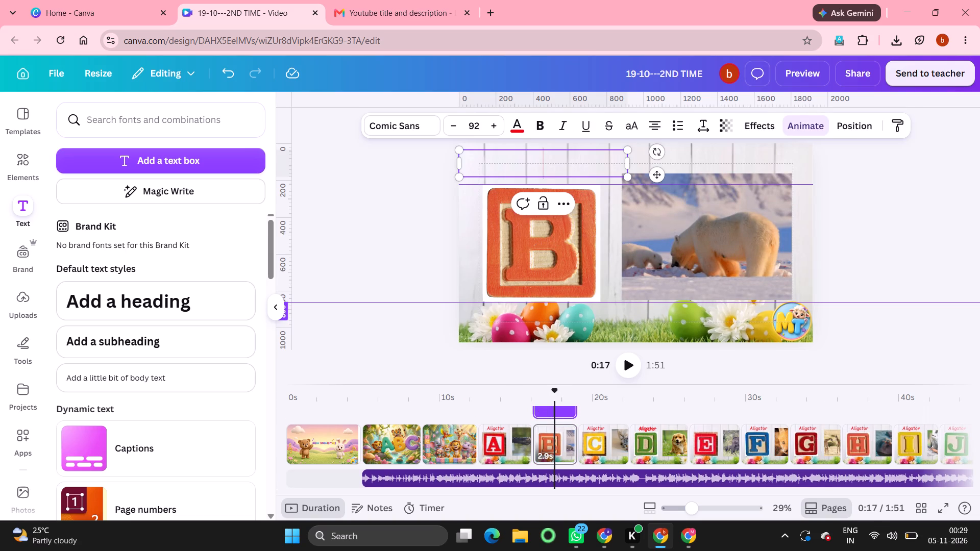
pyautogui.press('b')
pyautogui.write('ear')
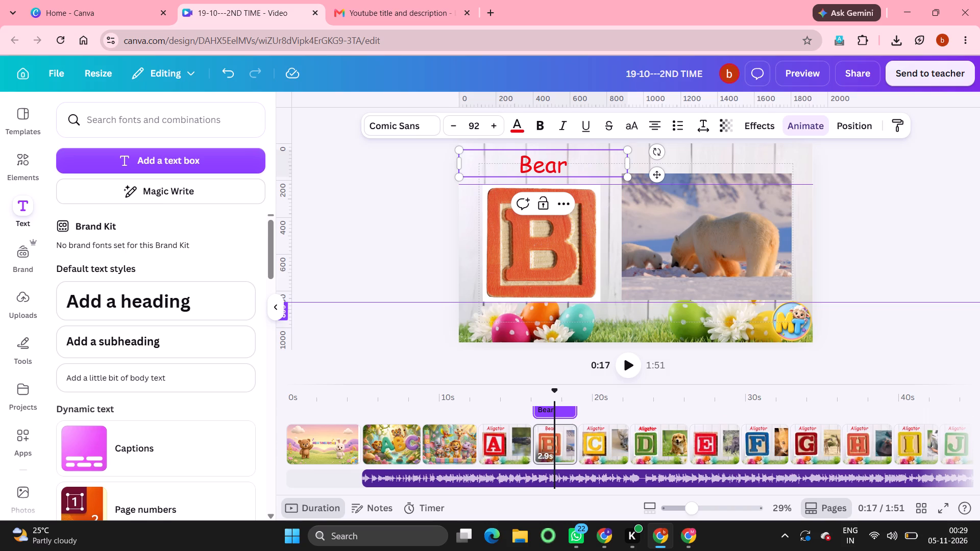
# Recolour the "Bear" heading text with the orange-red photo colour taken from the letter B block.
pyautogui.click(518, 123)
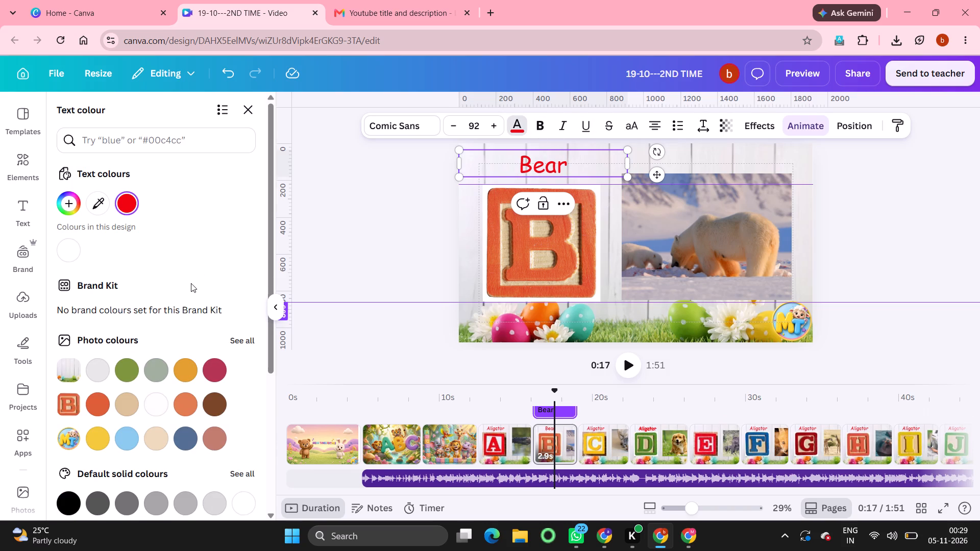
pyautogui.click(94, 404)
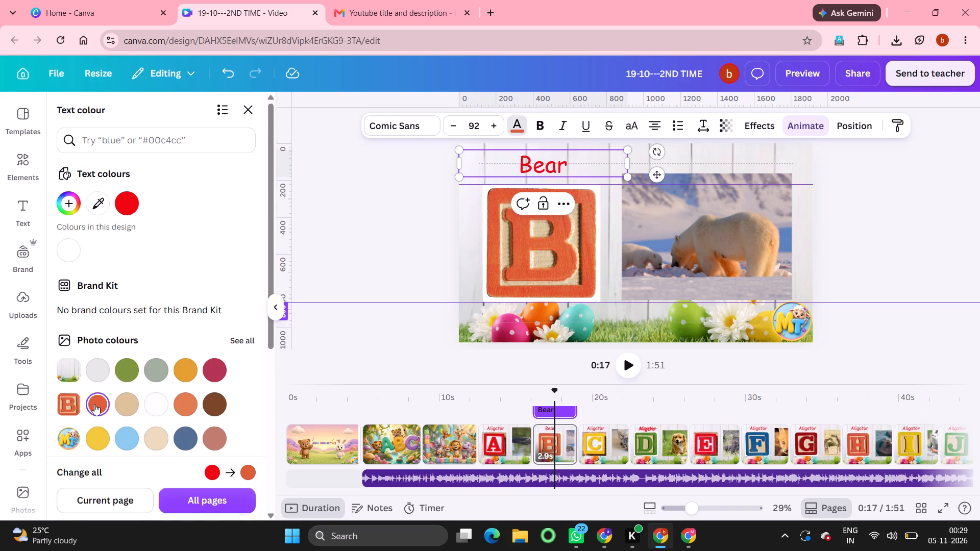
pyautogui.moveTo(578, 164); pyautogui.dragTo(491, 175)
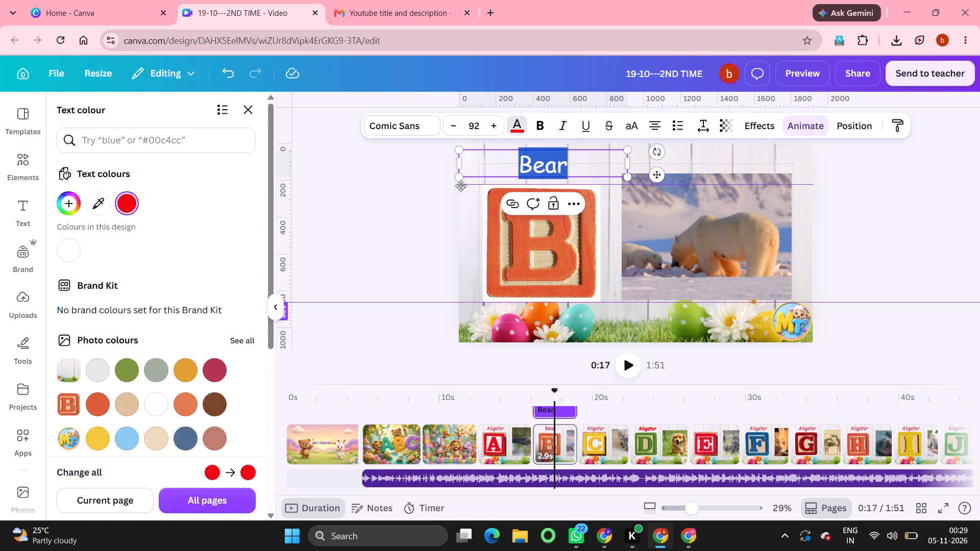
pyautogui.click(98, 405)
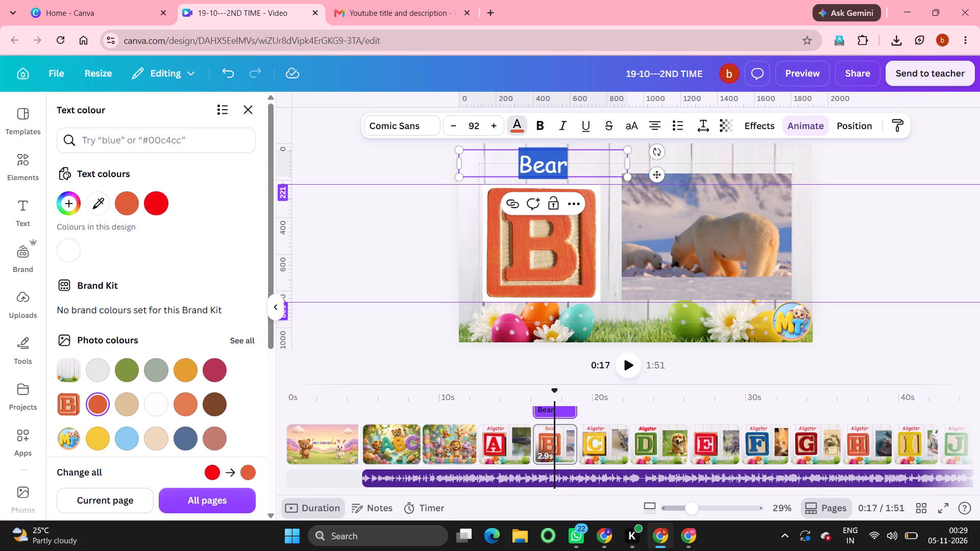
pyautogui.click(408, 350)
pyautogui.click(438, 344)
pyautogui.doubleClick(438, 344)
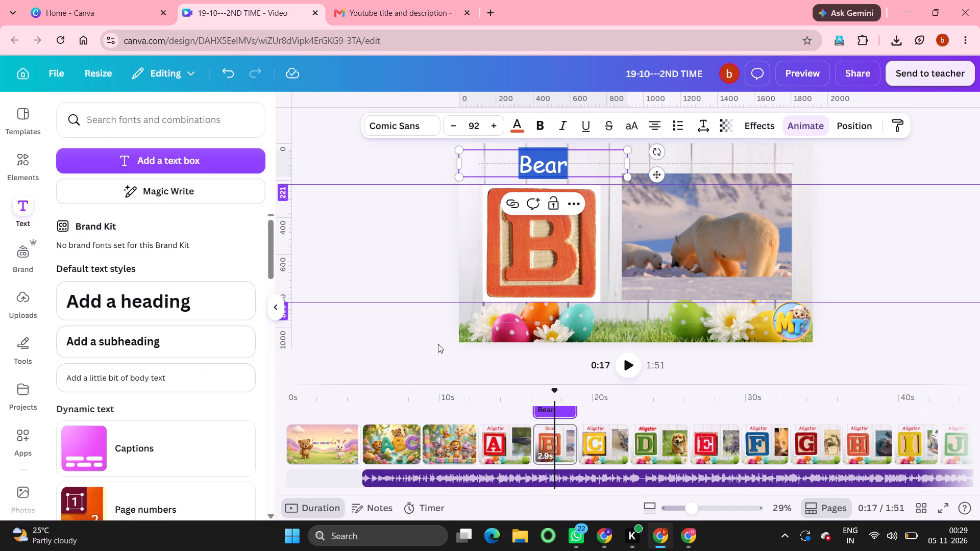
# Change the heading on the letter C page to "Cat" and colour it with the yellow photo colour from the C block.
pyautogui.click(597, 437)
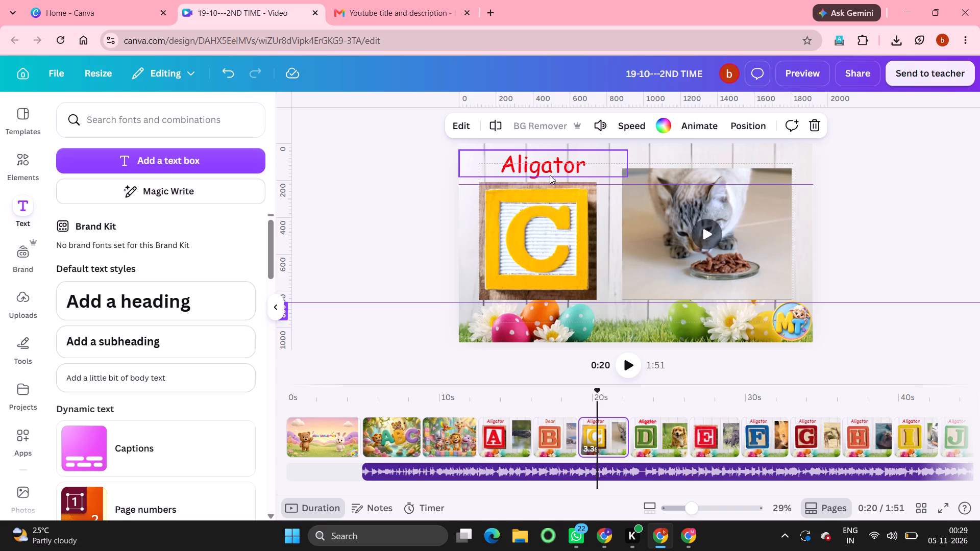
pyautogui.doubleClick(551, 172)
pyautogui.press('BackSpace')
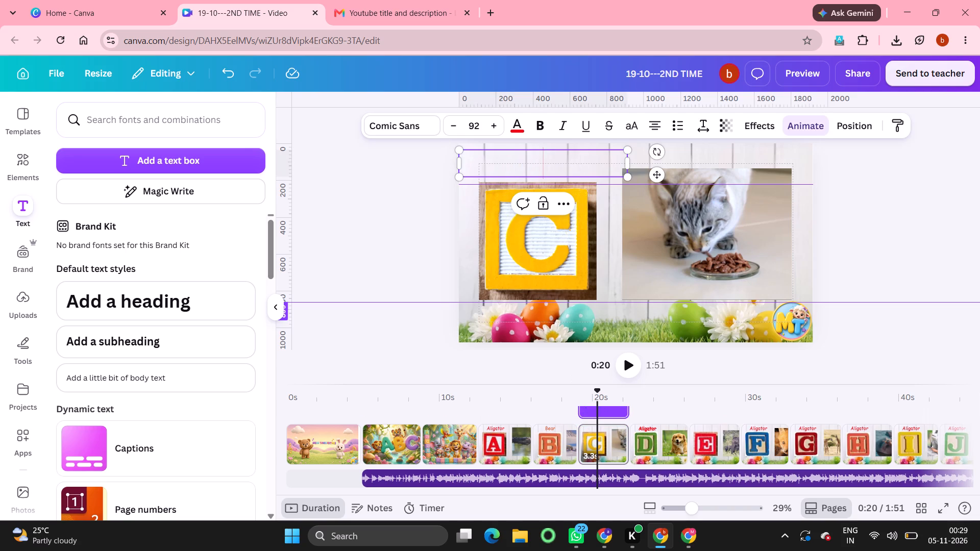
pyautogui.write('at')
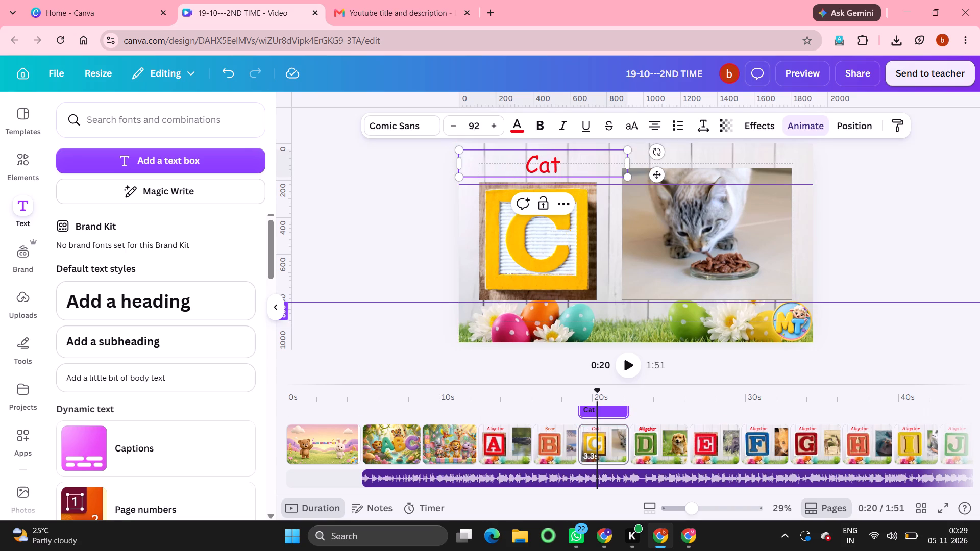
pyautogui.moveTo(570, 158); pyautogui.dragTo(524, 165)
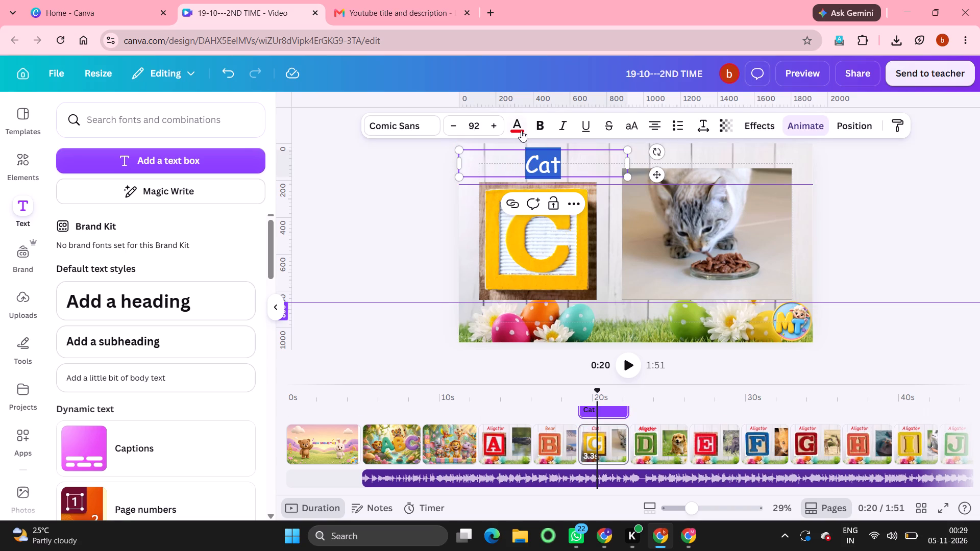
pyautogui.click(521, 130)
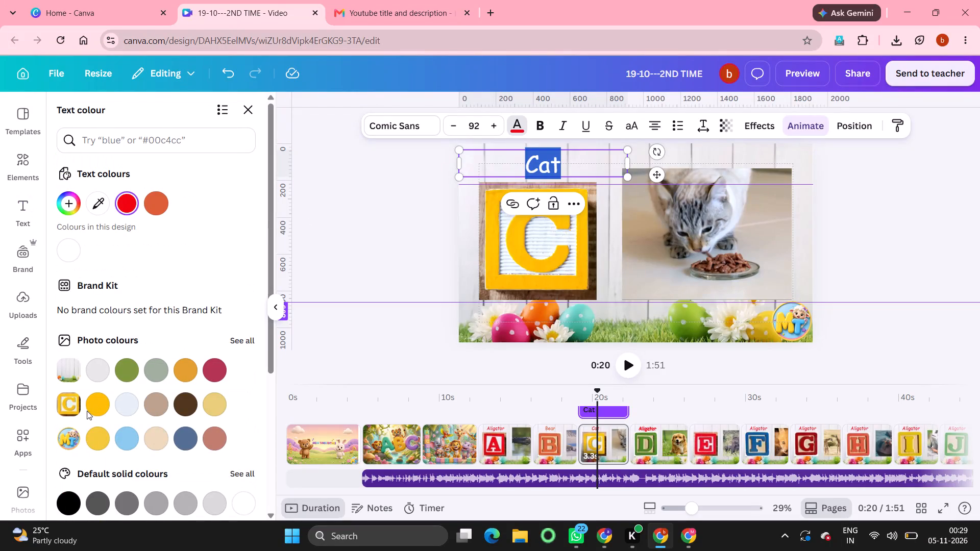
pyautogui.click(93, 410)
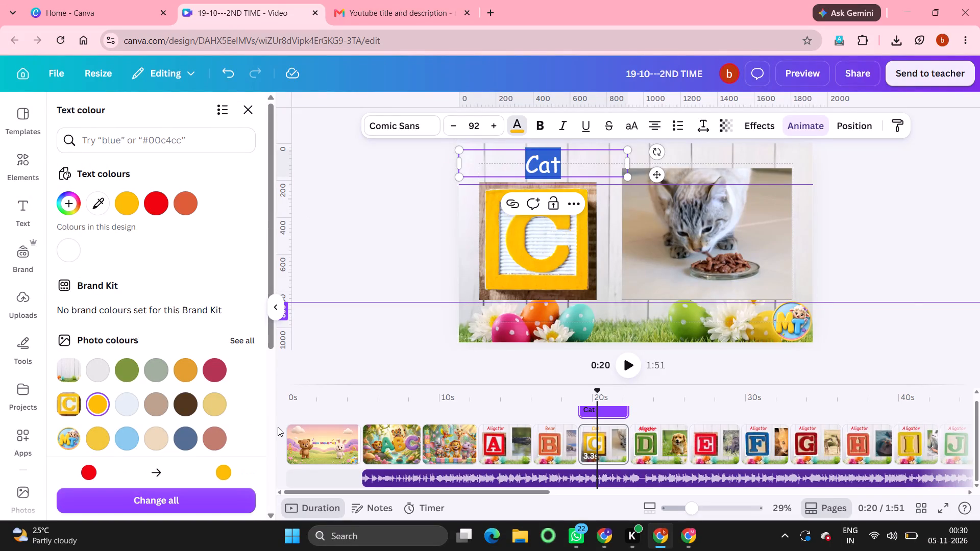
# Clear the text of the duplicate "Aligator" heading on the letter D page, leaving a single heading.
pyautogui.click(651, 443)
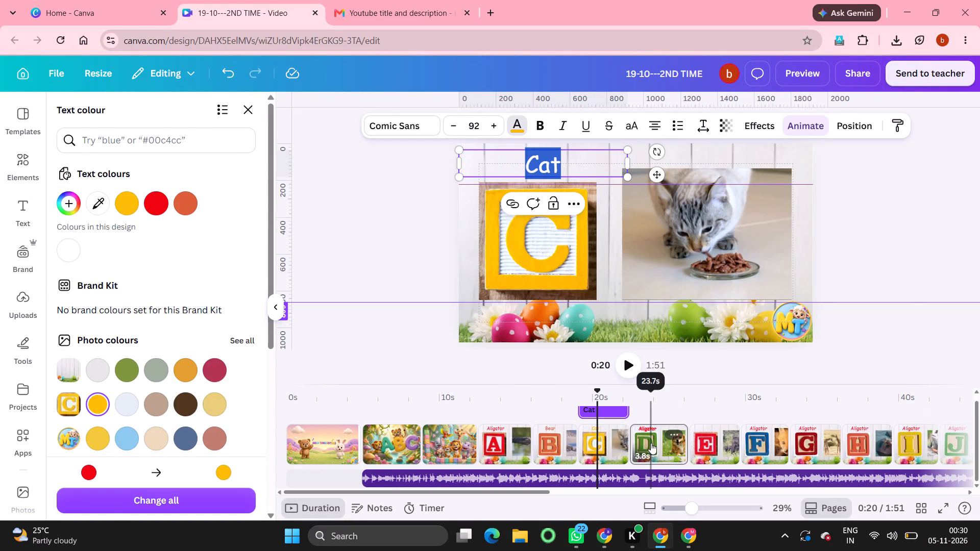
pyautogui.doubleClick(553, 170)
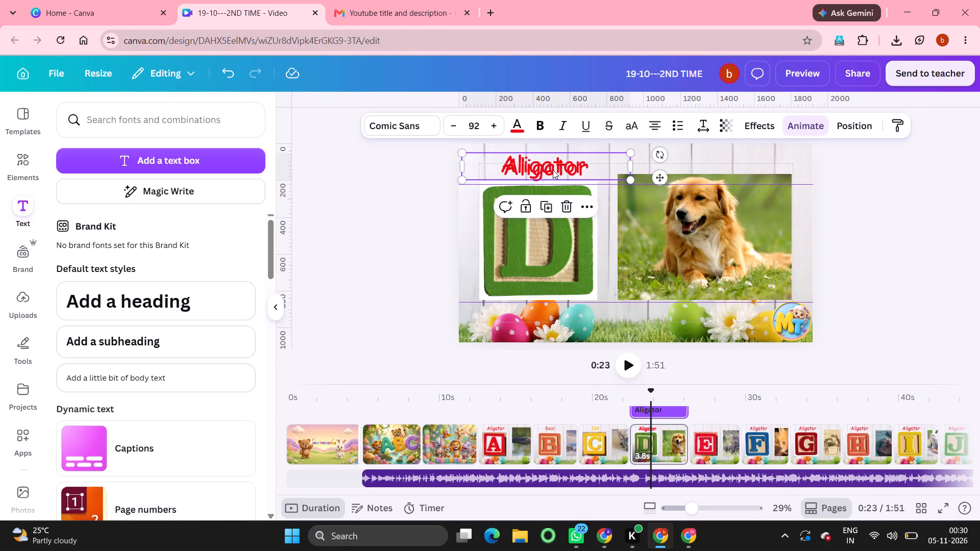
pyautogui.press('BackSpace')
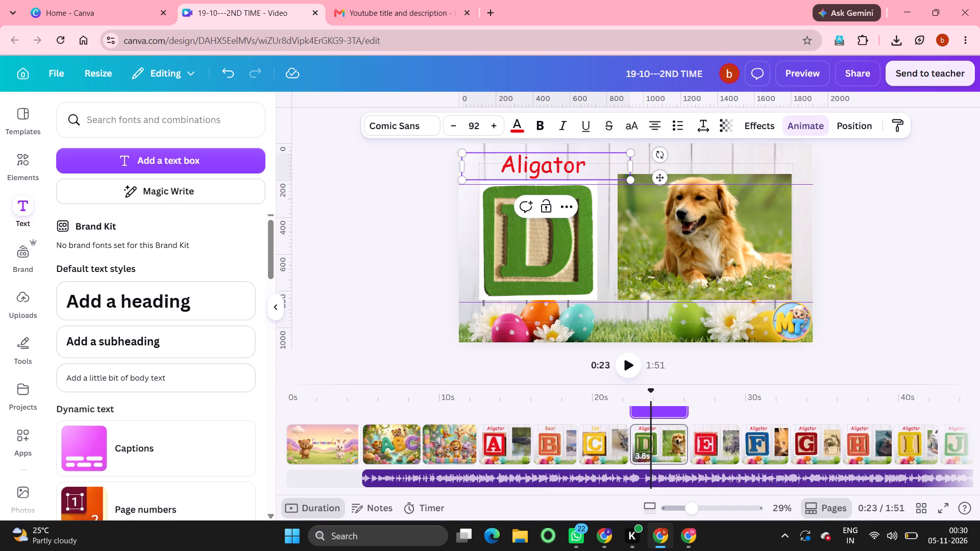
pyautogui.doubleClick(553, 170)
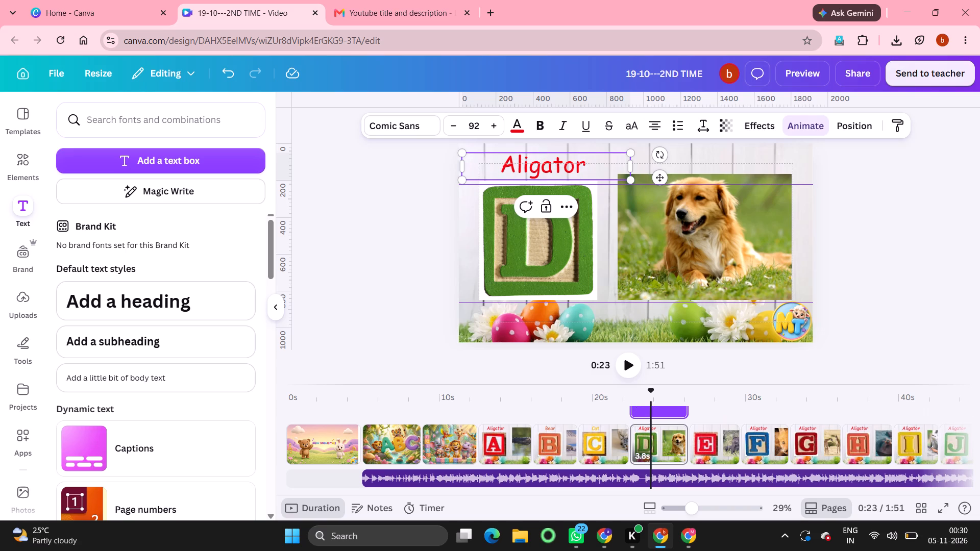
pyautogui.doubleClick(582, 163)
pyautogui.doubleClick(582, 163)
pyautogui.moveTo(582, 163); pyautogui.dragTo(593, 165)
pyautogui.moveTo(593, 165); pyautogui.dragTo(495, 159)
pyautogui.doubleClick(543, 167)
pyautogui.click(587, 165)
pyautogui.moveTo(587, 165); pyautogui.dragTo(508, 160)
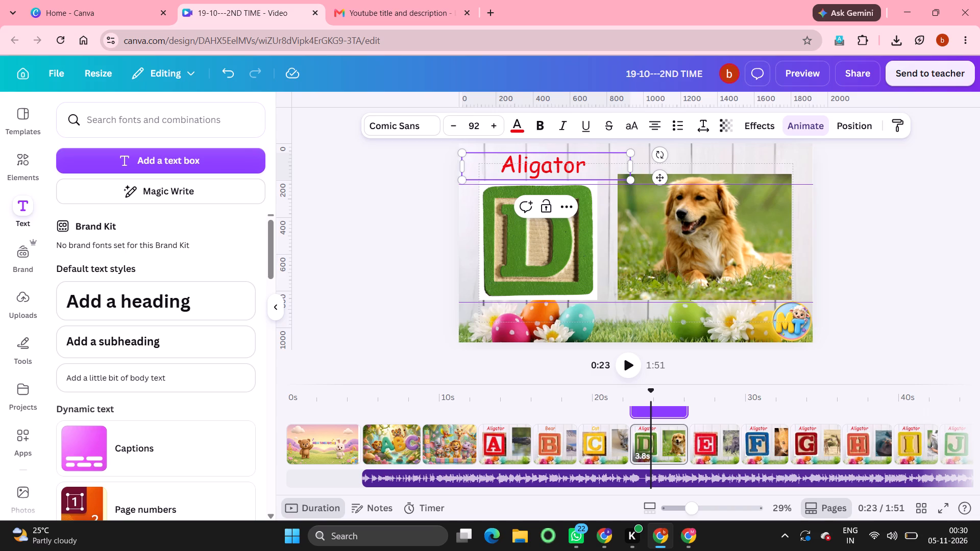
pyautogui.doubleClick(511, 167)
pyautogui.click(586, 164)
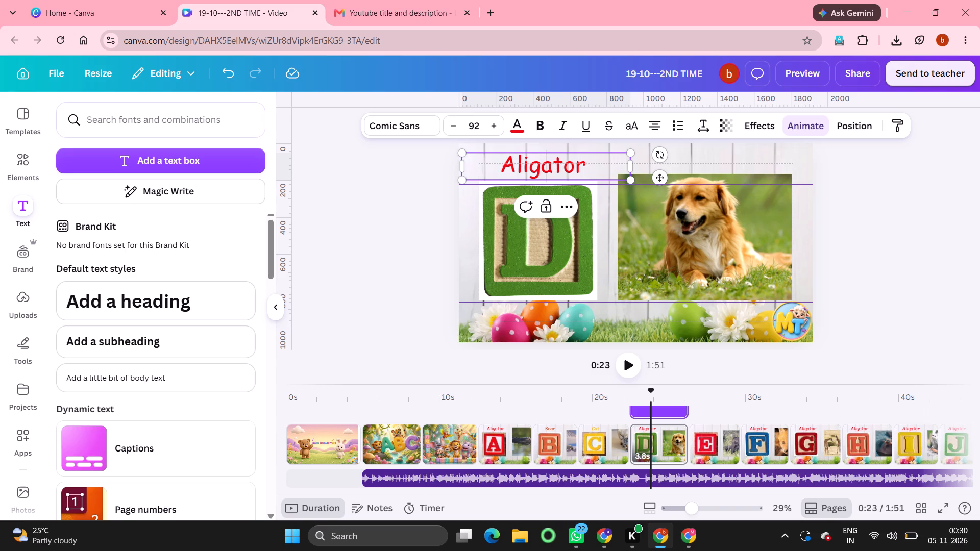
pyautogui.rightClick(586, 164)
pyautogui.click(420, 192)
# Change the remaining heading on the letter D page to "Dog" and colour it with the dark green photo colour from the D block.
pyautogui.doubleClick(575, 166)
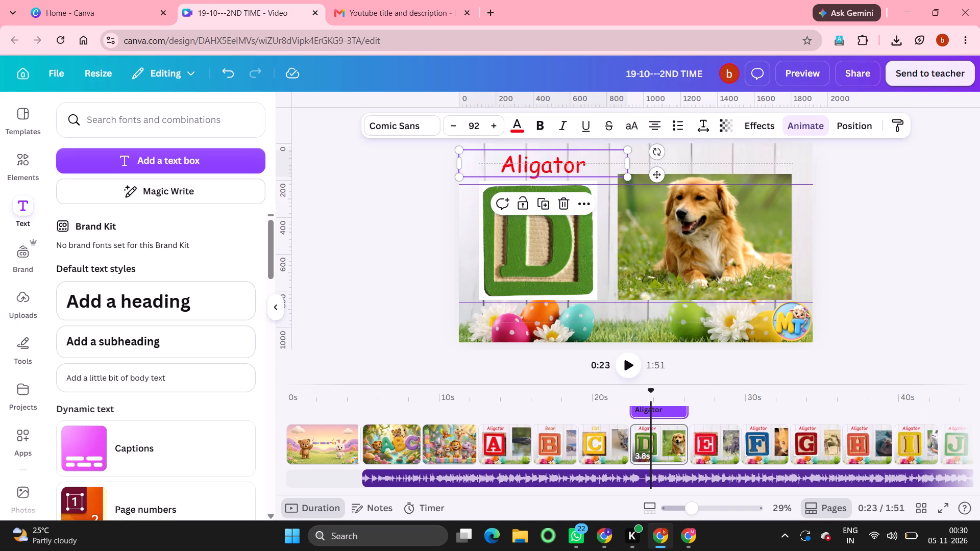
pyautogui.press('BackSpace')
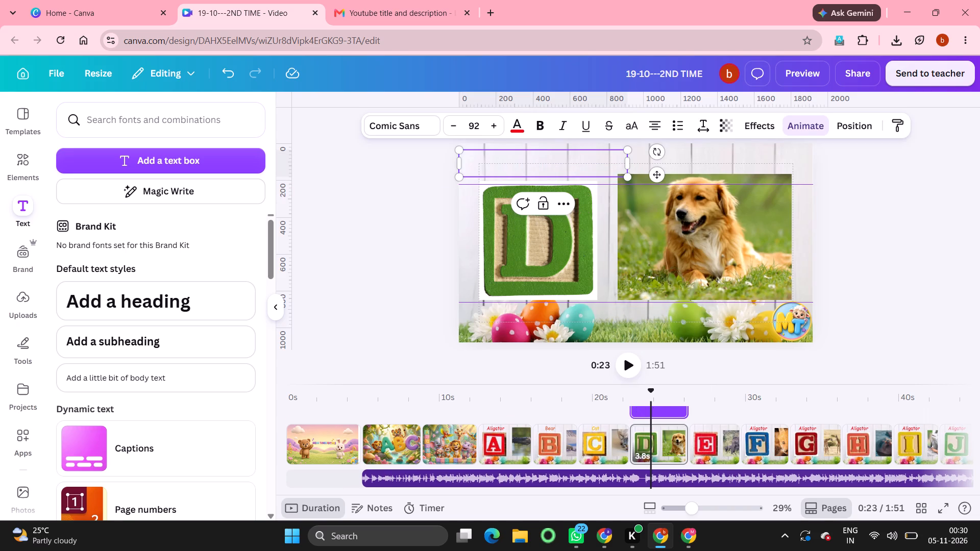
pyautogui.press('f')
pyautogui.press('BackSpace')
pyautogui.press('d')
pyautogui.write('og')
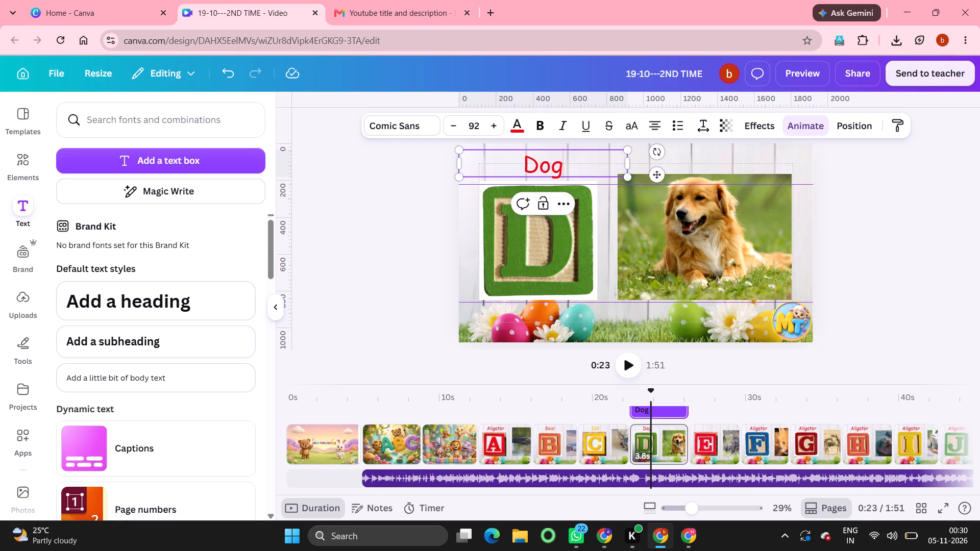
pyautogui.moveTo(579, 164); pyautogui.dragTo(522, 166)
pyautogui.click(519, 123)
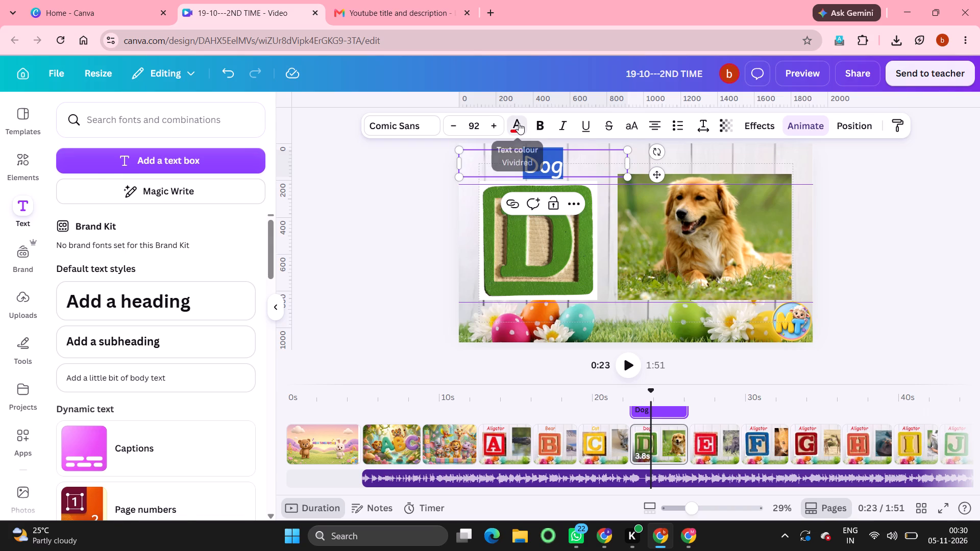
pyautogui.click(95, 402)
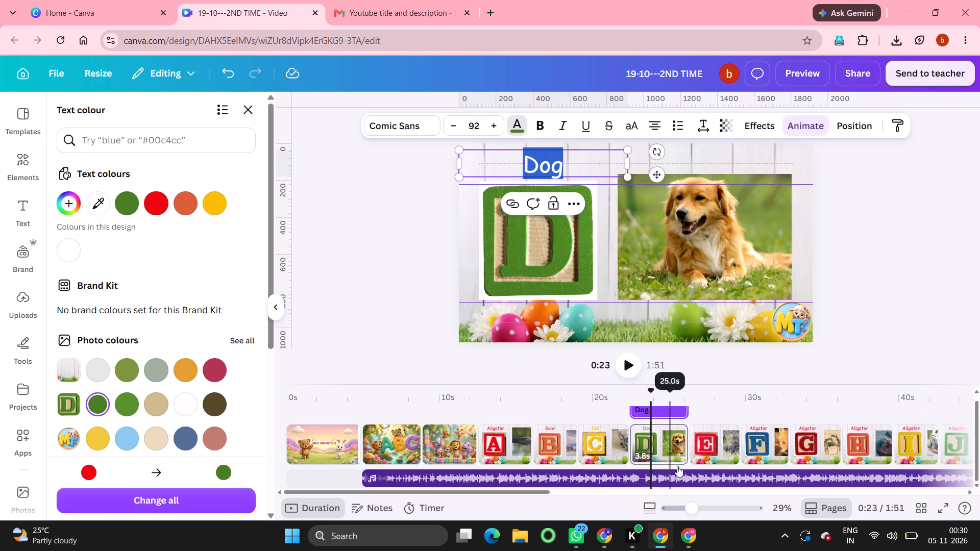
# Copy the "Aligator" heading from the letter A page and paste it onto the letter E page.
pyautogui.click(704, 448)
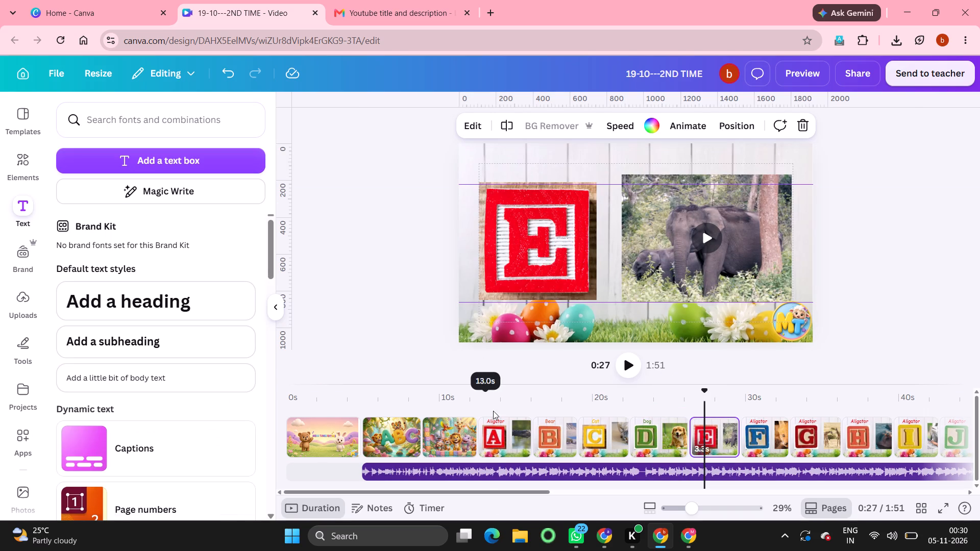
pyautogui.click(497, 425)
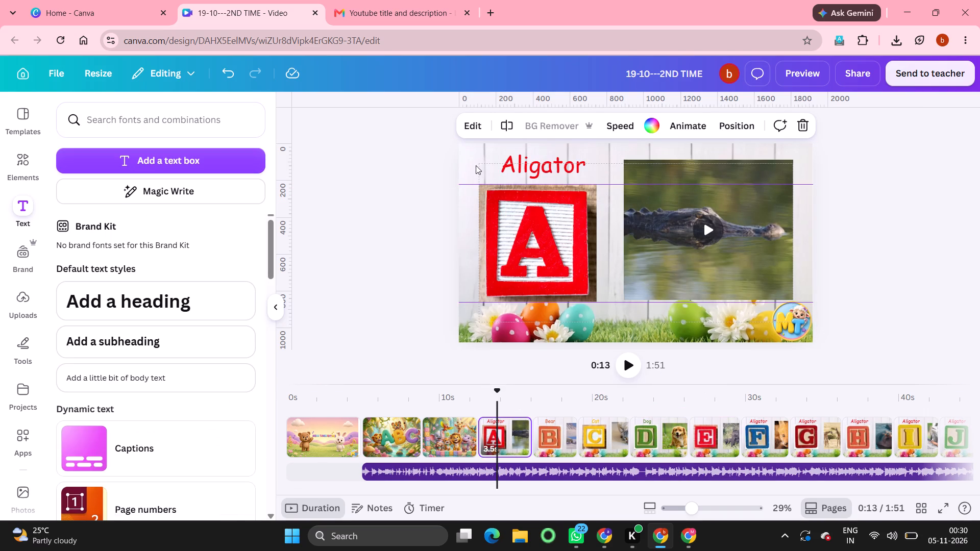
pyautogui.click(492, 162)
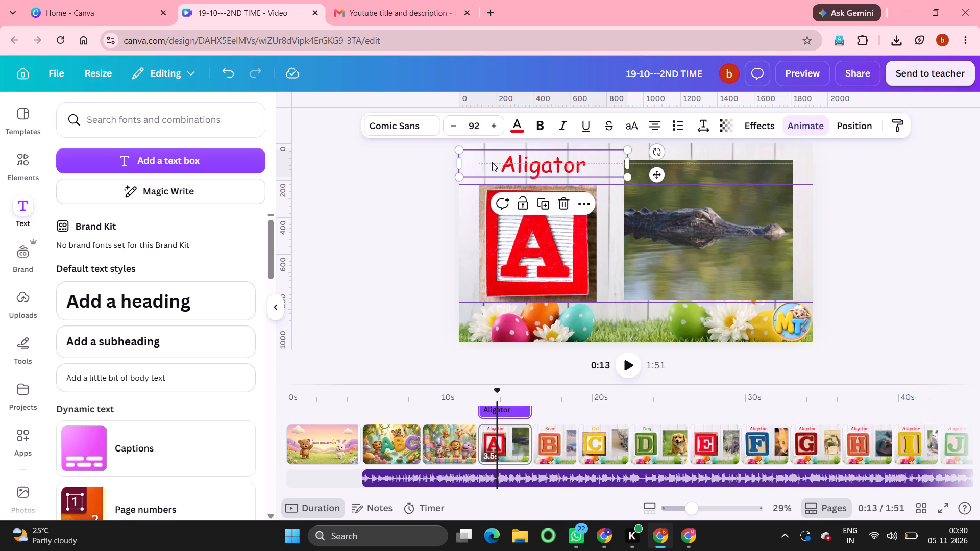
pyautogui.hotkey('ctrl', 'c')
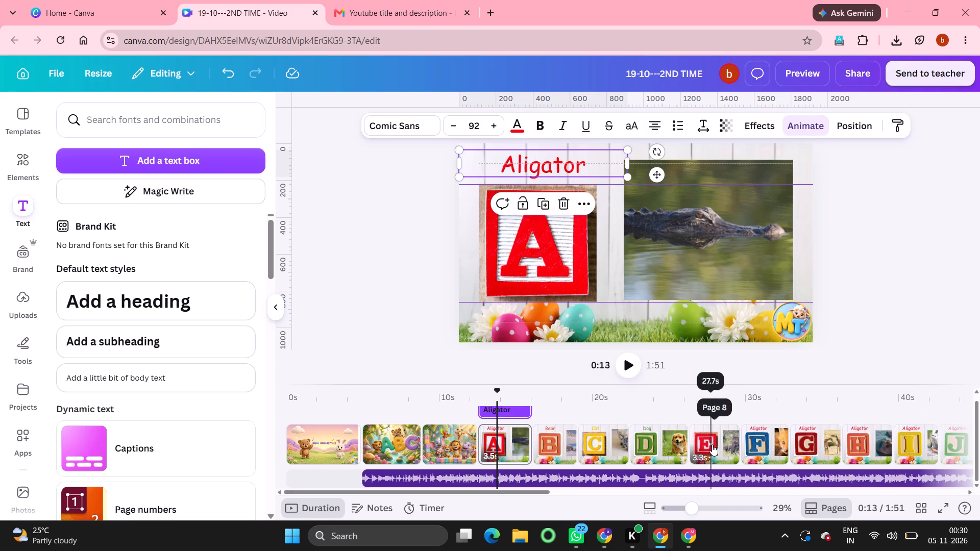
pyautogui.click(712, 444)
pyautogui.click(566, 166)
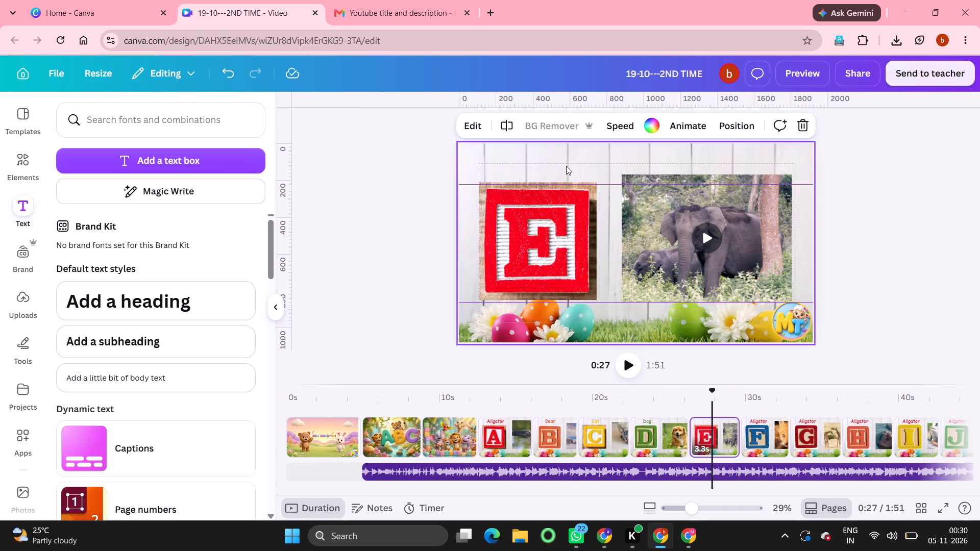
pyautogui.hotkey('ctrl', 'v')
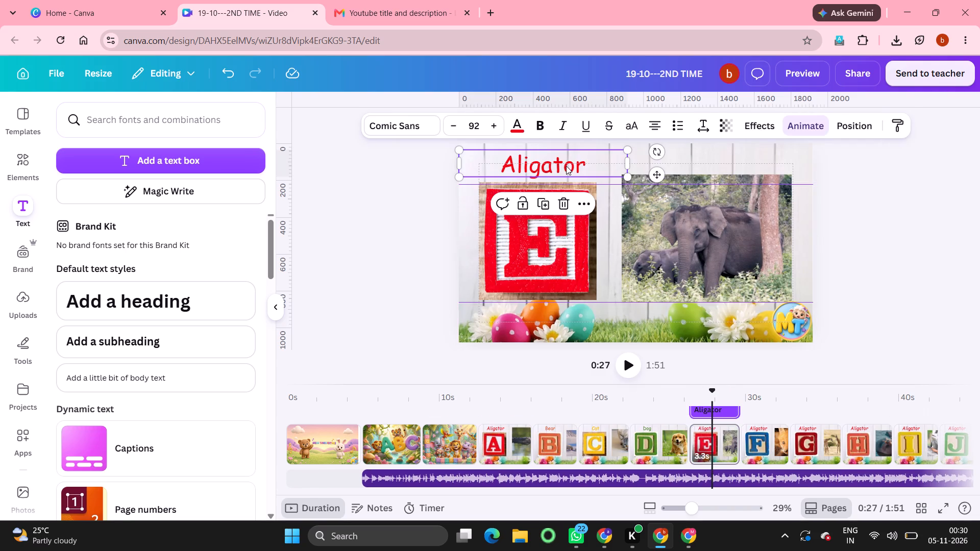
# Replace the pasted heading text on the letter E page with "Elephant" and open its text colour options.
pyautogui.doubleClick(573, 162)
pyautogui.press('BackSpace')
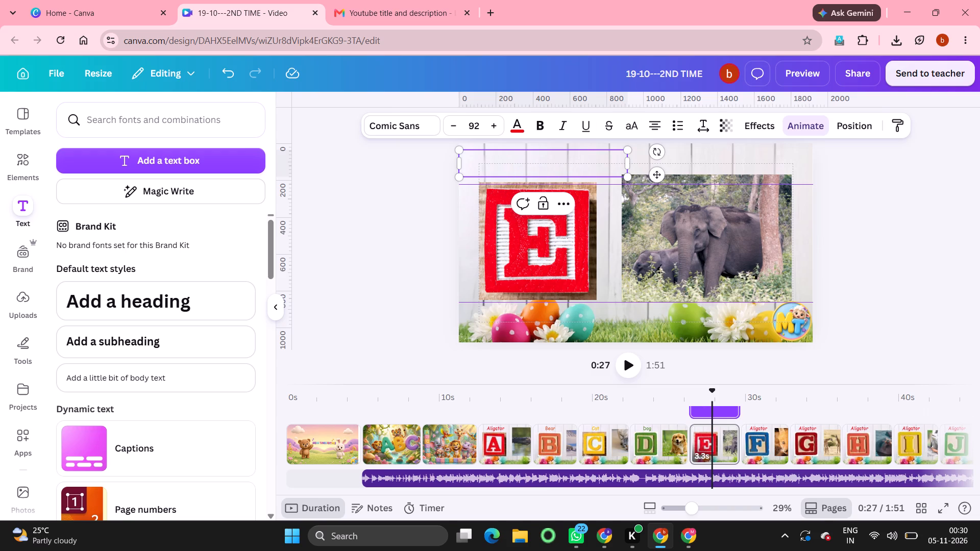
pyautogui.press('e')
pyautogui.write('le')
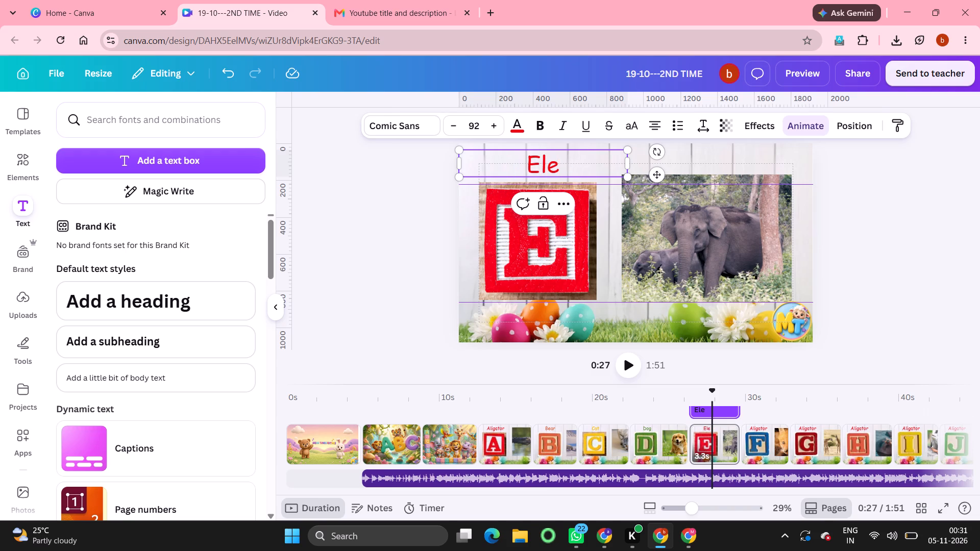
pyautogui.write('phant')
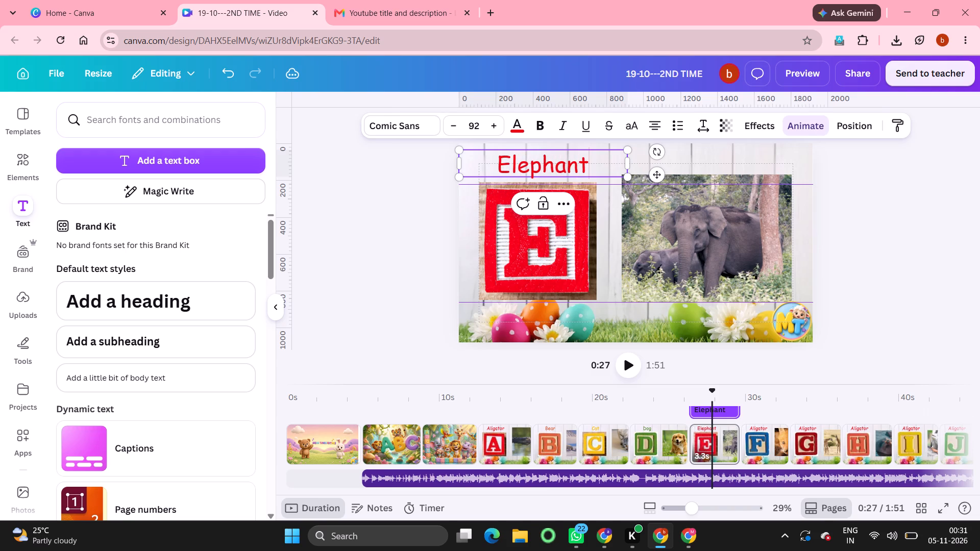
pyautogui.moveTo(600, 166); pyautogui.dragTo(563, 161)
pyautogui.moveTo(563, 161); pyautogui.dragTo(499, 154)
pyautogui.click(522, 127)
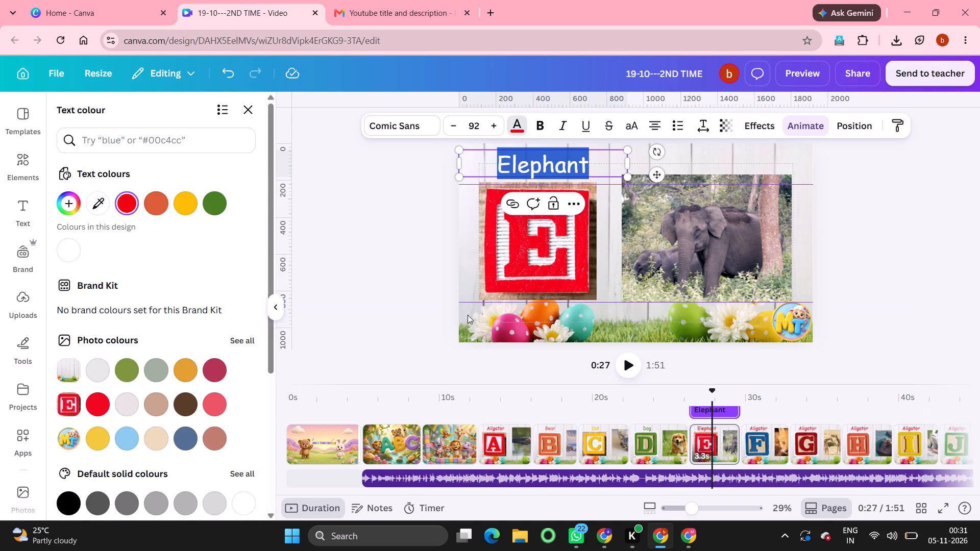
# Replace the "Aligator" heading text on the letter F page with "Fox".
pyautogui.click(757, 443)
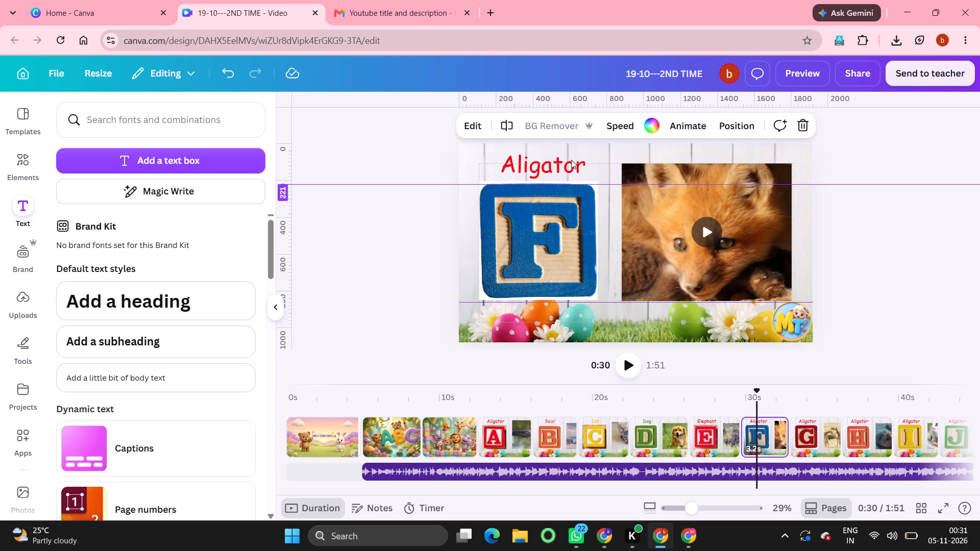
pyautogui.doubleClick(571, 160)
pyautogui.press('BackSpace')
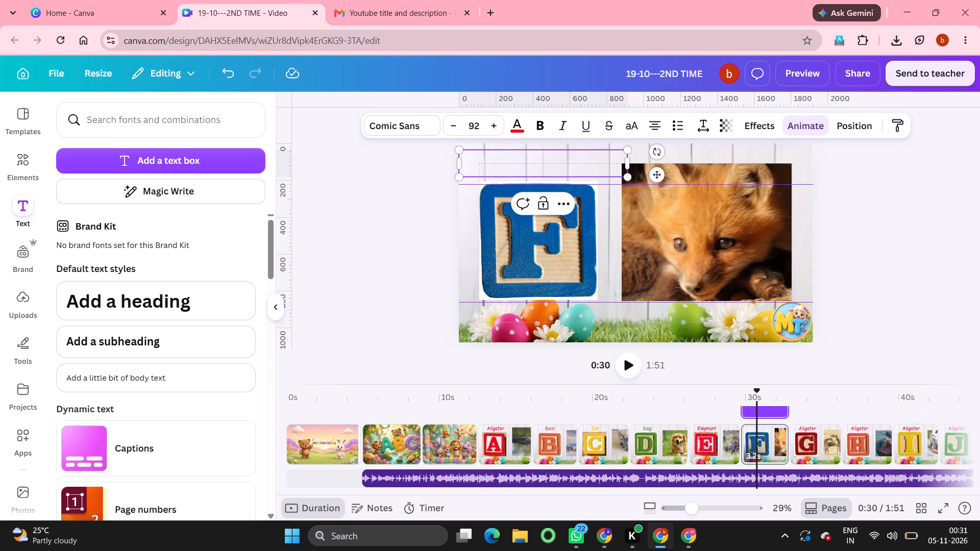
pyautogui.press('o')
pyautogui.press('x')
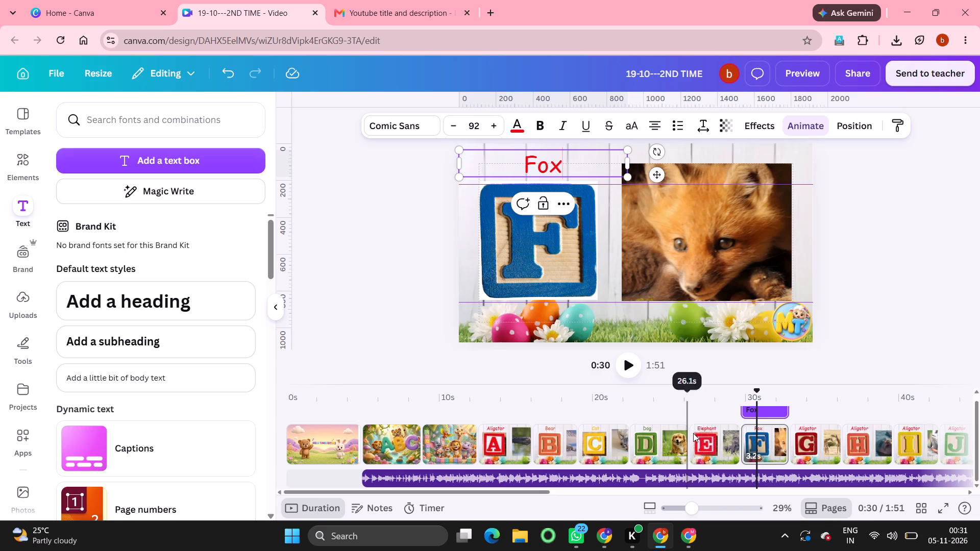
# Play the video from the letter E page to check the "Elephant" and "Fox" headings.
pyautogui.click(701, 445)
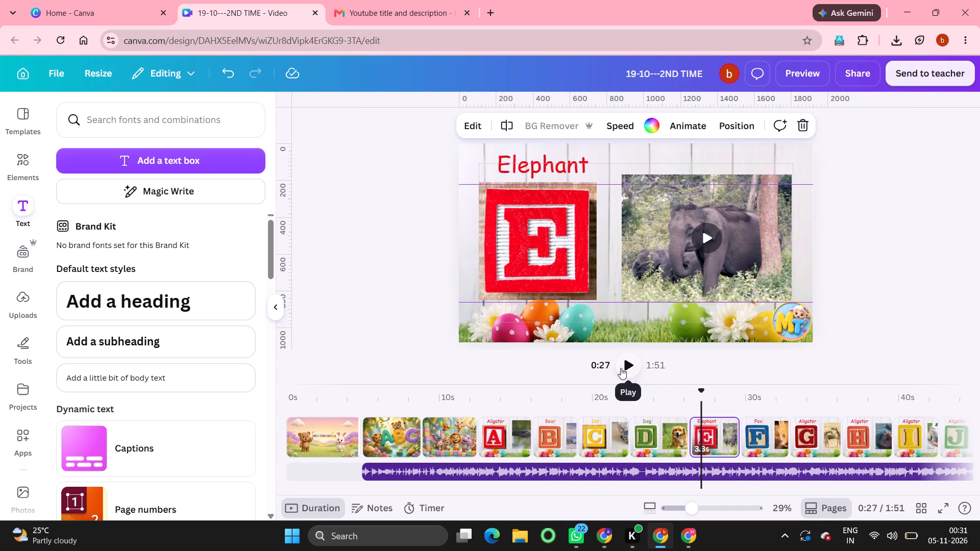
pyautogui.click(621, 368)
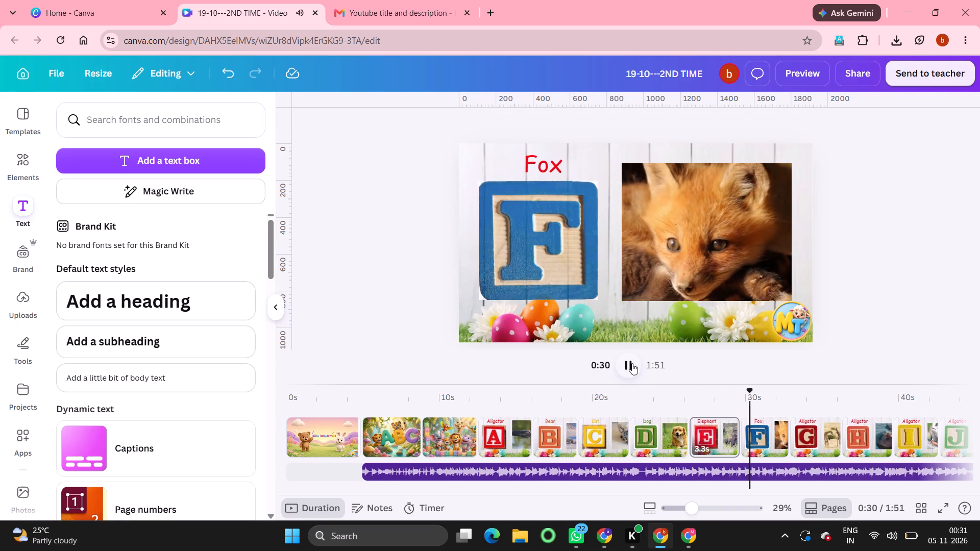
# Stop the playback and recolour the "Fox" heading on the letter F page in the letter block's dark blue.
pyautogui.click(632, 363)
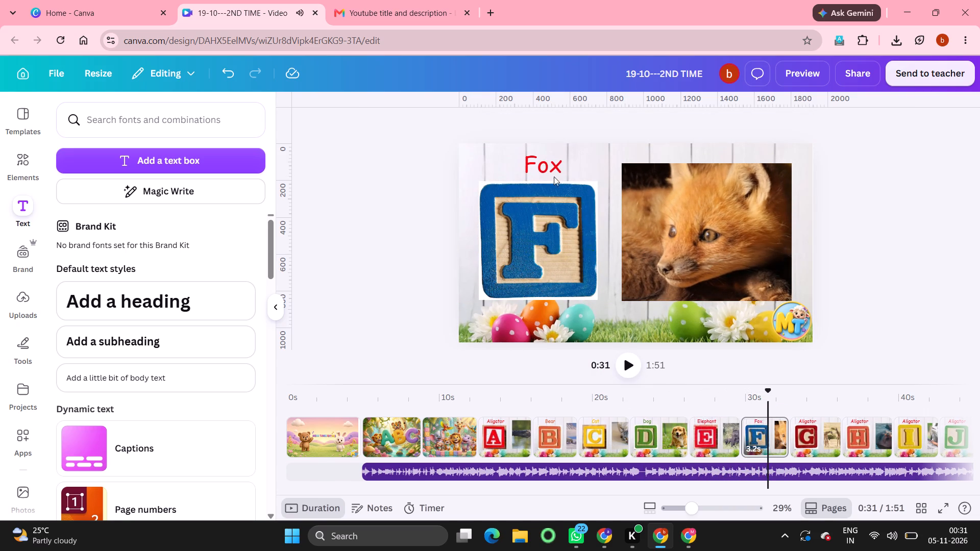
pyautogui.doubleClick(543, 163)
pyautogui.click(561, 160)
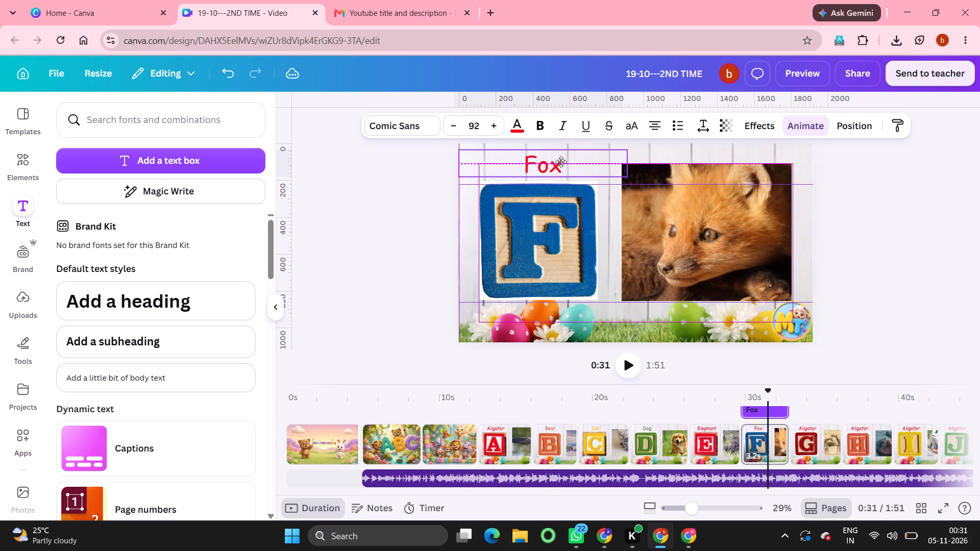
pyautogui.doubleClick(562, 162)
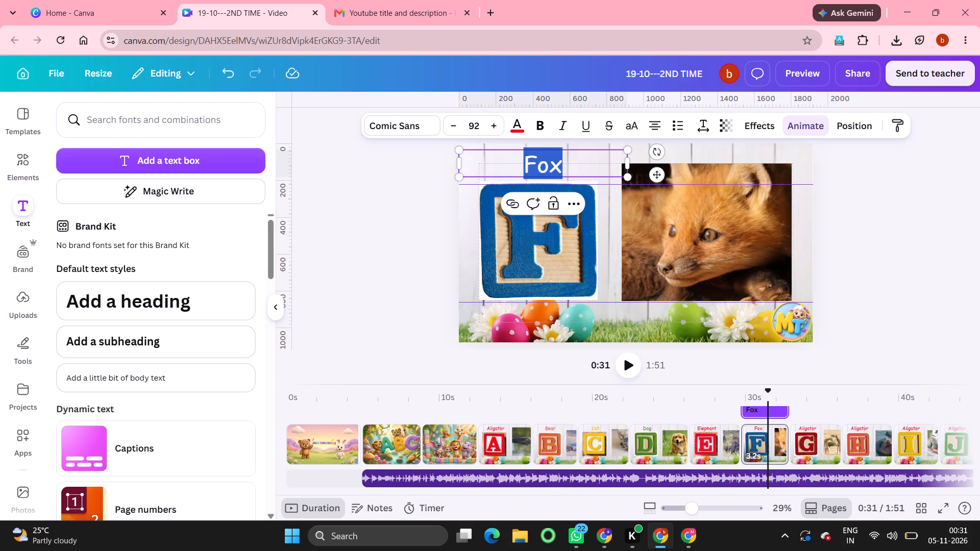
pyautogui.click(519, 126)
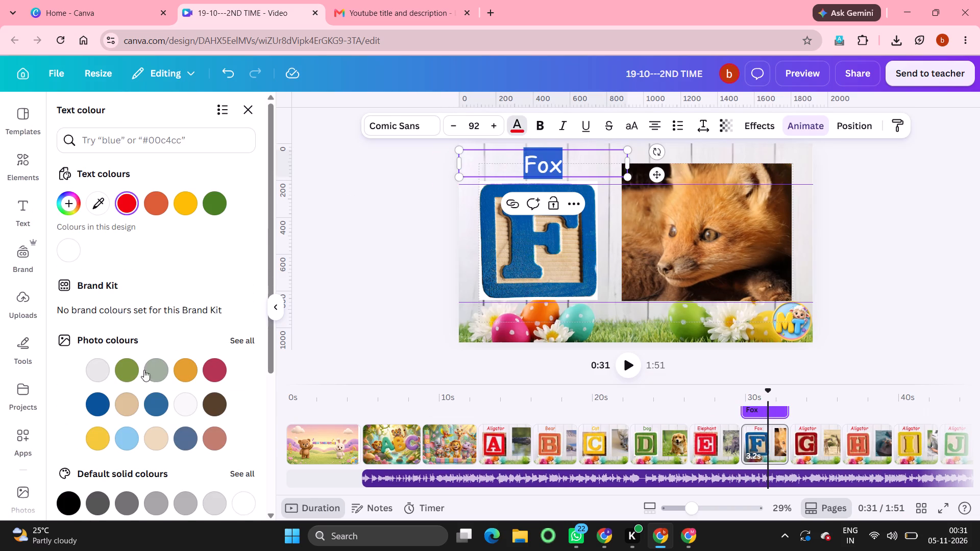
pyautogui.click(91, 399)
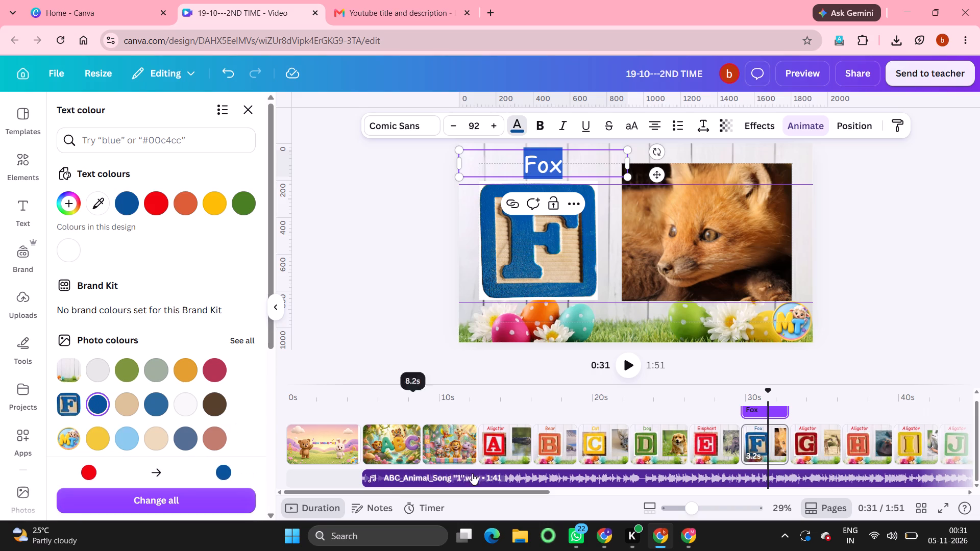
# Replace the "Aligator" heading text on the letter G page with "gerafee".
pyautogui.click(810, 448)
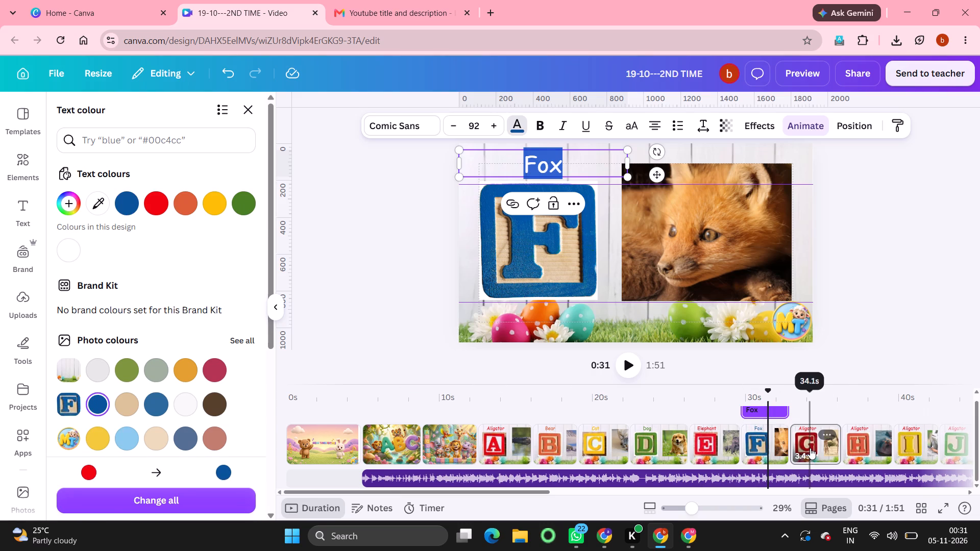
pyautogui.doubleClick(551, 168)
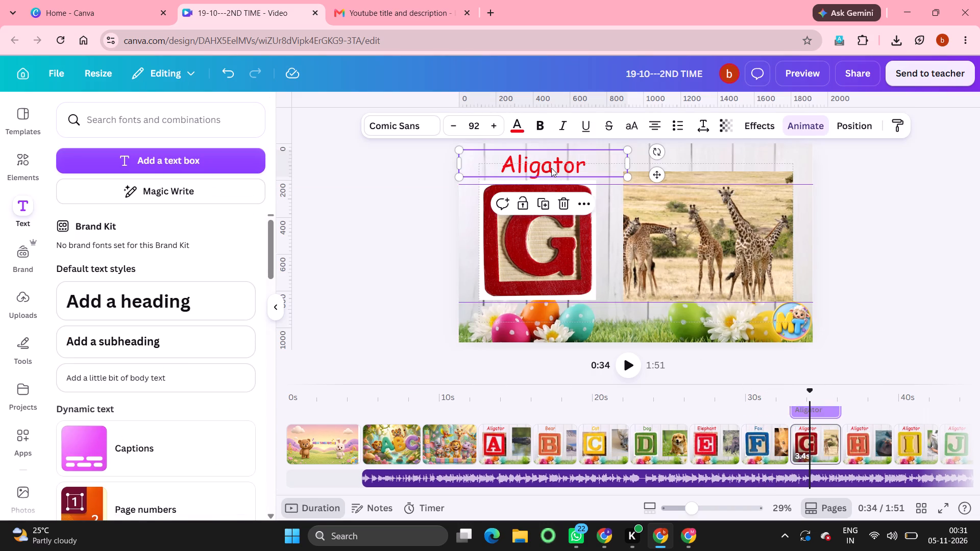
pyautogui.press('BackSpace')
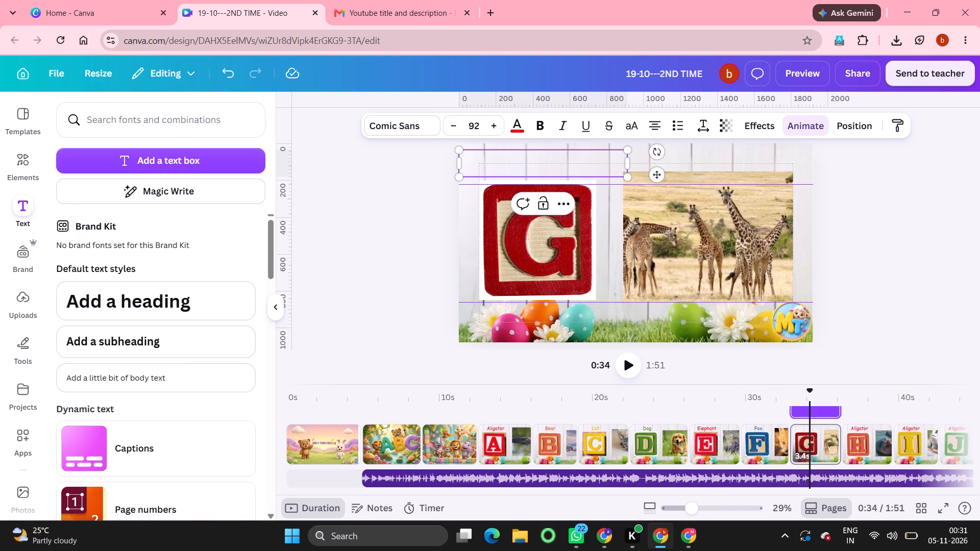
pyautogui.press('g')
pyautogui.write('erafee')
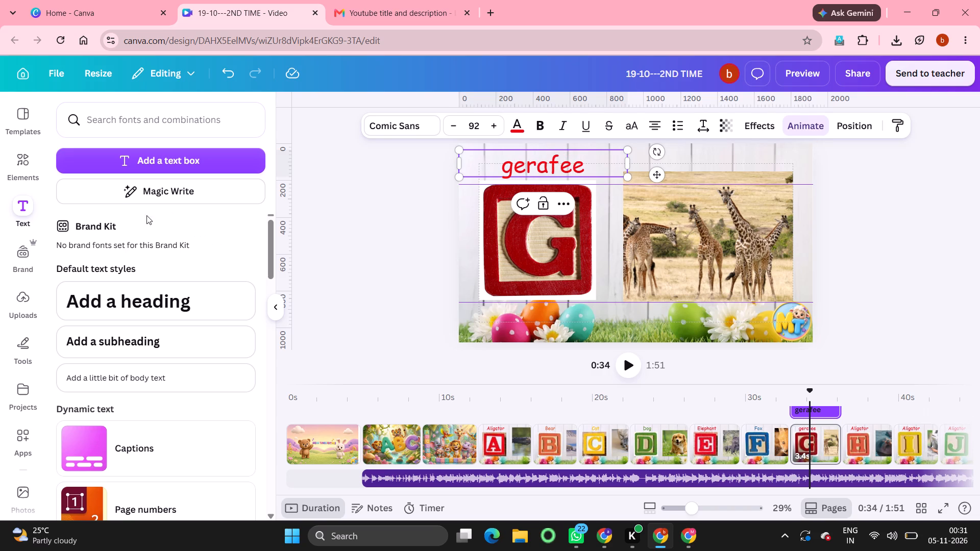
# Search the photo elements for "giraffe" to check how the animal's name is spelled.
pyautogui.click(27, 159)
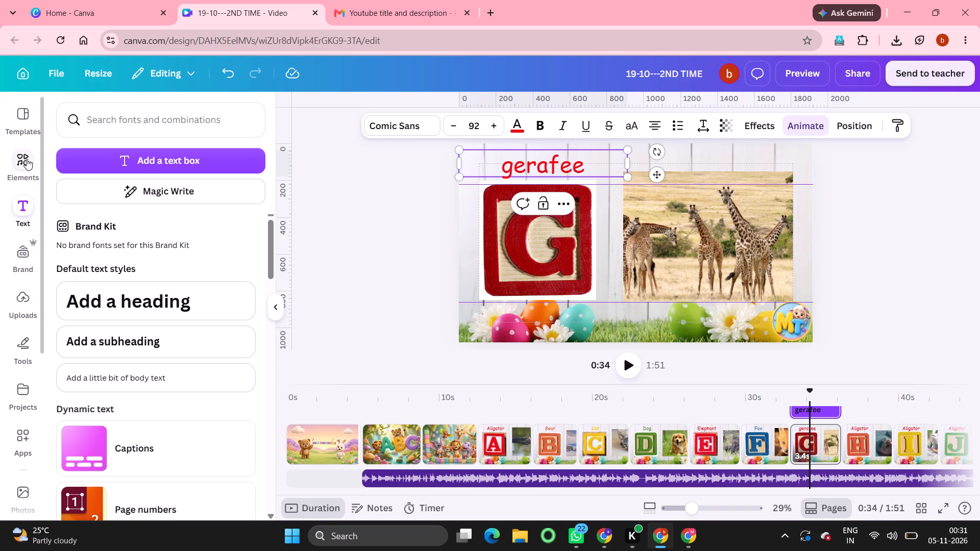
pyautogui.click(64, 105)
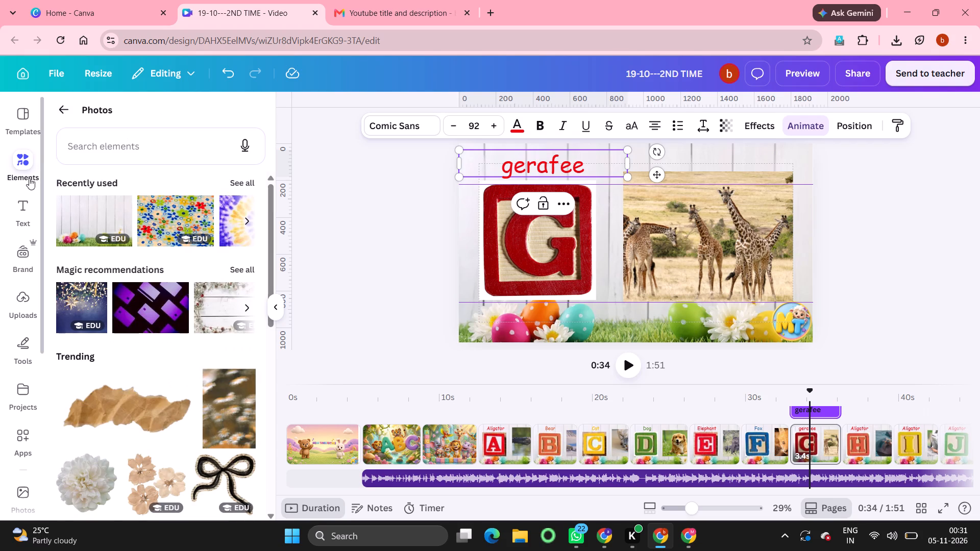
pyautogui.click(86, 148)
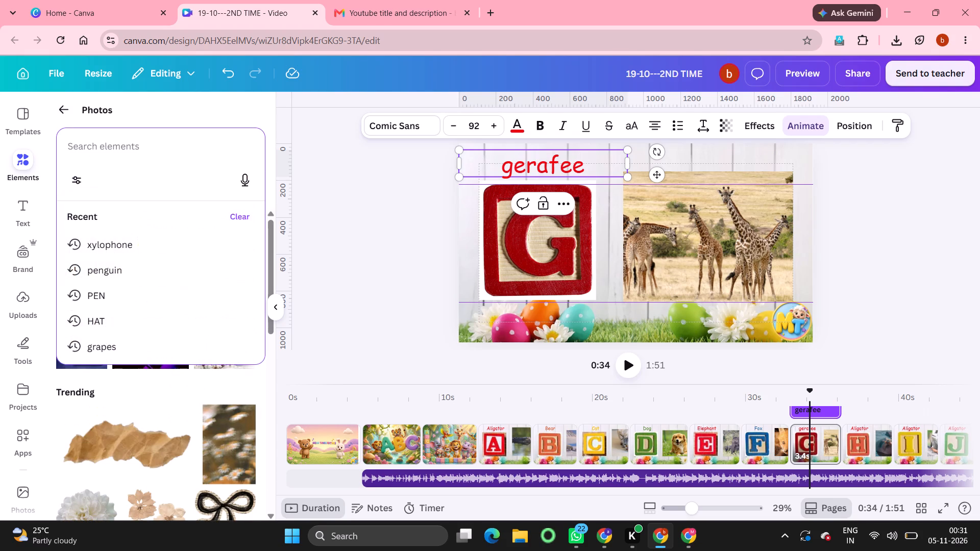
pyautogui.write('ge')
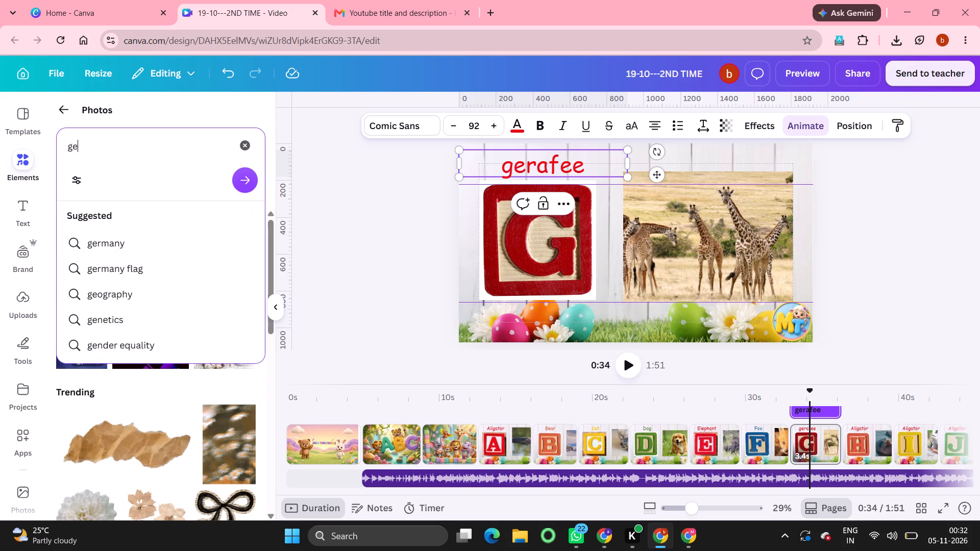
pyautogui.press('r')
pyautogui.press('a')
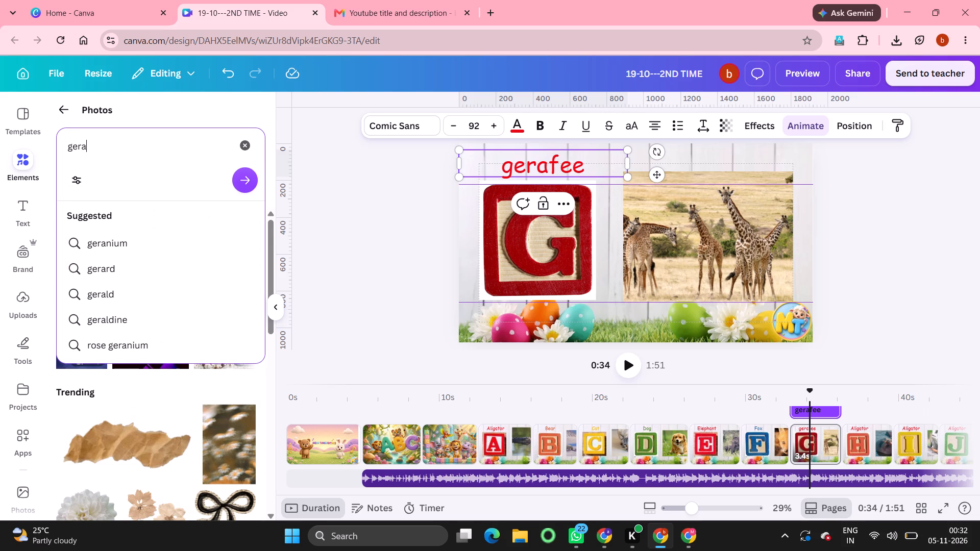
pyautogui.press('f')
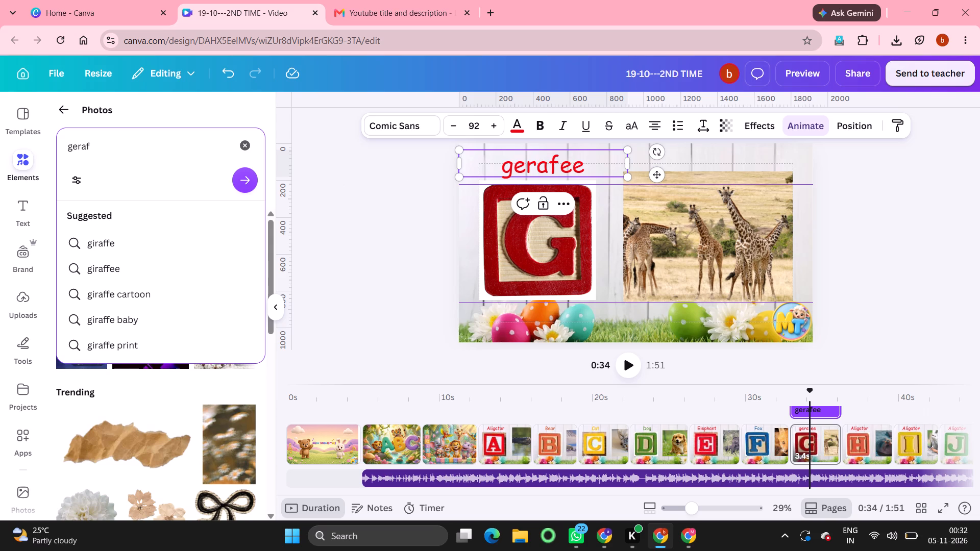
pyautogui.click(527, 168)
pyautogui.click(525, 165)
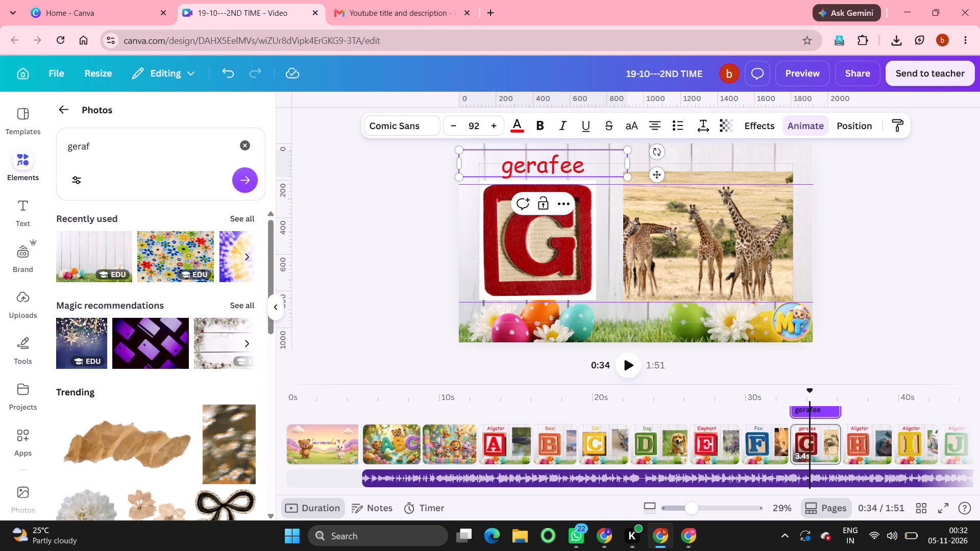
pyautogui.click(246, 139)
pyautogui.click(171, 138)
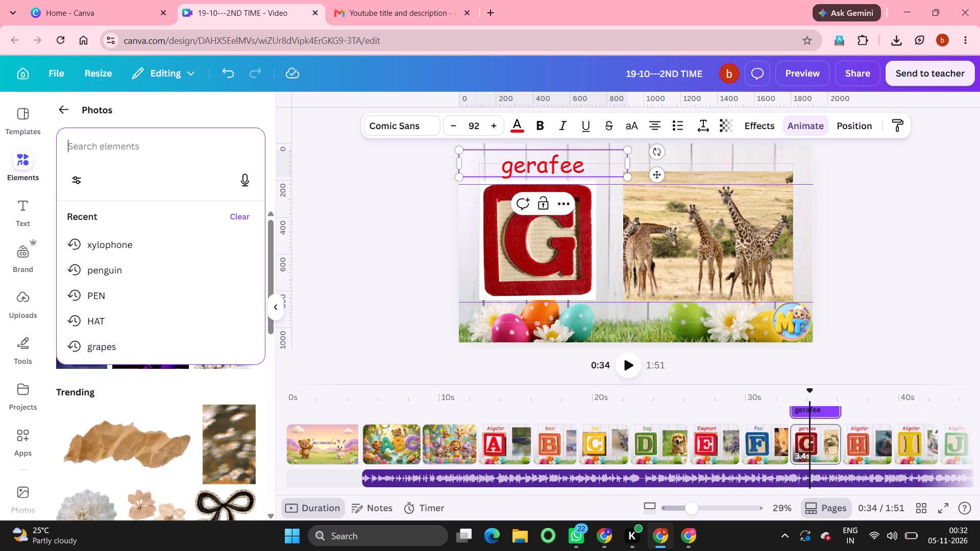
pyautogui.press('g')
pyautogui.write('ir')
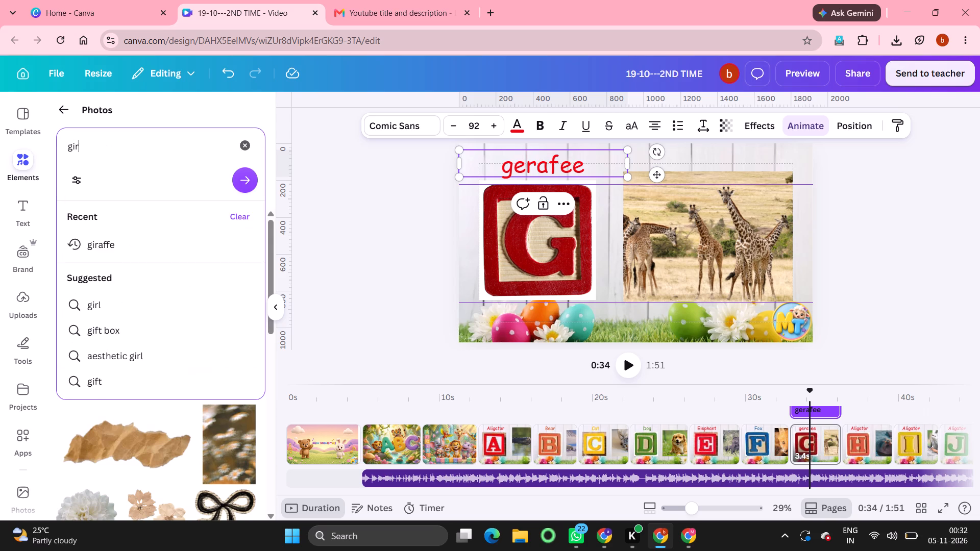
pyautogui.click(111, 245)
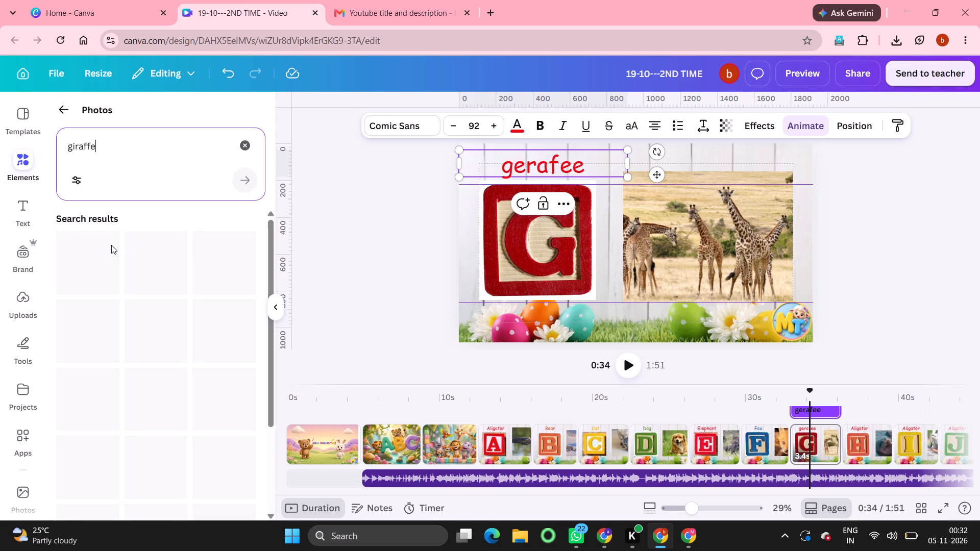
# Correct the spelling of the letter G page heading to "giraffe".
pyautogui.click(524, 164)
pyautogui.click(524, 164)
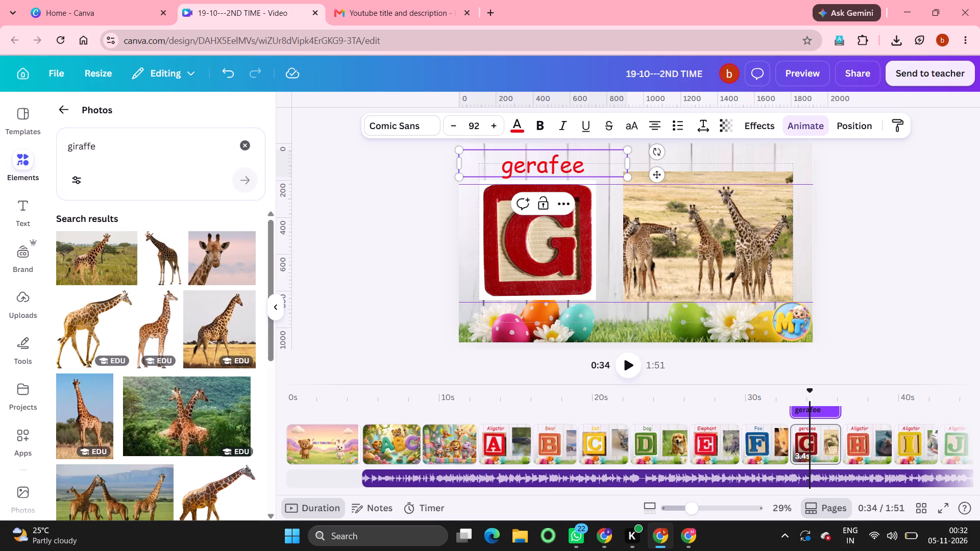
pyautogui.press('BackSpace')
pyautogui.press('i')
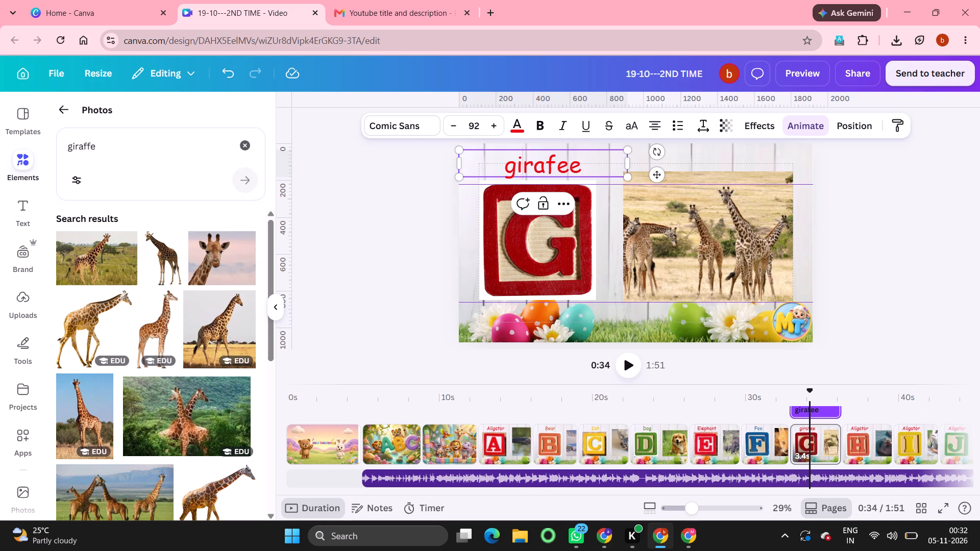
pyautogui.click(559, 160)
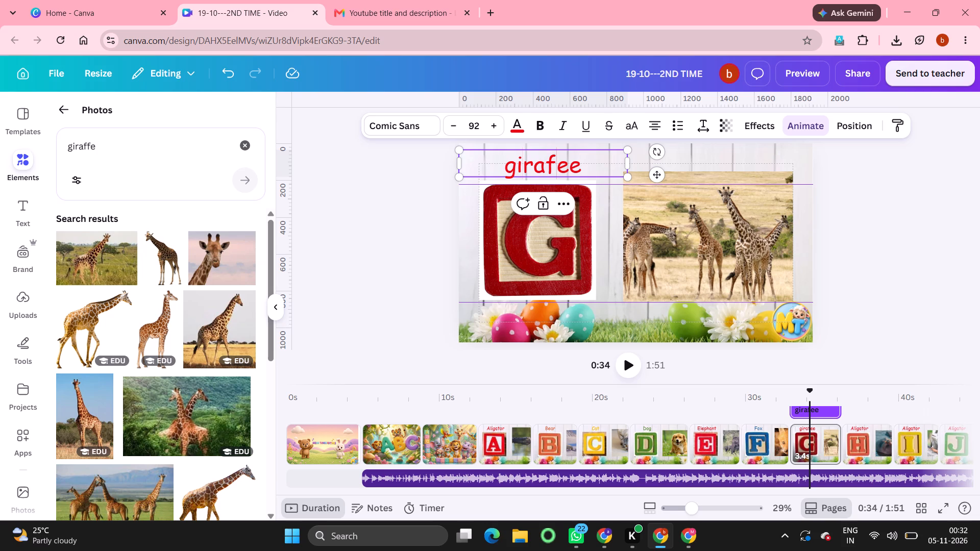
pyautogui.click(571, 161)
pyautogui.press('BackSpace')
pyautogui.press('f')
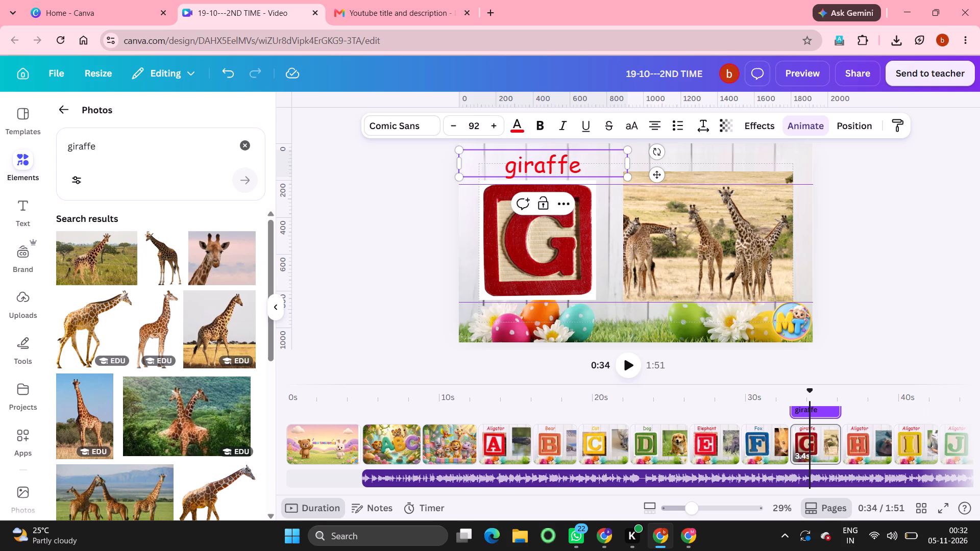
# Recolour the "giraffe" heading in the dark red of the letter G block.
pyautogui.moveTo(597, 170); pyautogui.dragTo(492, 172)
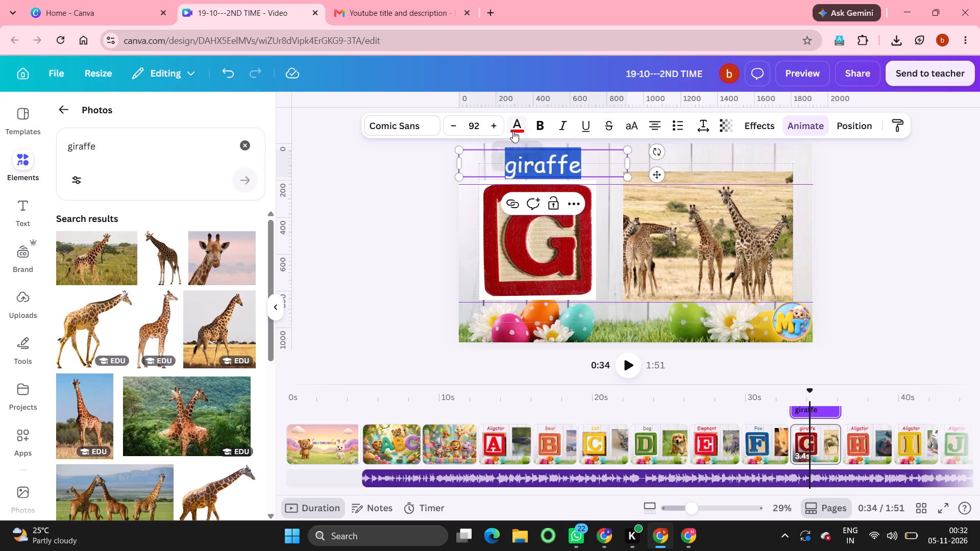
pyautogui.click(515, 128)
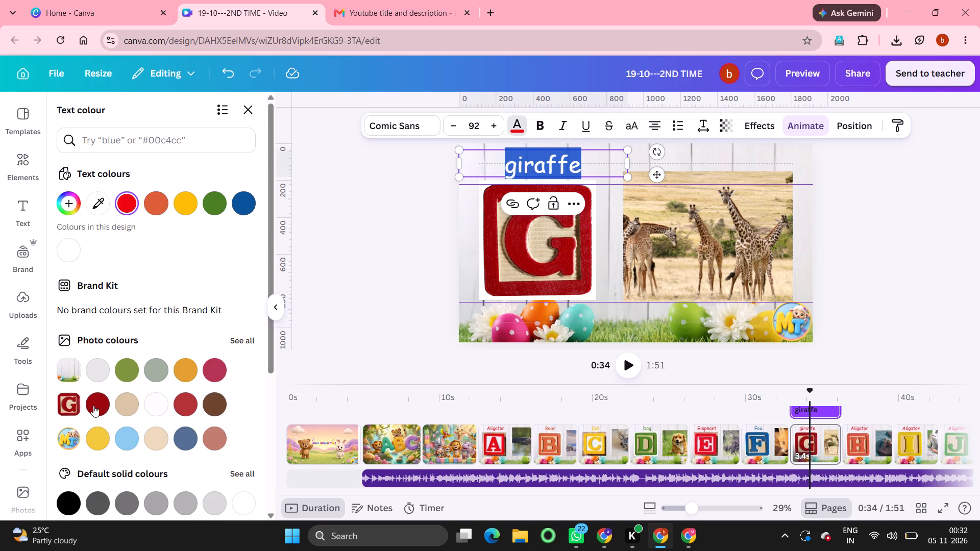
pyautogui.click(99, 407)
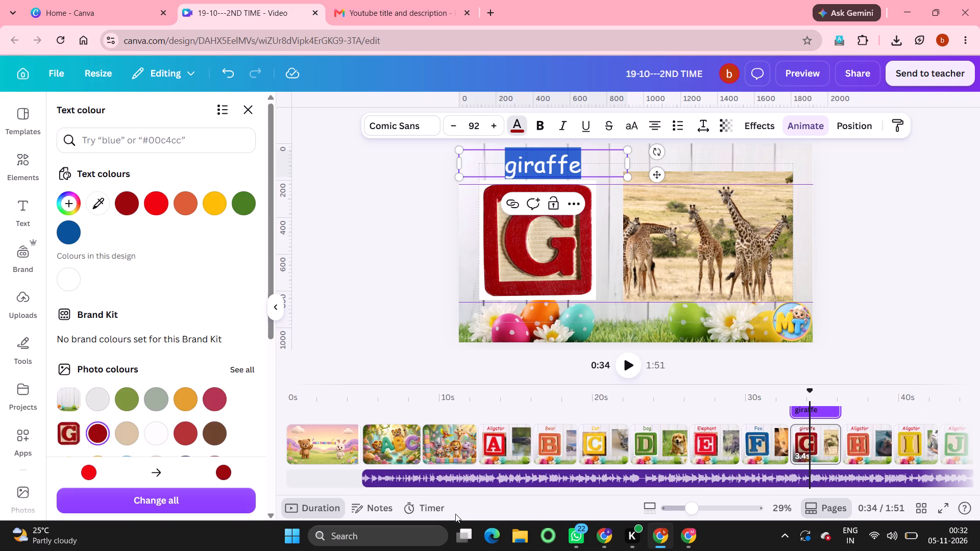
# Capitalise the first letter of the letter G page heading so it reads "Giraffe".
pyautogui.click(516, 164)
pyautogui.press('BackSpace')
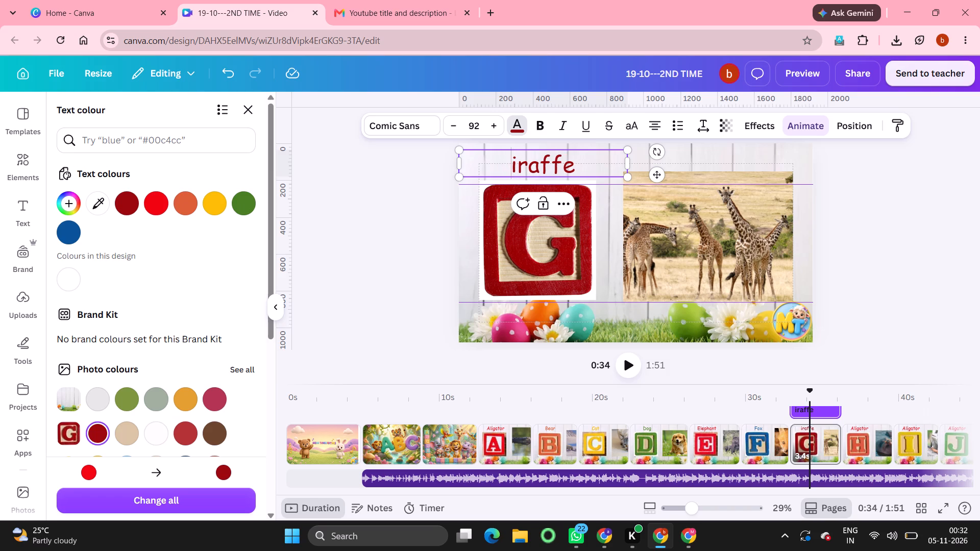
pyautogui.press('g')
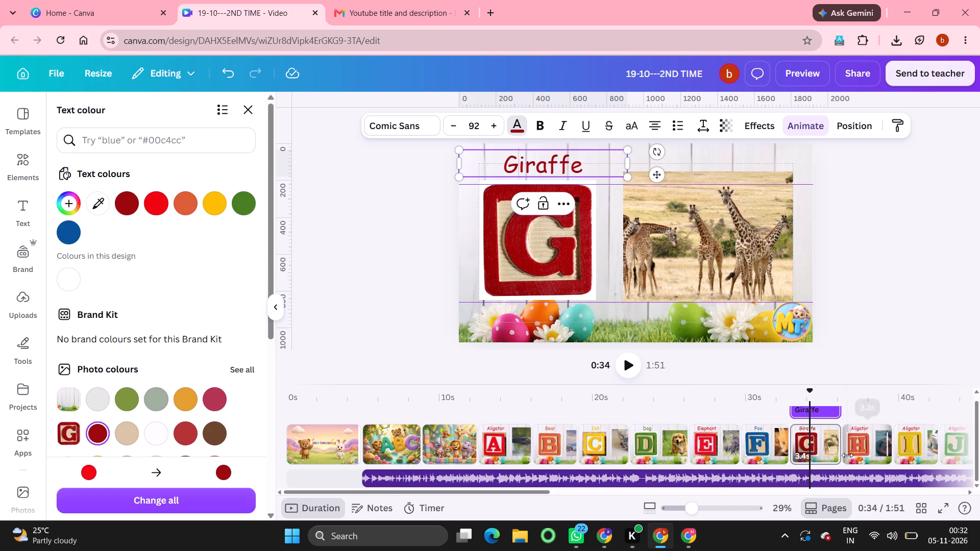
# Replace the "Aligator" heading text on the letter H page with "Hippo".
pyautogui.click(862, 454)
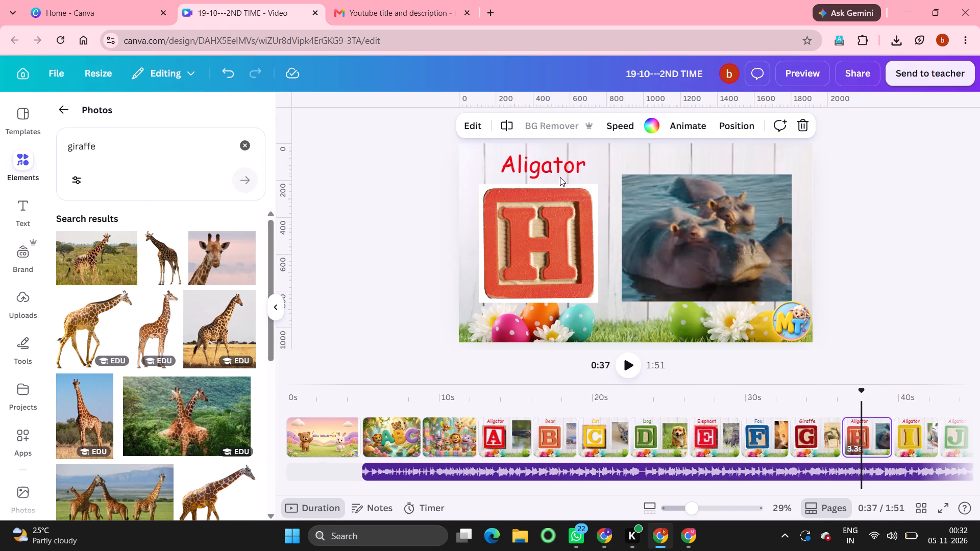
pyautogui.doubleClick(547, 159)
pyautogui.press('BackSpace')
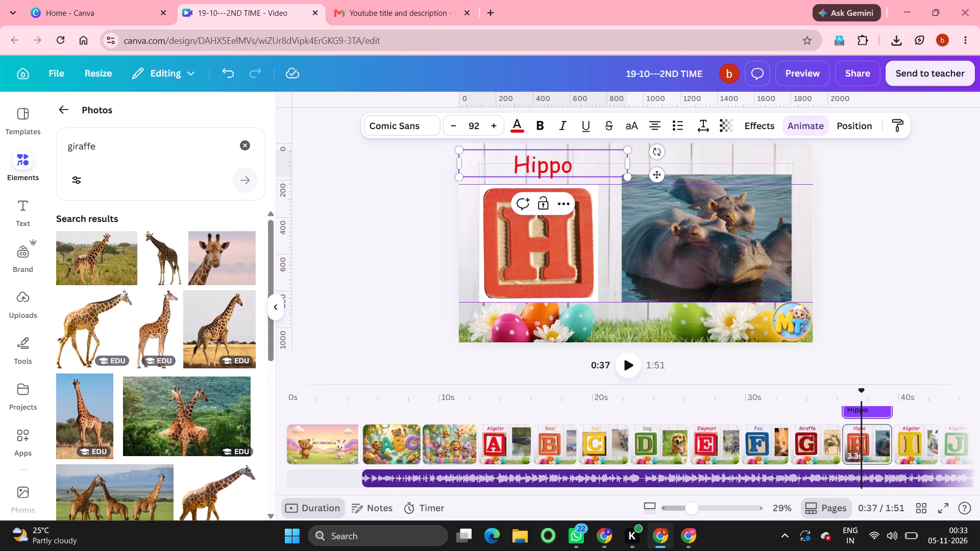
# Recolour the whole "Hippo" heading in the orange-red of the letter H block.
pyautogui.moveTo(580, 161); pyautogui.dragTo(522, 169)
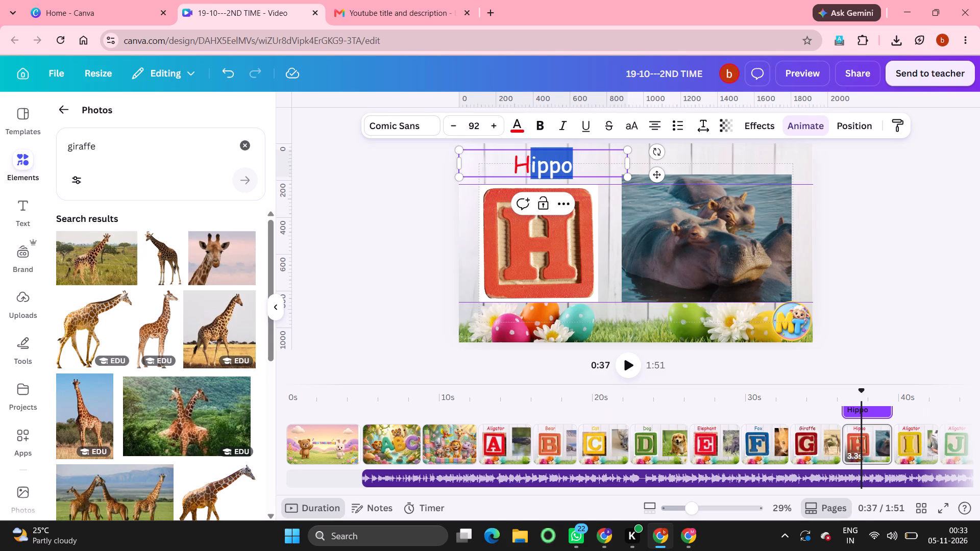
pyautogui.moveTo(522, 169); pyautogui.dragTo(504, 168)
pyautogui.click(517, 133)
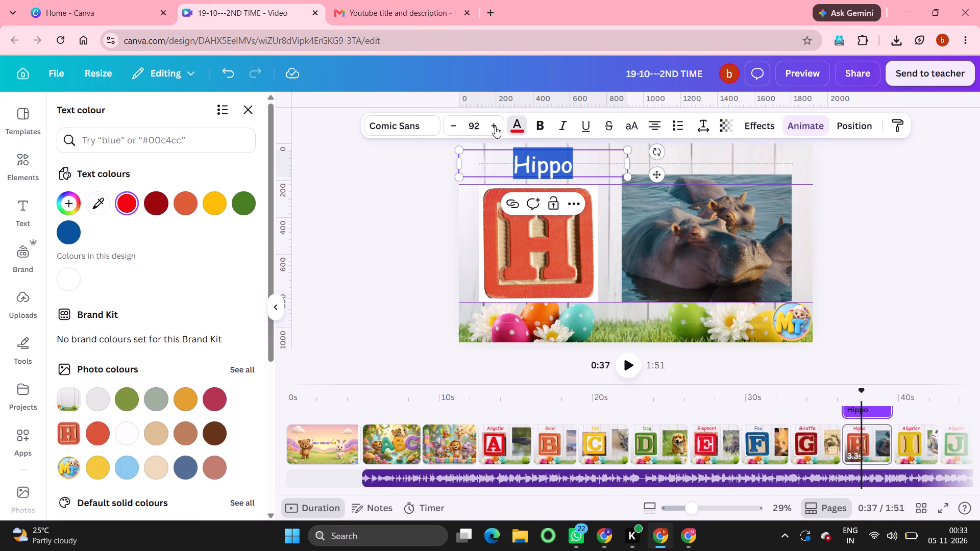
pyautogui.click(99, 435)
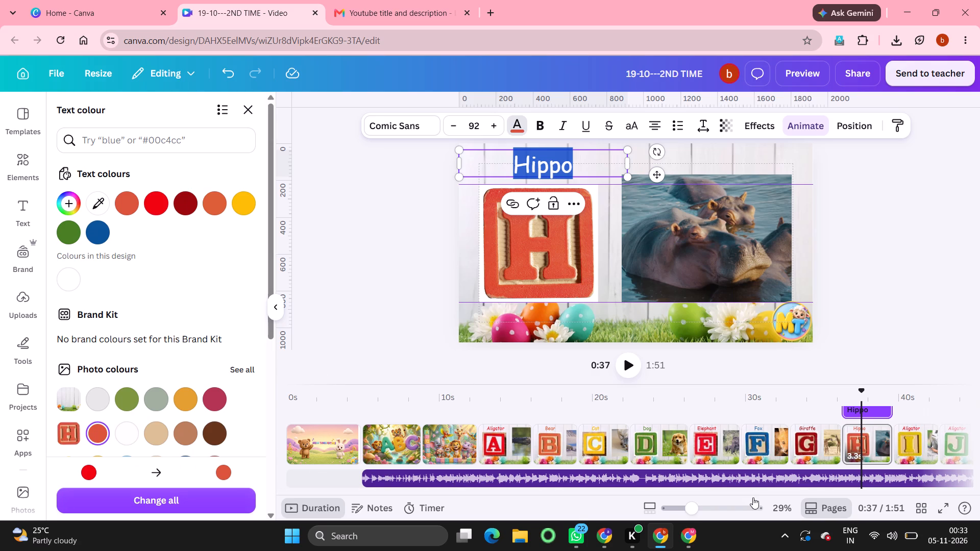
# Replace the "Aligator" heading text on the letter I page with "Igwana".
pyautogui.hscroll(-5, 784, 460)
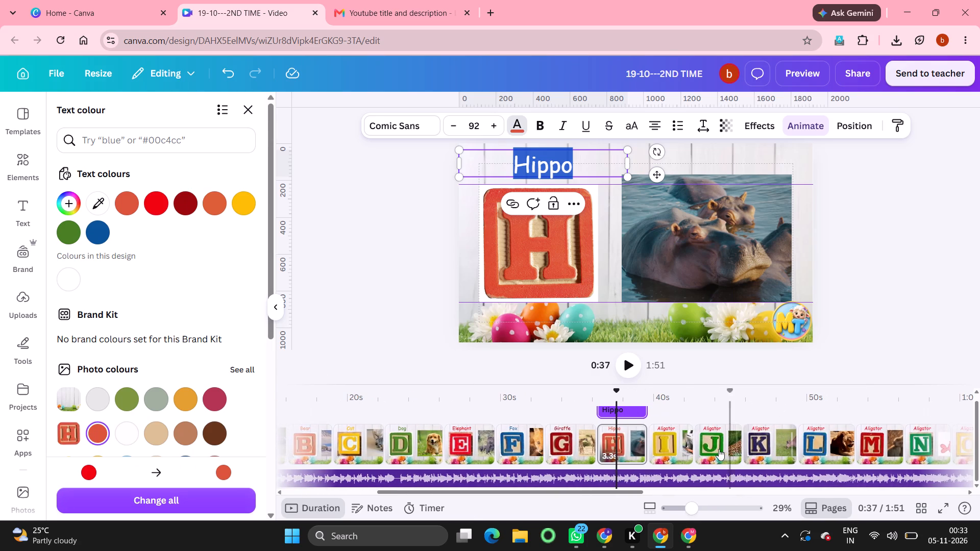
pyautogui.click(666, 443)
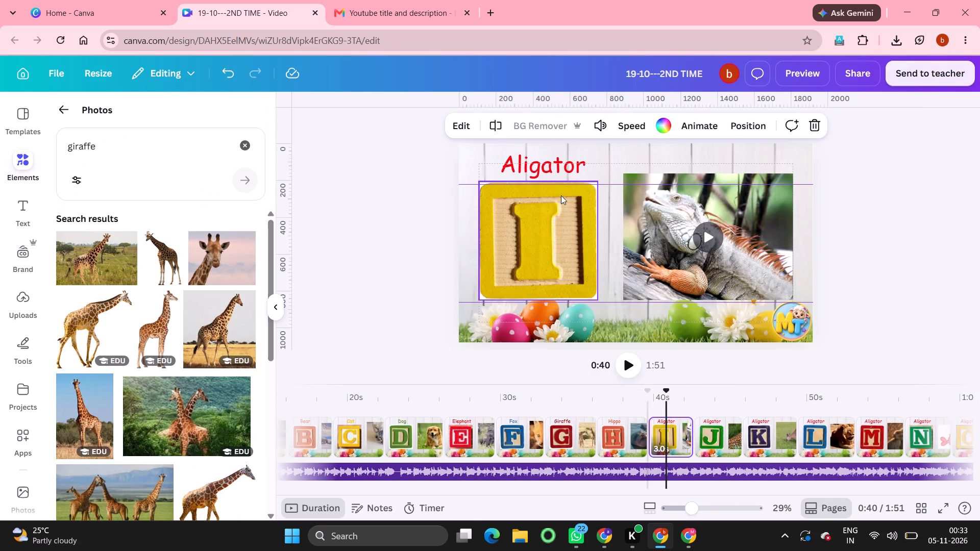
pyautogui.doubleClick(555, 170)
pyautogui.press('BackSpace')
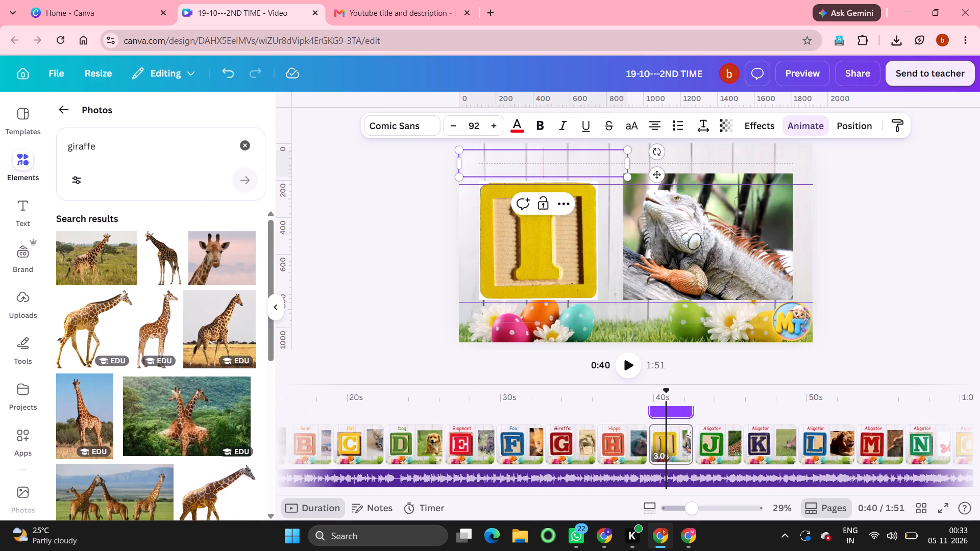
pyautogui.write('gwana')
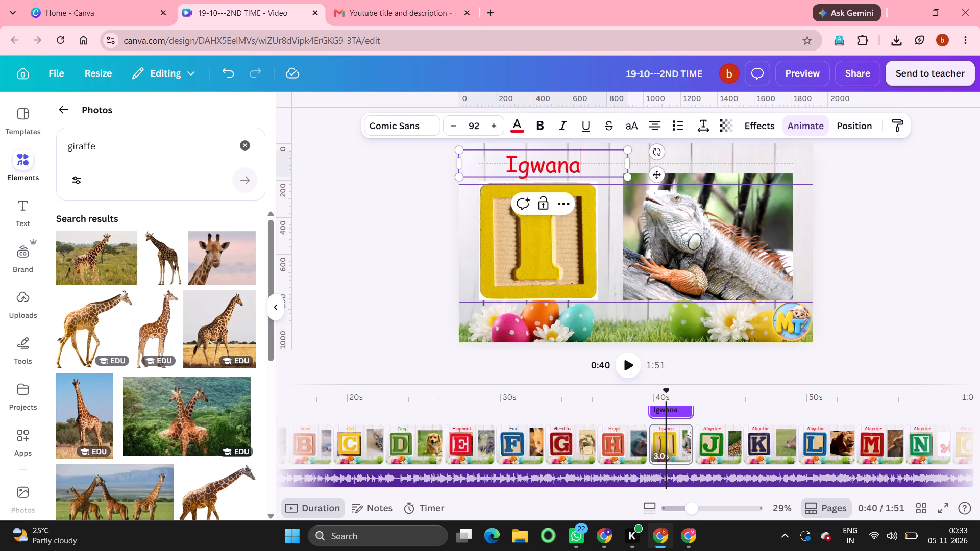
# Look up the spelling with a photo search for "iguana" and correct the letter I page heading to "Iguana".
pyautogui.moveTo(121, 153); pyautogui.dragTo(57, 148)
pyautogui.press('BackSpace')
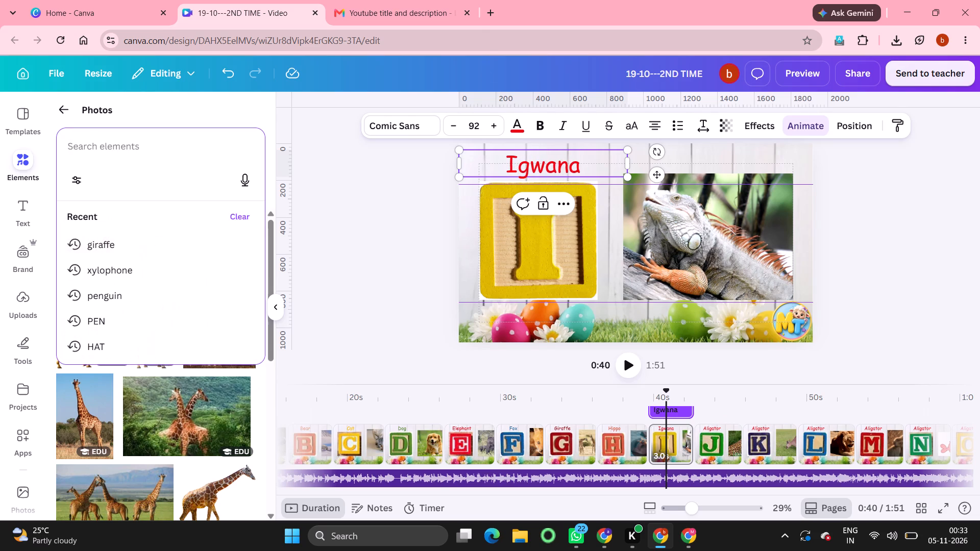
pyautogui.press('i')
pyautogui.press('g')
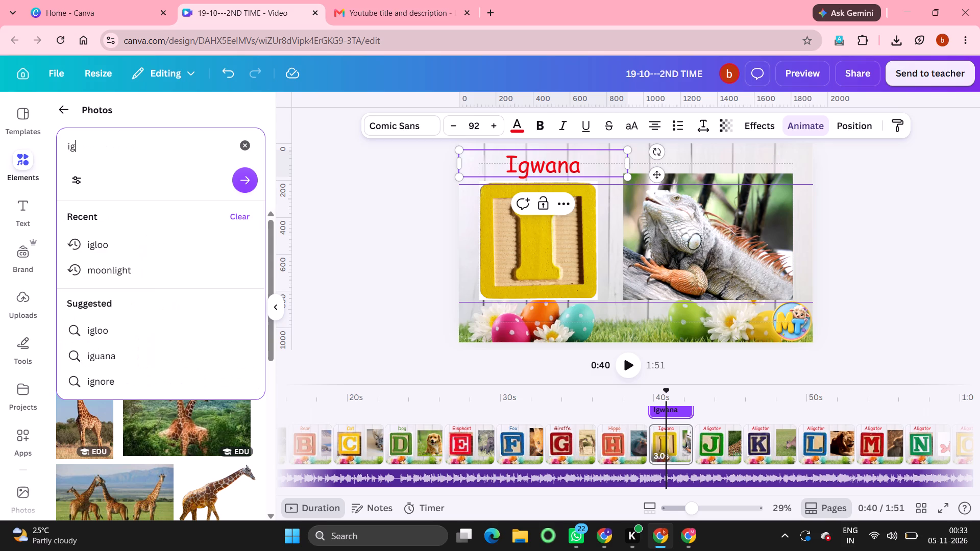
pyautogui.click(103, 356)
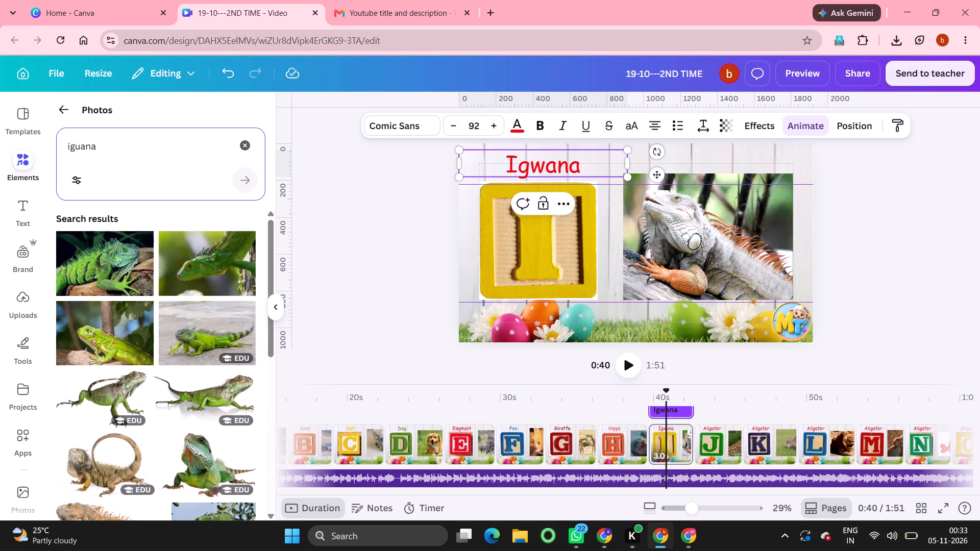
pyautogui.click(581, 166)
pyautogui.press('BackSpace')
pyautogui.press('BackSpace')
pyautogui.press('BackSpace')
pyautogui.press('BackSpace')
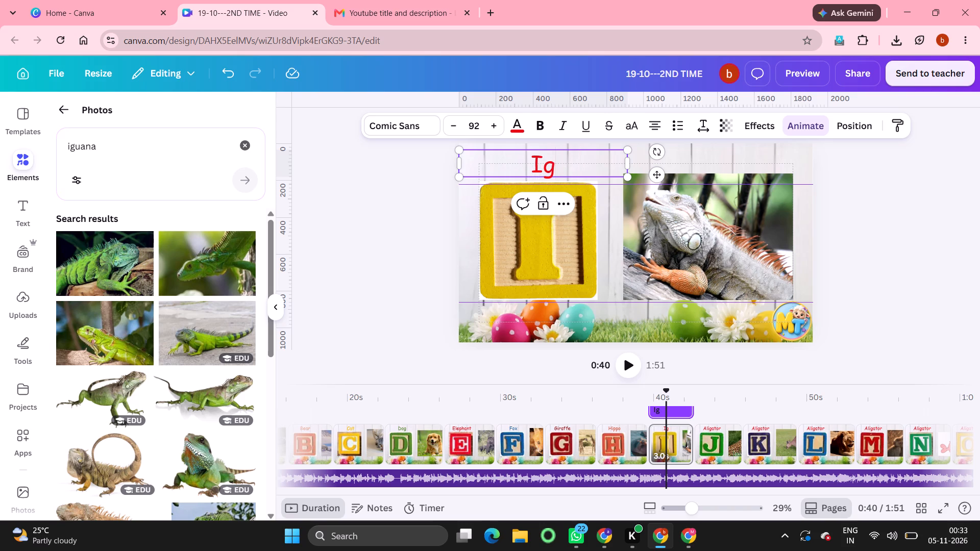
pyautogui.write('uana')
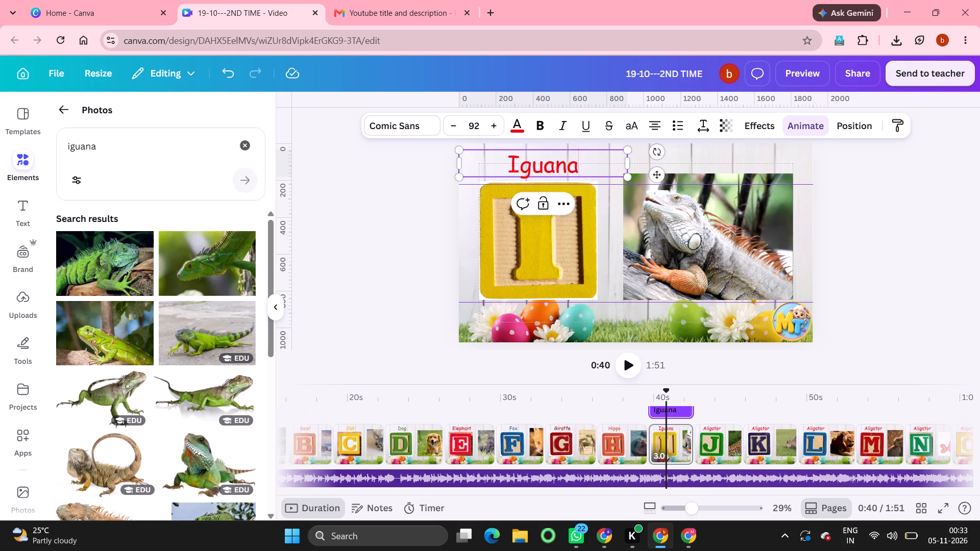
# Recolour the whole "Iguana" heading in the yellow #dfbc08 of the letter I block.
pyautogui.moveTo(595, 170); pyautogui.dragTo(488, 175)
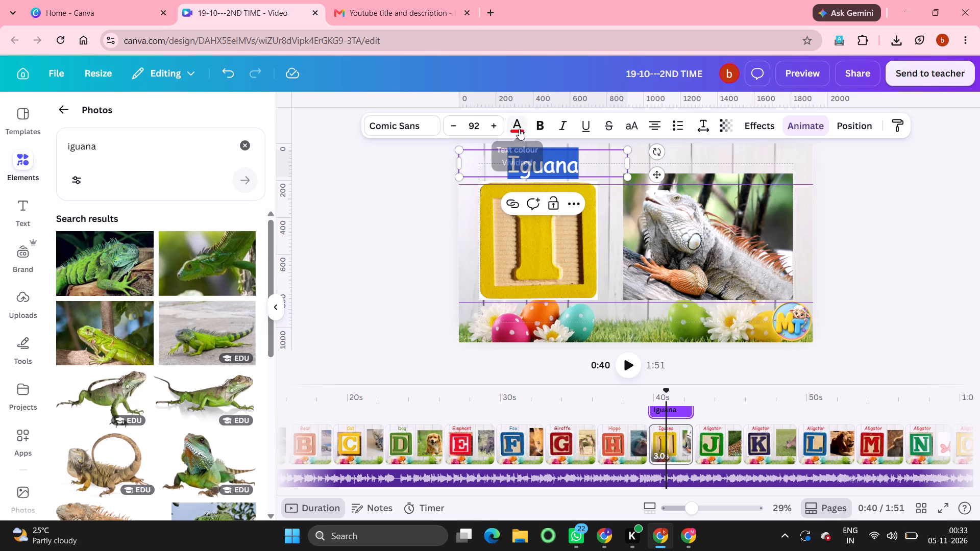
pyautogui.click(519, 129)
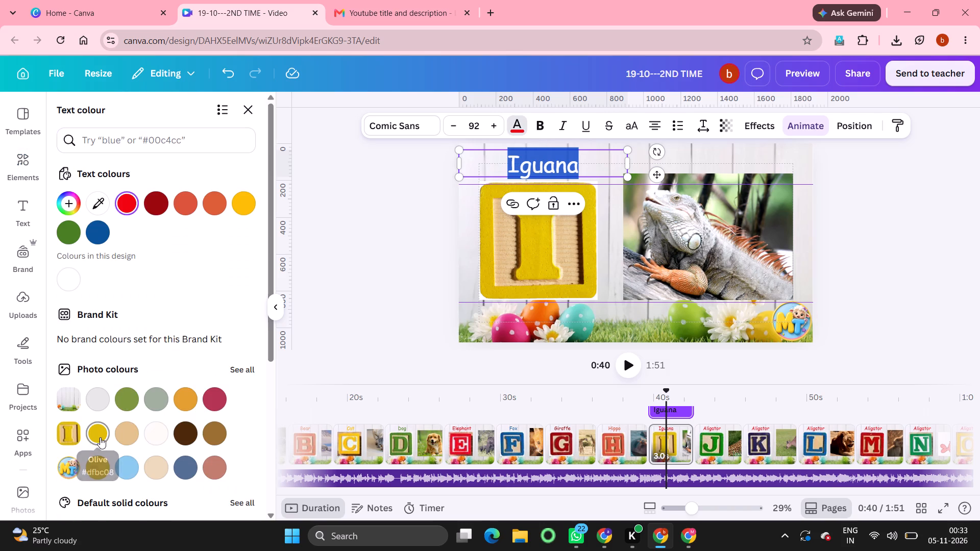
pyautogui.click(100, 437)
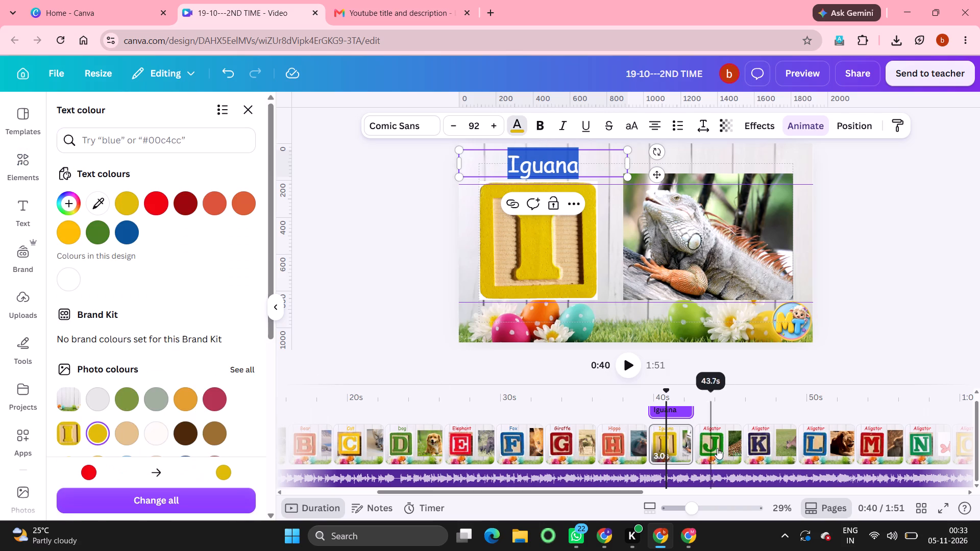
# Replace the "Aligator" heading on the letter J page with "jaguar", checking the spelling with a photo search for "jaguar".
pyautogui.click(714, 443)
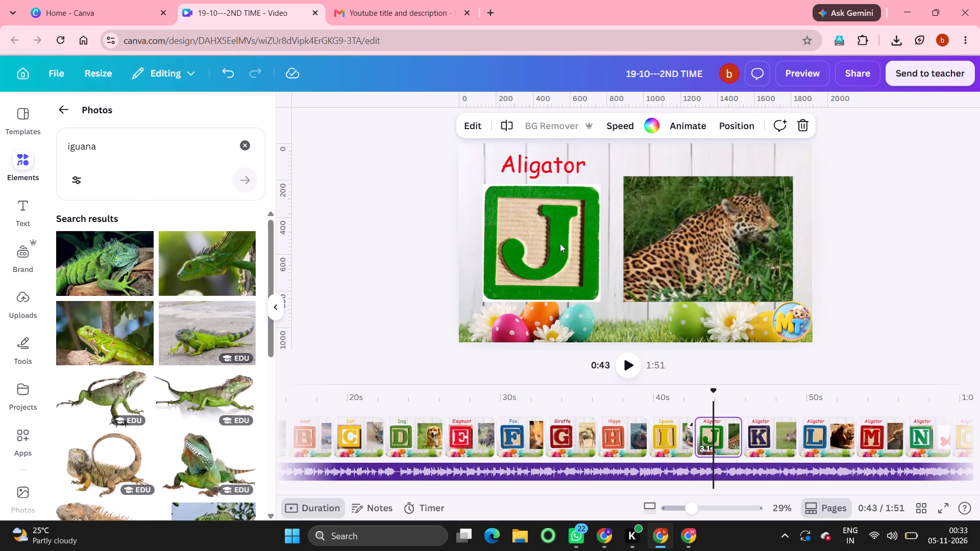
pyautogui.doubleClick(575, 168)
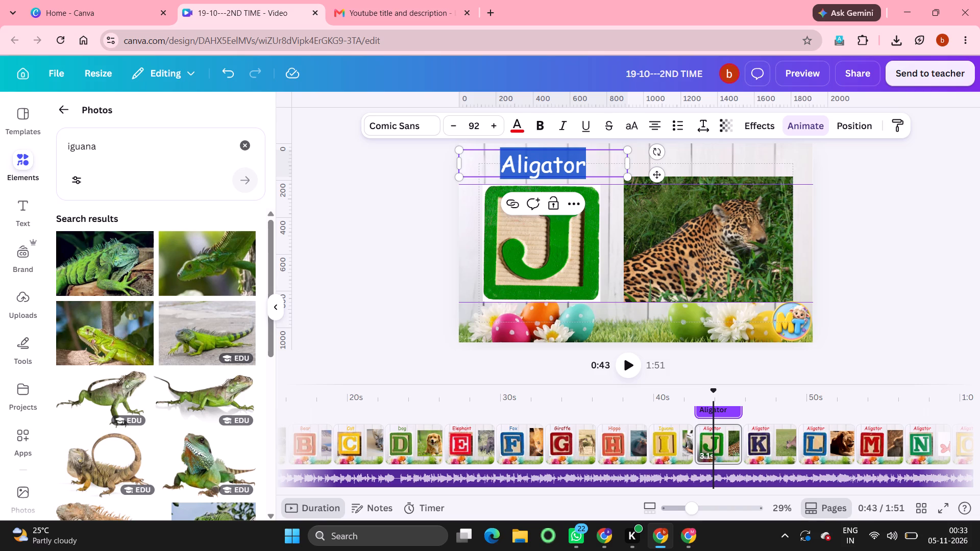
pyautogui.press('BackSpace')
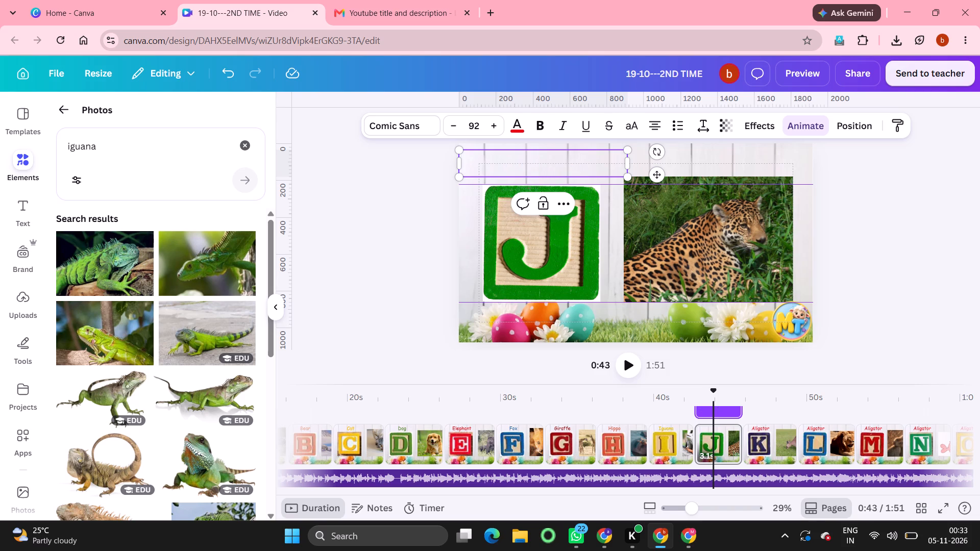
pyautogui.click(246, 140)
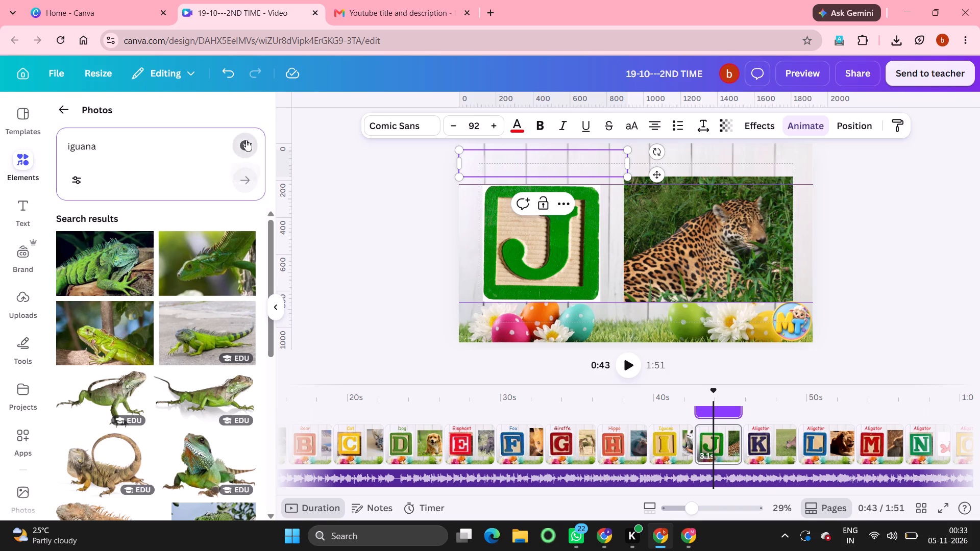
pyautogui.write('ja')
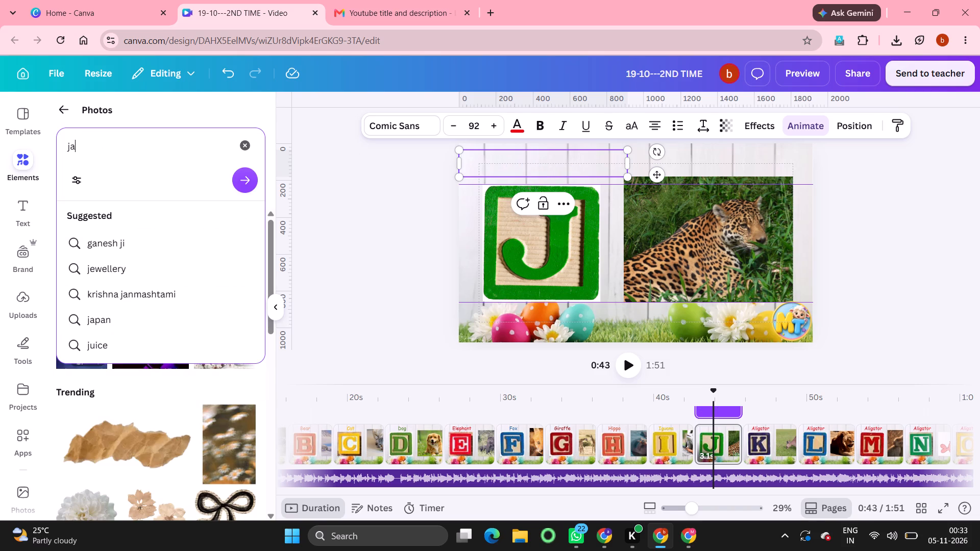
pyautogui.press('g')
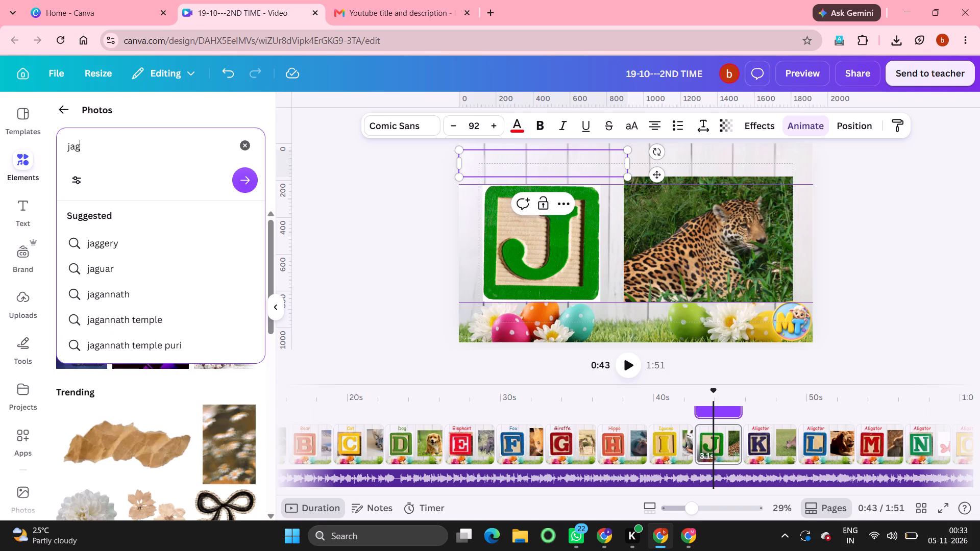
pyautogui.click(110, 270)
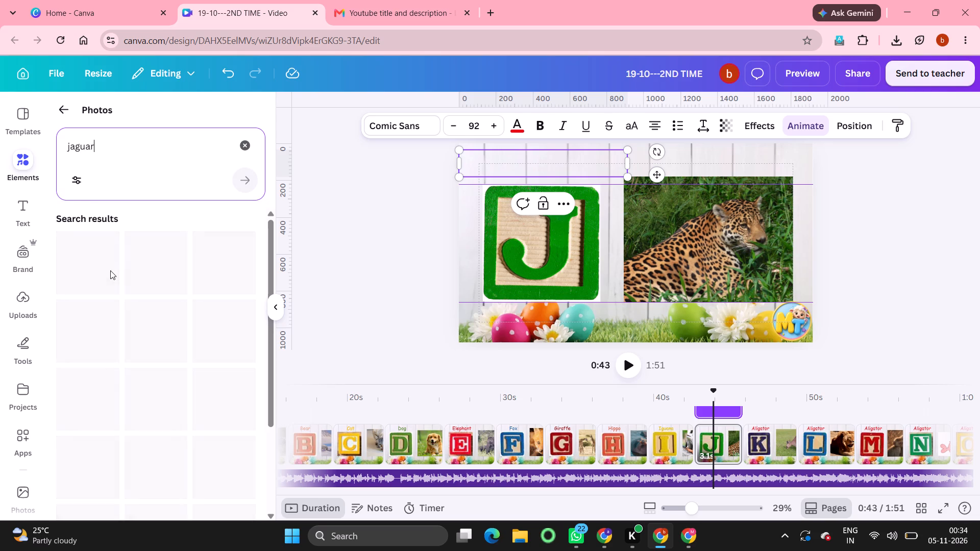
pyautogui.click(532, 172)
pyautogui.press('g')
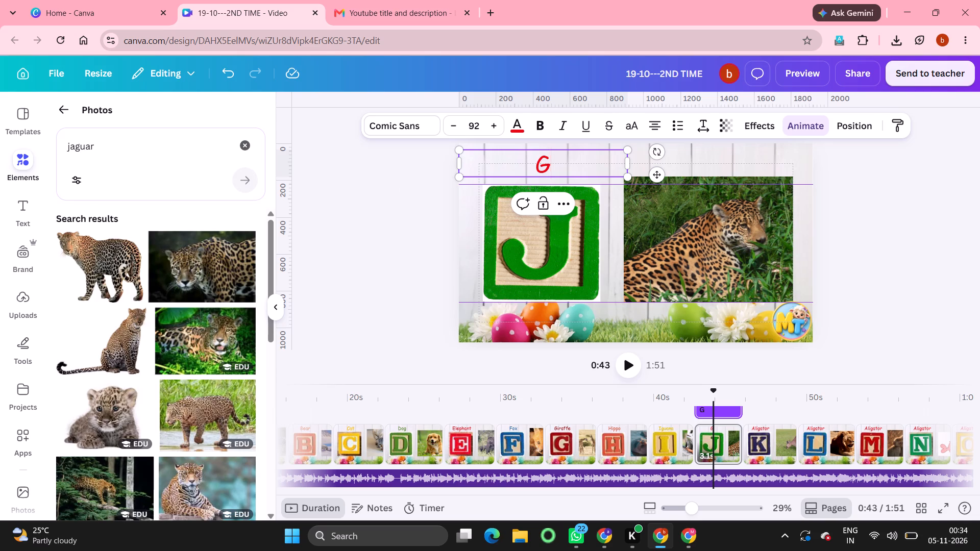
pyautogui.press('BackSpace')
pyautogui.press('j')
pyautogui.write('agua')
pyautogui.press('r')
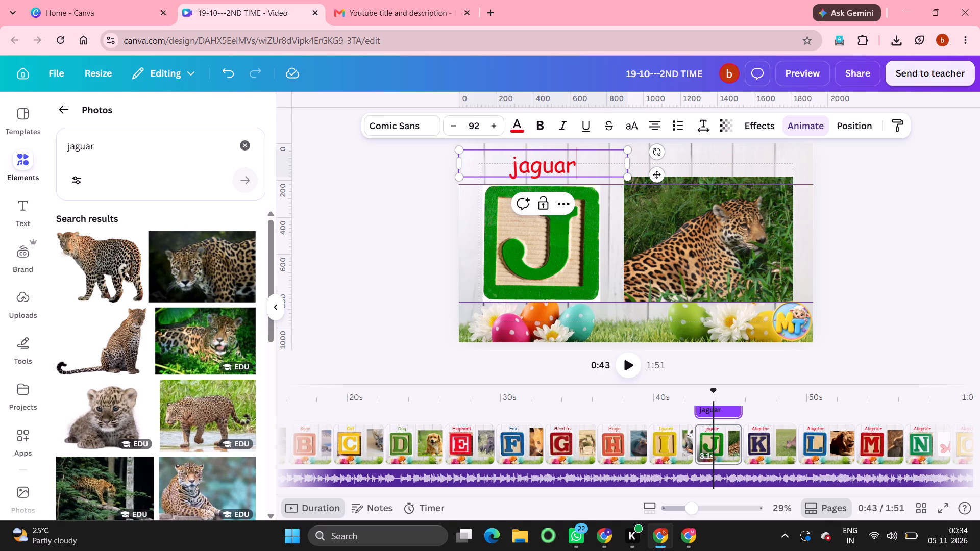
# Capitalise the first letter of the letter J page heading so it reads "Jaguar".
pyautogui.moveTo(580, 166); pyautogui.dragTo(546, 172)
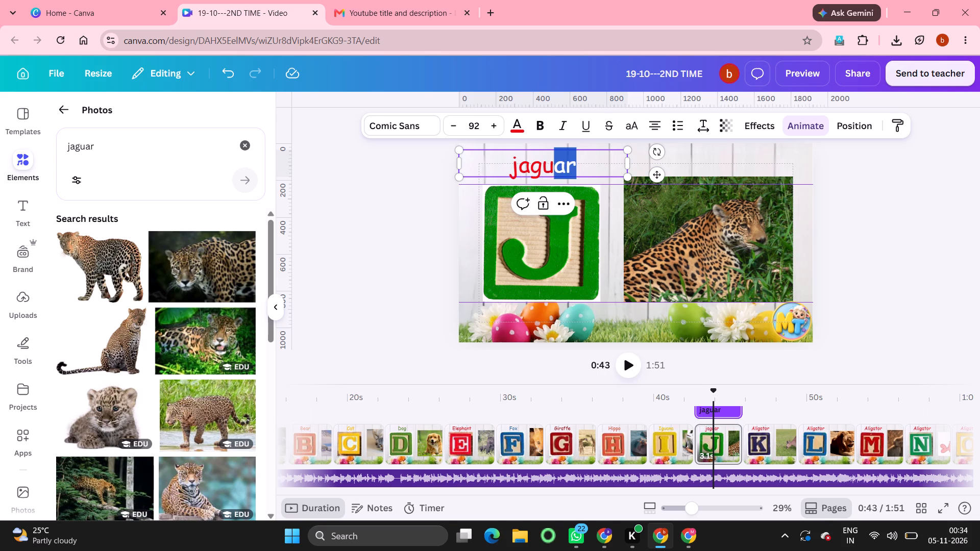
pyautogui.moveTo(546, 172); pyautogui.dragTo(505, 172)
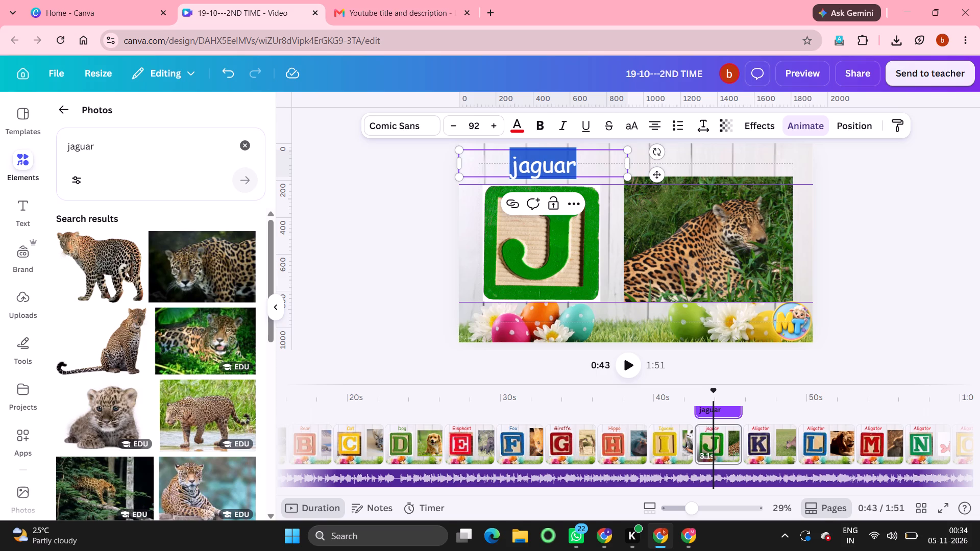
pyautogui.click(585, 168)
pyautogui.click(519, 167)
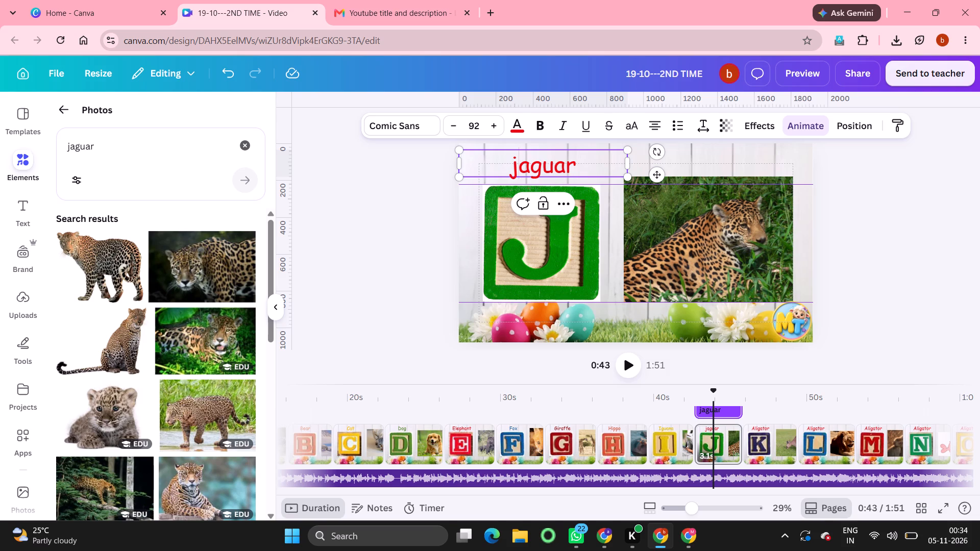
pyautogui.press('BackSpace')
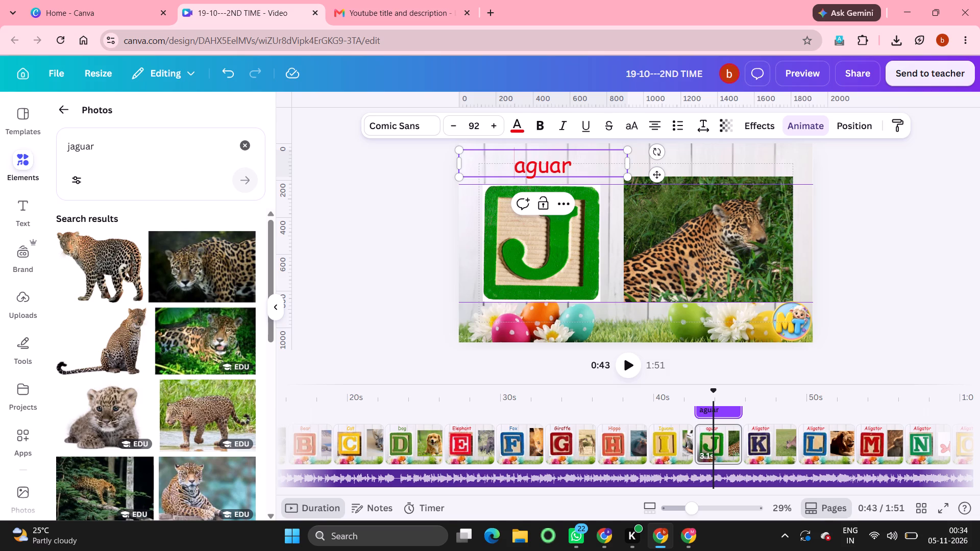
pyautogui.press('j')
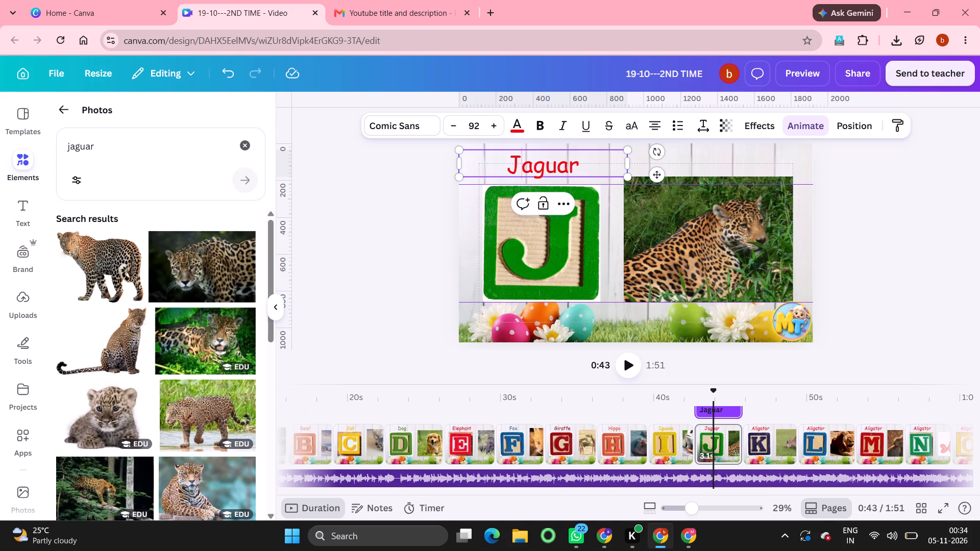
# Recolour the whole "Jaguar" heading in the green of the letter J block.
pyautogui.moveTo(587, 165); pyautogui.dragTo(475, 169)
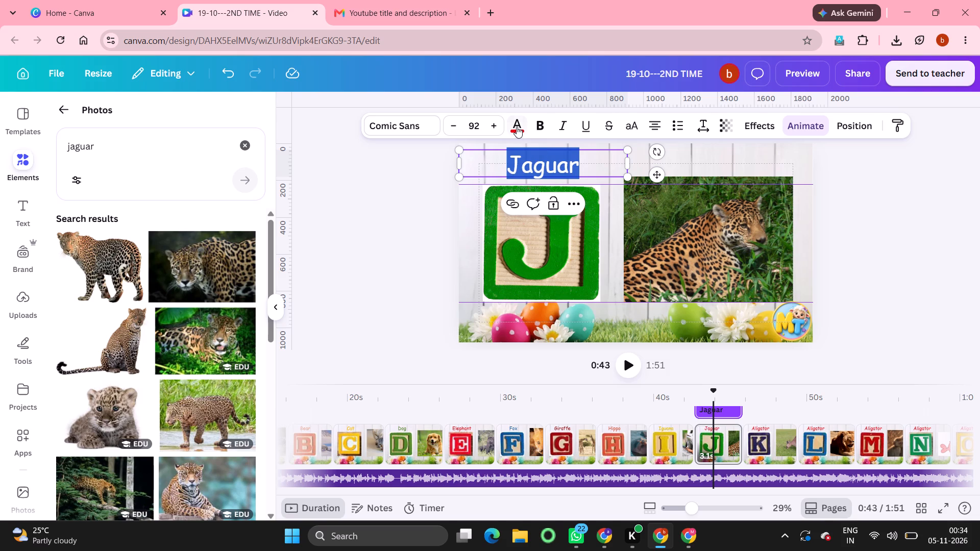
pyautogui.click(517, 127)
pyautogui.click(97, 433)
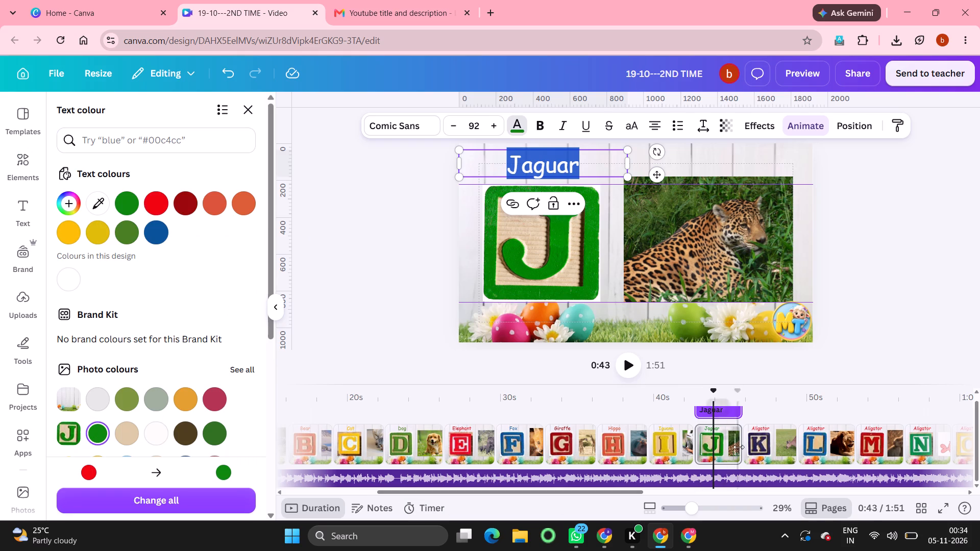
# Replace the "Aligator" heading text on the letter K page with "Kangaroo".
pyautogui.click(764, 445)
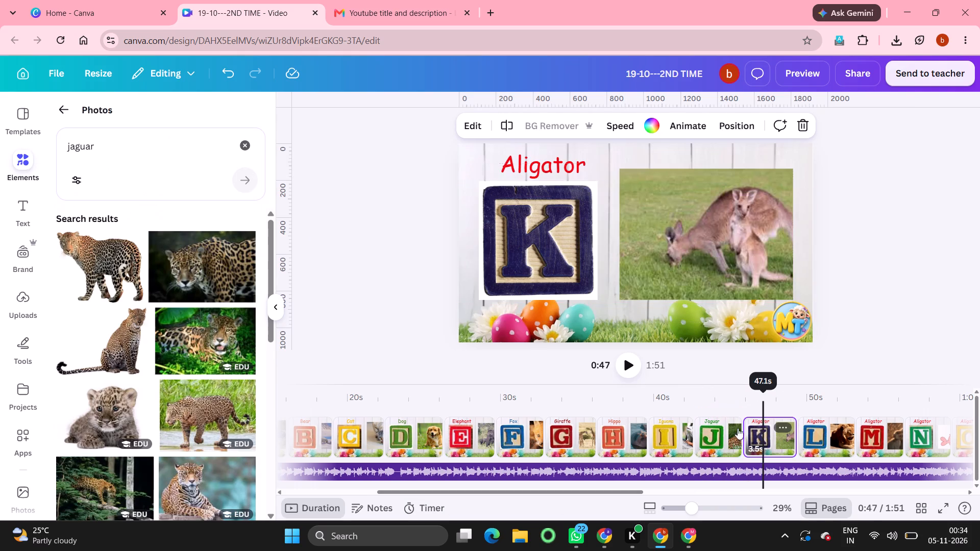
pyautogui.doubleClick(543, 164)
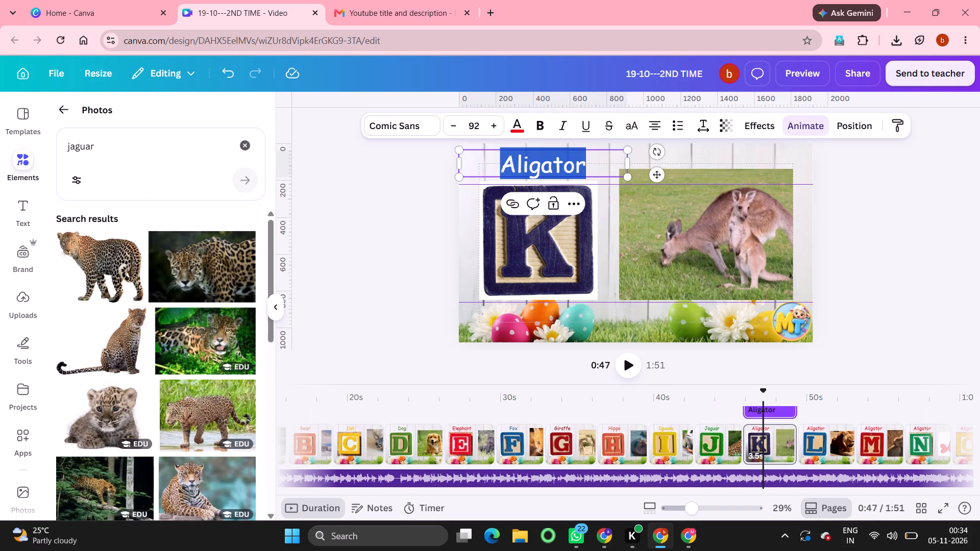
pyautogui.press('BackSpace')
pyautogui.press('k')
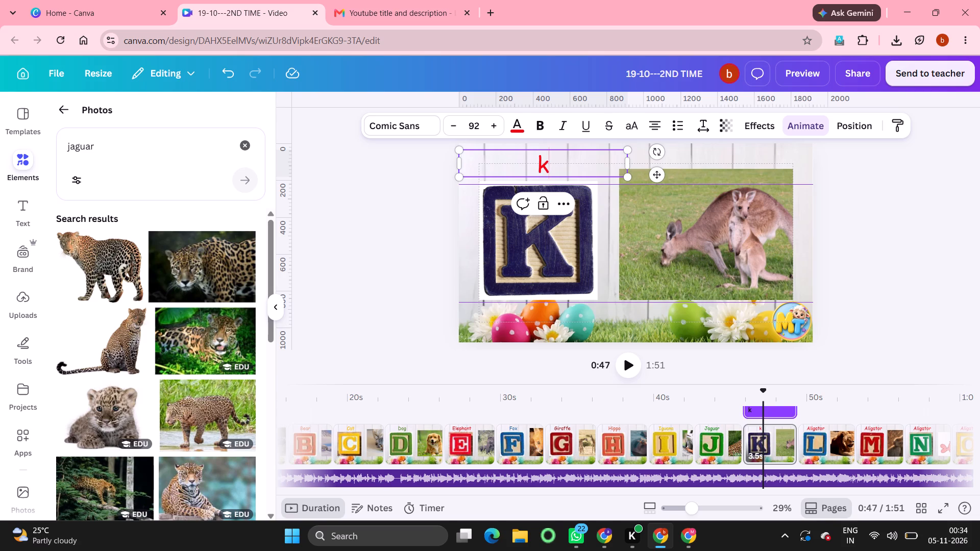
pyautogui.press('BackSpace')
pyautogui.press('k')
pyautogui.write('angaroo')
# Recolour the whole "Kangaroo" heading on the letter K page in the dark navy of the K block.
pyautogui.moveTo(607, 168); pyautogui.dragTo(552, 163)
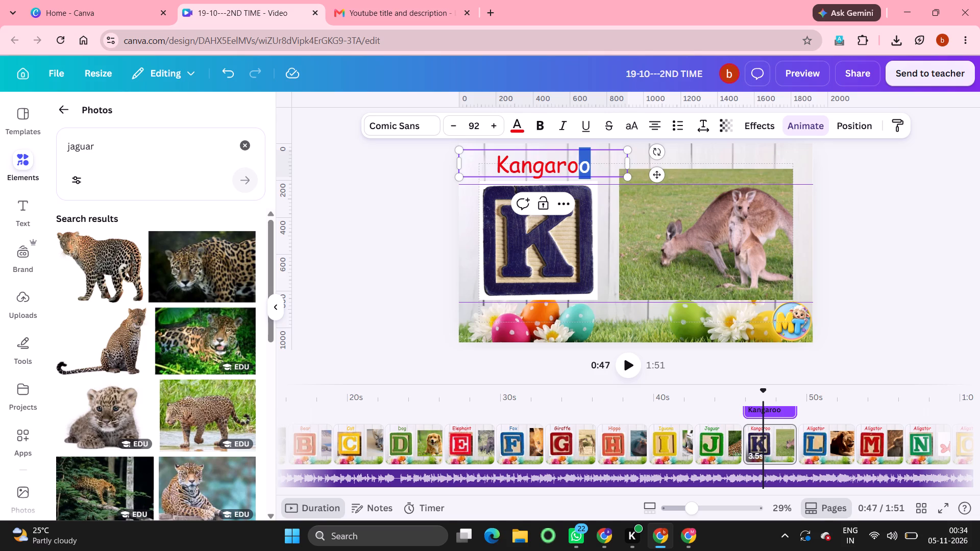
pyautogui.moveTo(552, 163); pyautogui.dragTo(478, 157)
pyautogui.click(521, 126)
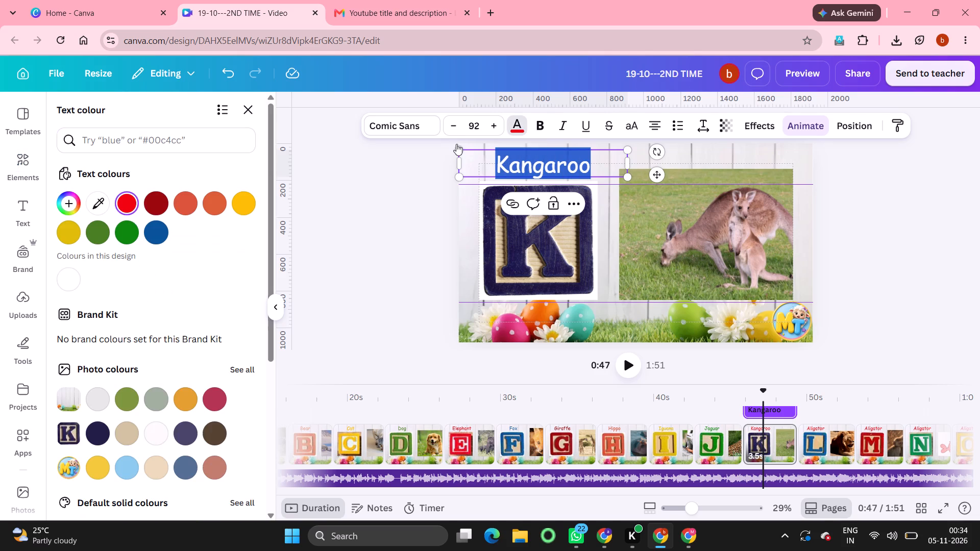
pyautogui.click(97, 425)
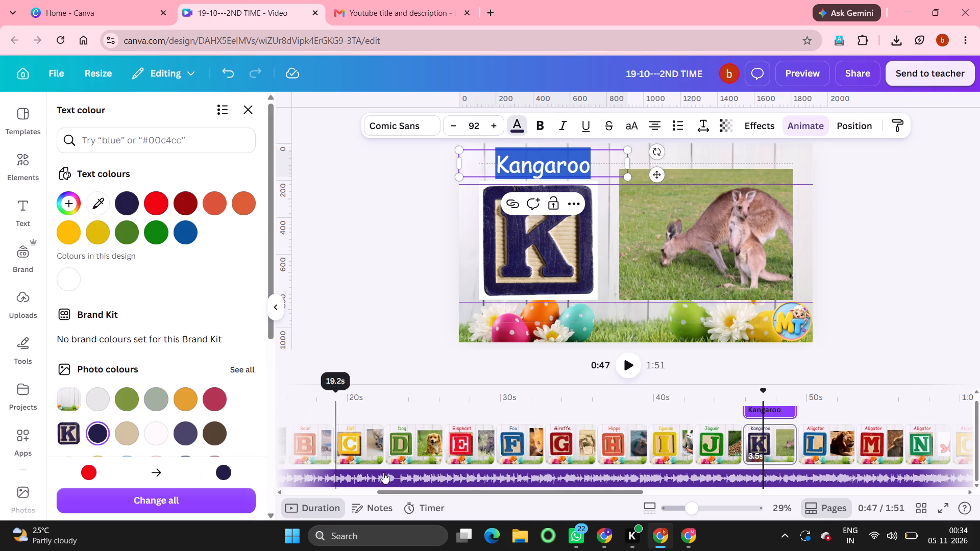
# Replace the "Aligator" heading text on the letter L page with "Lion".
pyautogui.hscroll(-4, 754, 462)
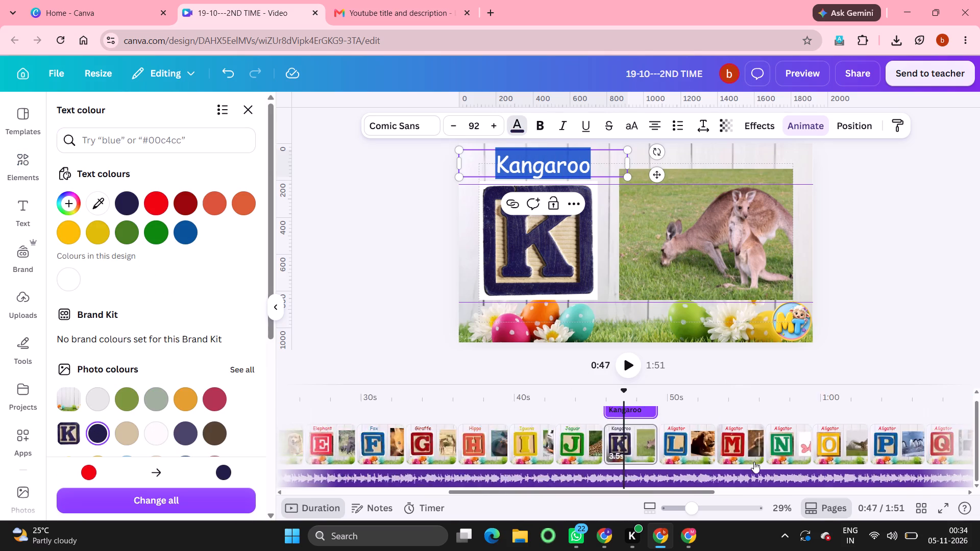
pyautogui.hscroll(-1, 754, 462)
pyautogui.click(550, 441)
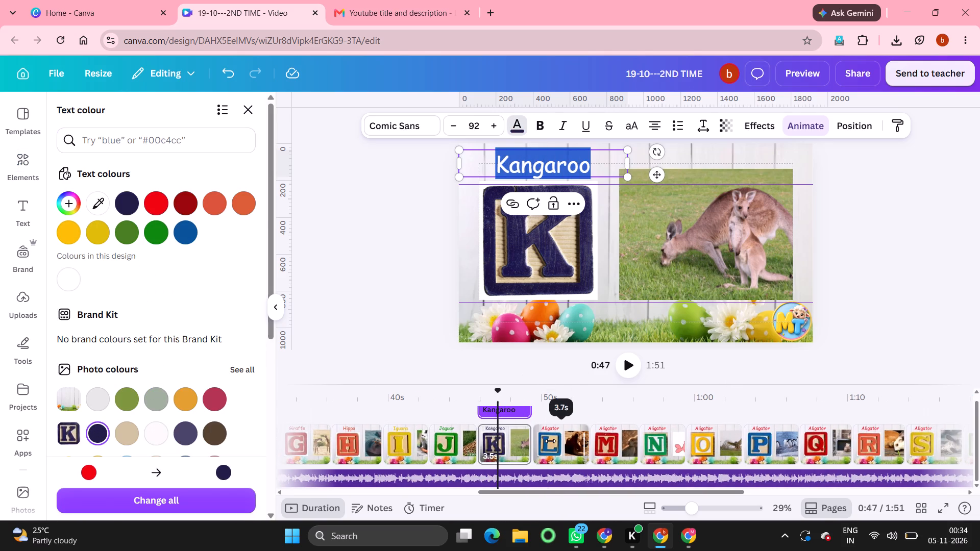
pyautogui.doubleClick(547, 165)
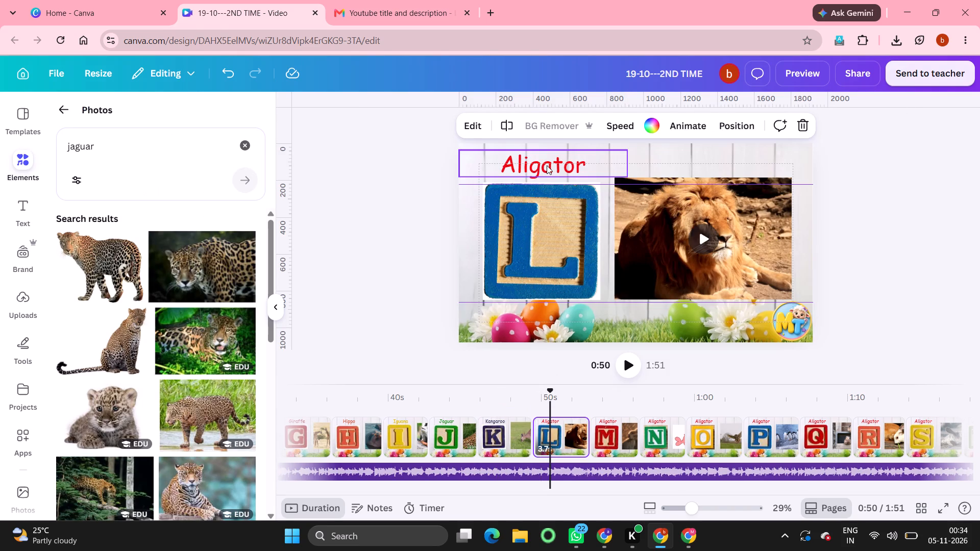
pyautogui.press('BackSpace')
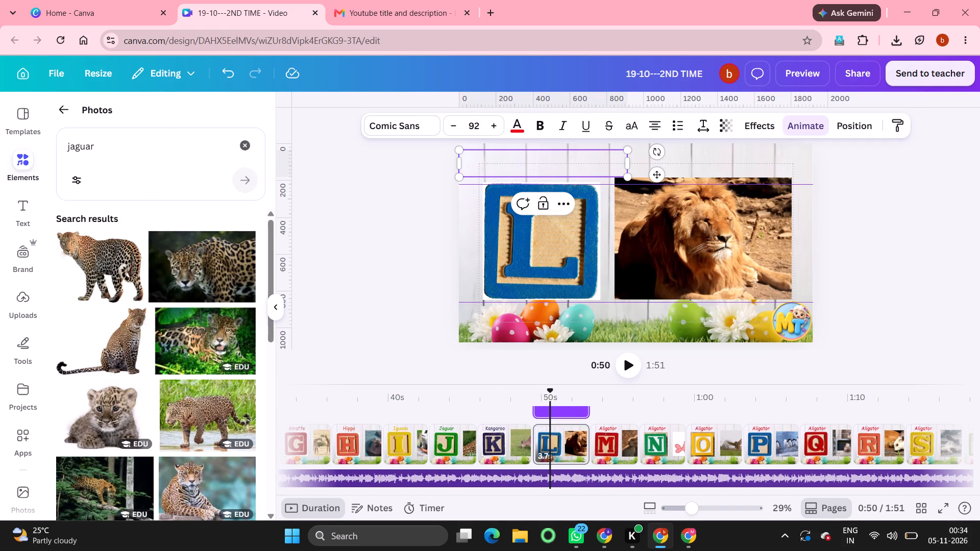
pyautogui.press('l')
pyautogui.write('ion')
# Recolour the whole "Lion" heading in the blue of the letter L block.
pyautogui.moveTo(580, 166); pyautogui.dragTo(493, 167)
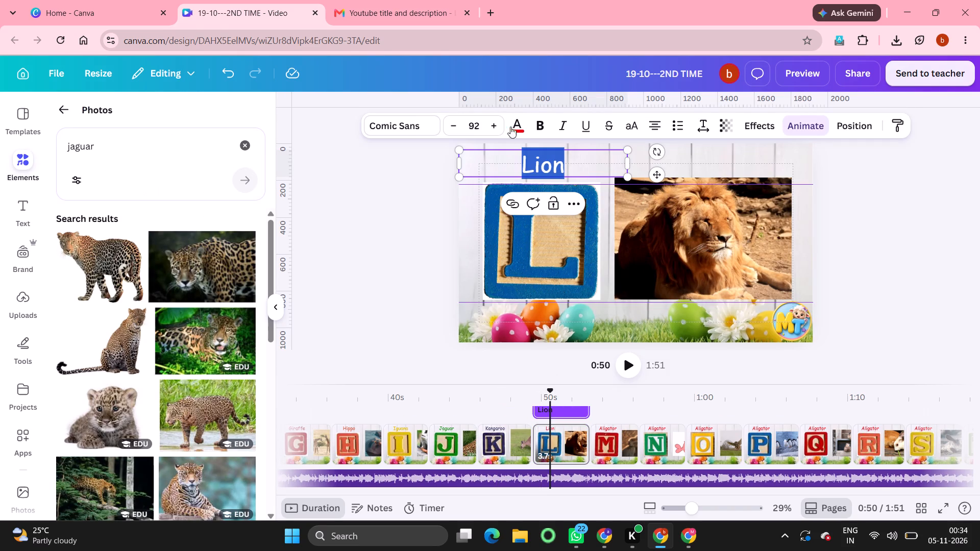
pyautogui.click(518, 124)
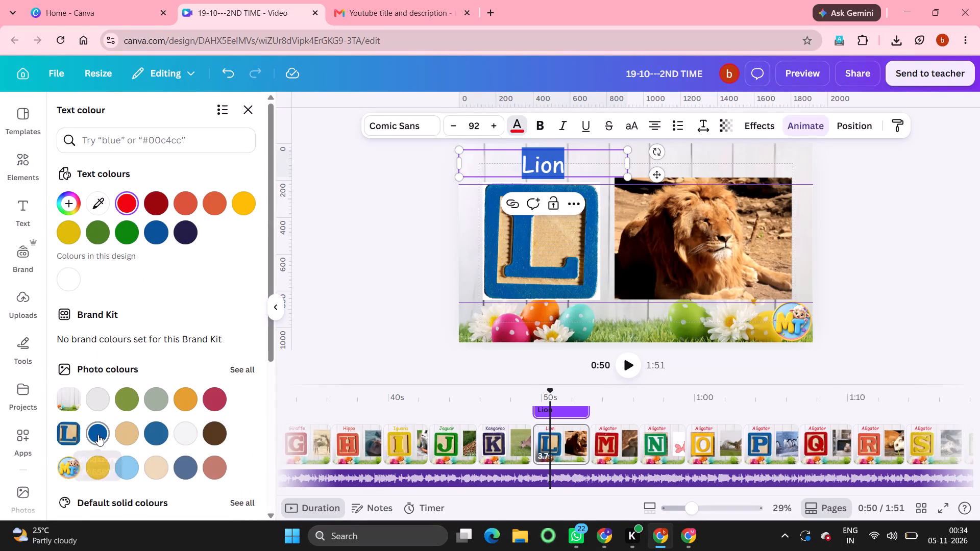
pyautogui.click(98, 435)
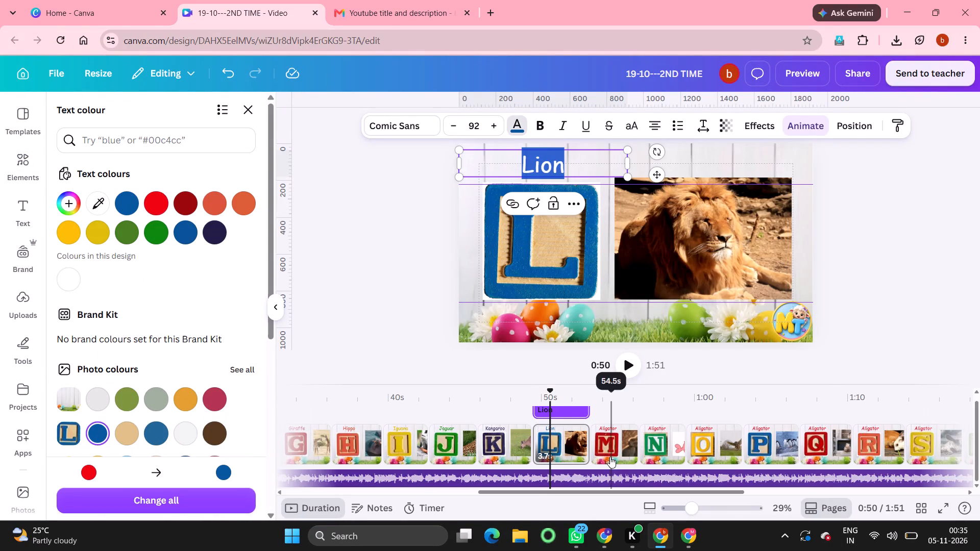
# Replace the "Aligator" heading text on the letter M page with "Monkey".
pyautogui.click(604, 445)
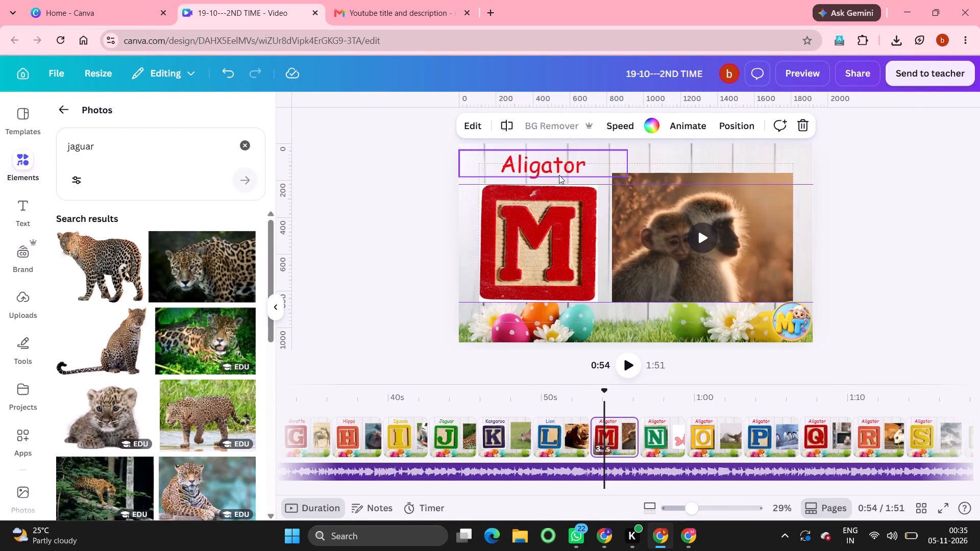
pyautogui.doubleClick(559, 169)
pyautogui.press('BackSpace')
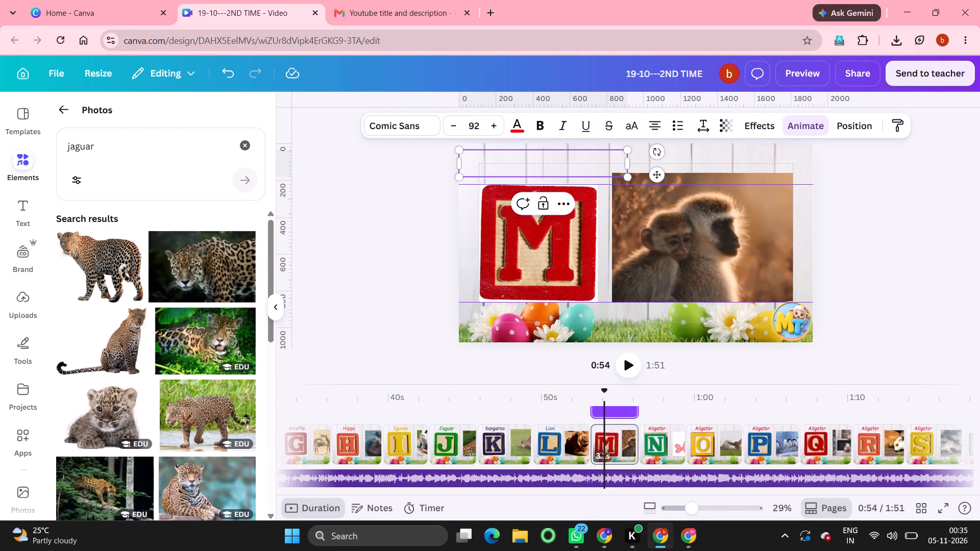
pyautogui.write('onkey')
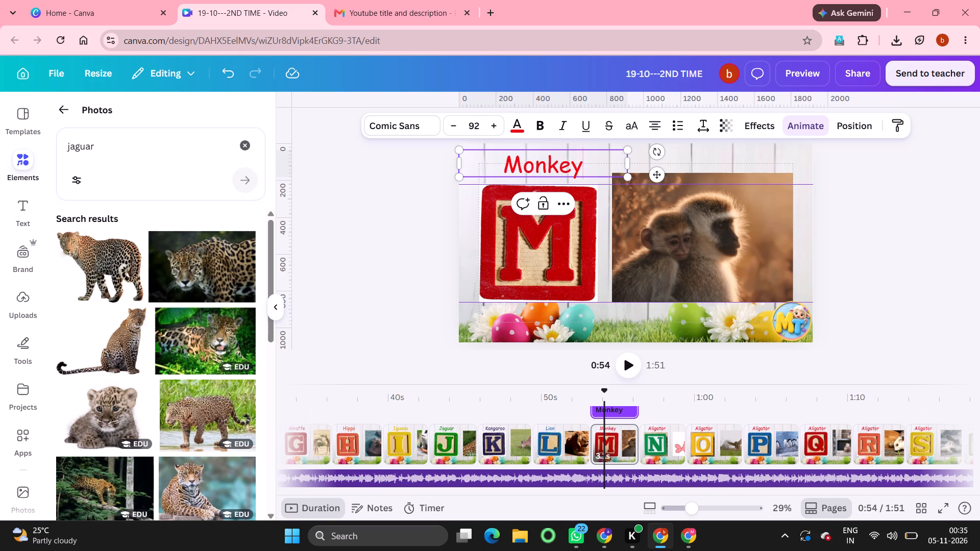
# Recolour the whole "Monkey" heading in the dark red of the letter M block, dismissing any system alert that interrupts.
pyautogui.moveTo(585, 168); pyautogui.dragTo(492, 164)
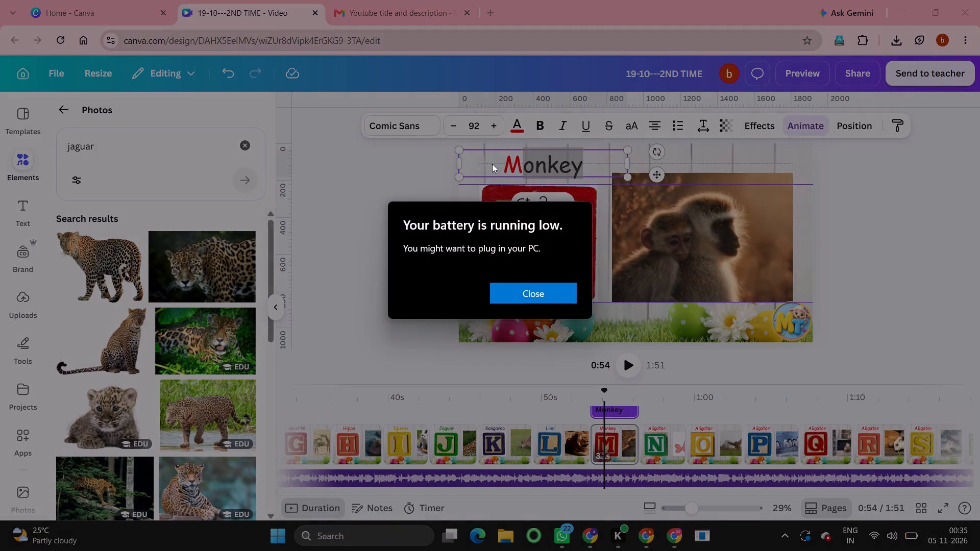
pyautogui.click(492, 164)
pyautogui.click(535, 297)
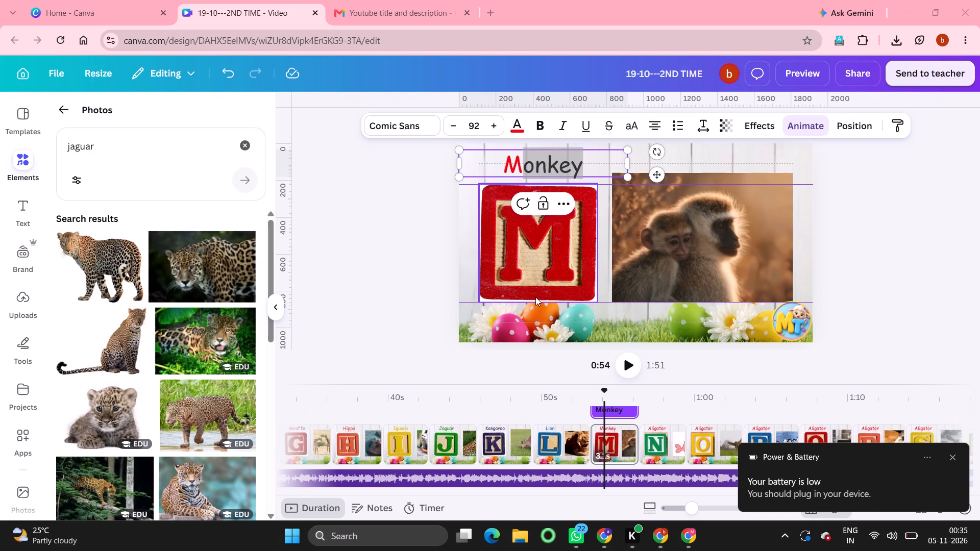
pyautogui.click(597, 169)
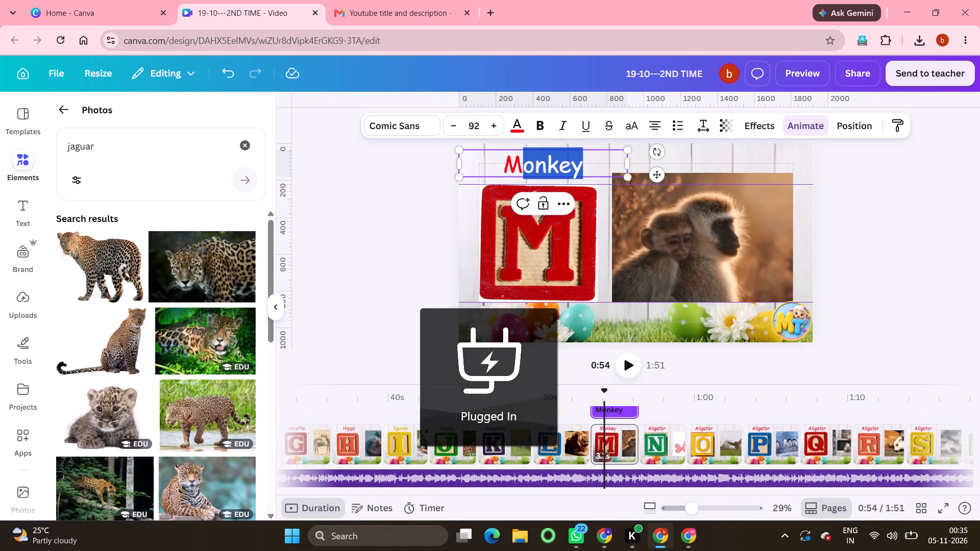
pyautogui.click(597, 169)
pyautogui.moveTo(595, 166); pyautogui.dragTo(595, 167)
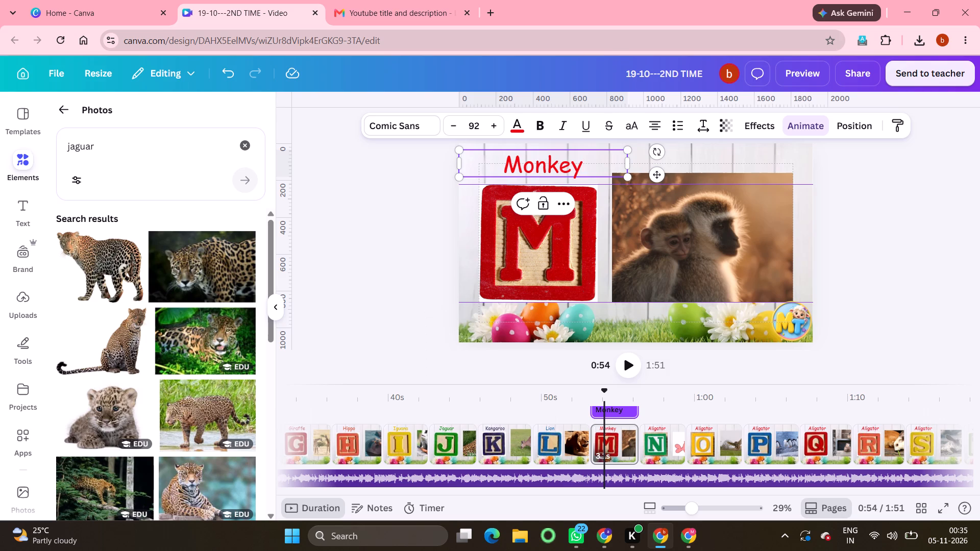
pyautogui.moveTo(595, 167); pyautogui.dragTo(480, 167)
pyautogui.click(518, 128)
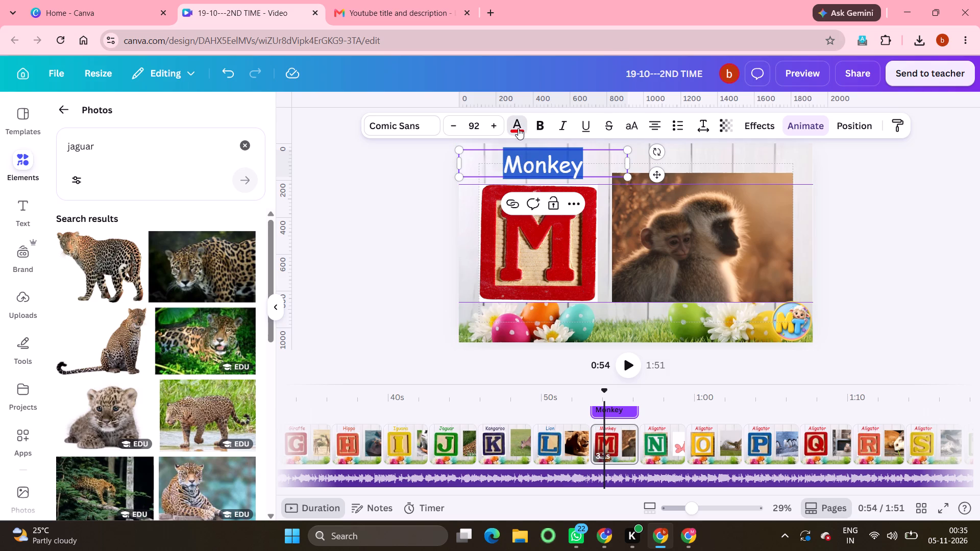
pyautogui.click(93, 433)
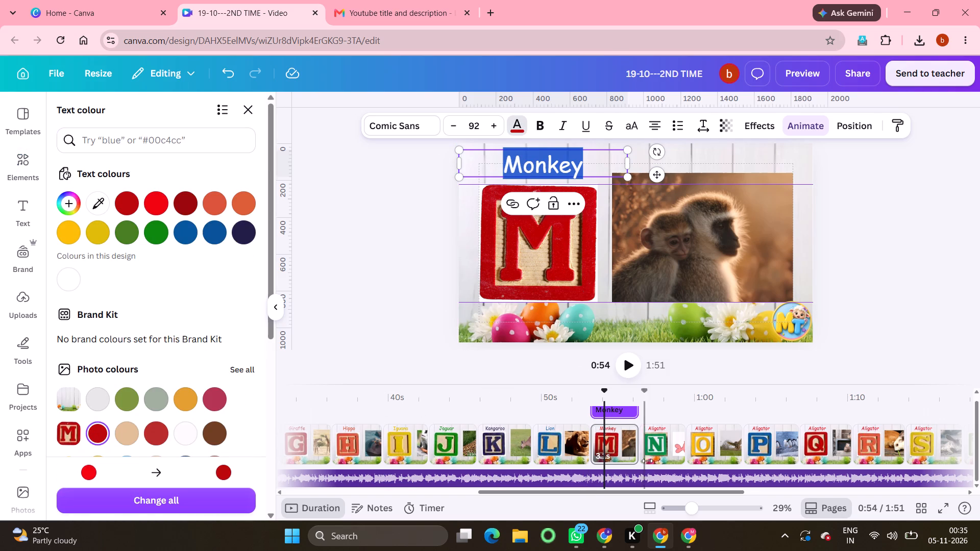
# Replace the "Aligator" heading on the letter N page with "Narwhal", checking the spelling with a photo search for "narwhal".
pyautogui.click(656, 445)
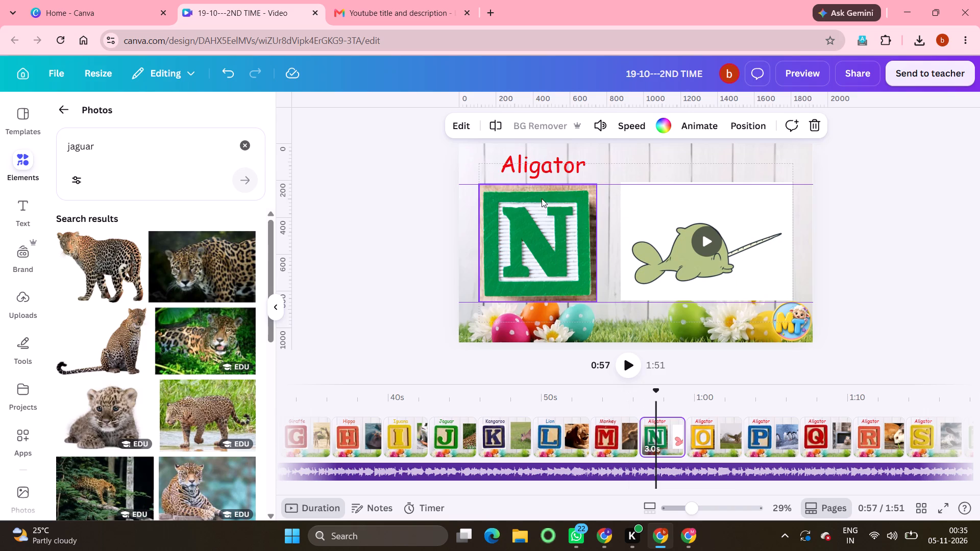
pyautogui.doubleClick(546, 171)
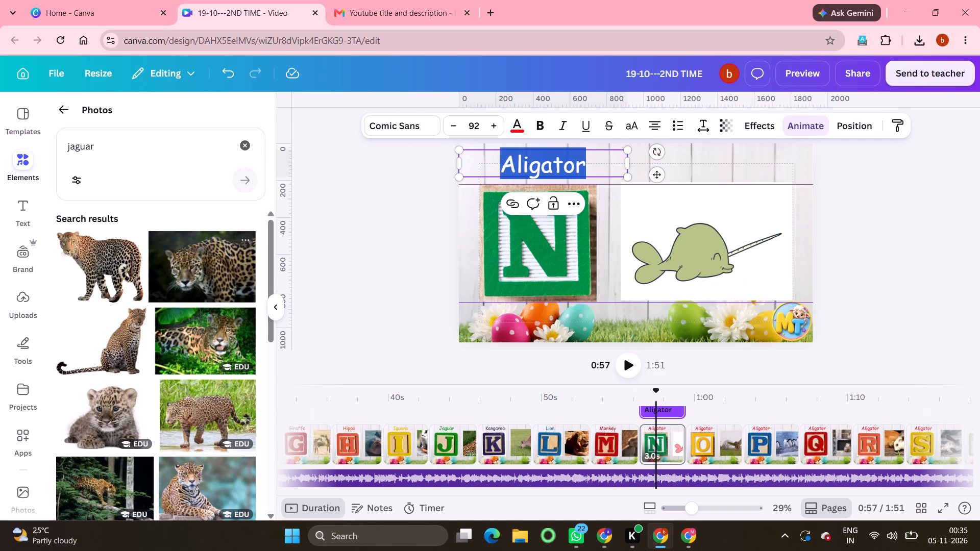
pyautogui.moveTo(100, 142); pyautogui.dragTo(61, 146)
pyautogui.press('BackSpace')
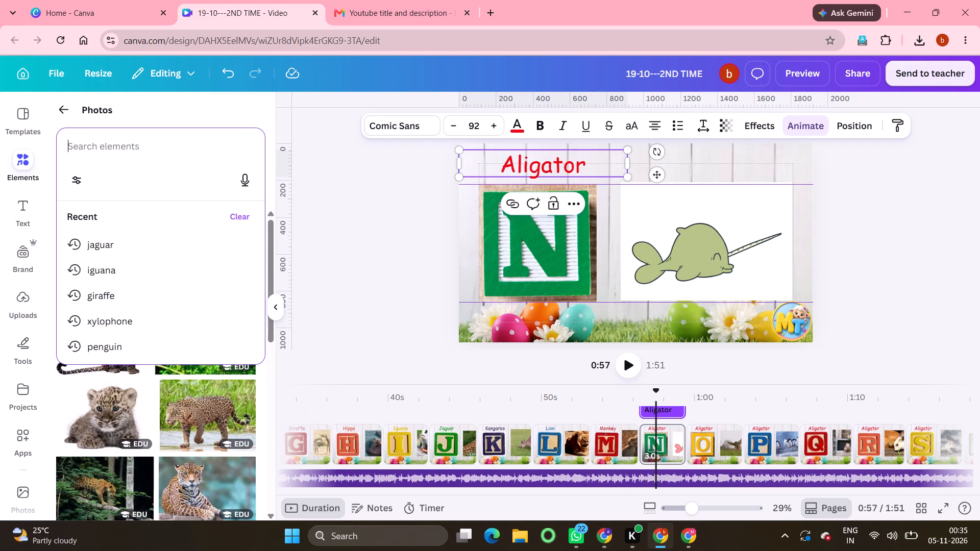
pyautogui.write('na')
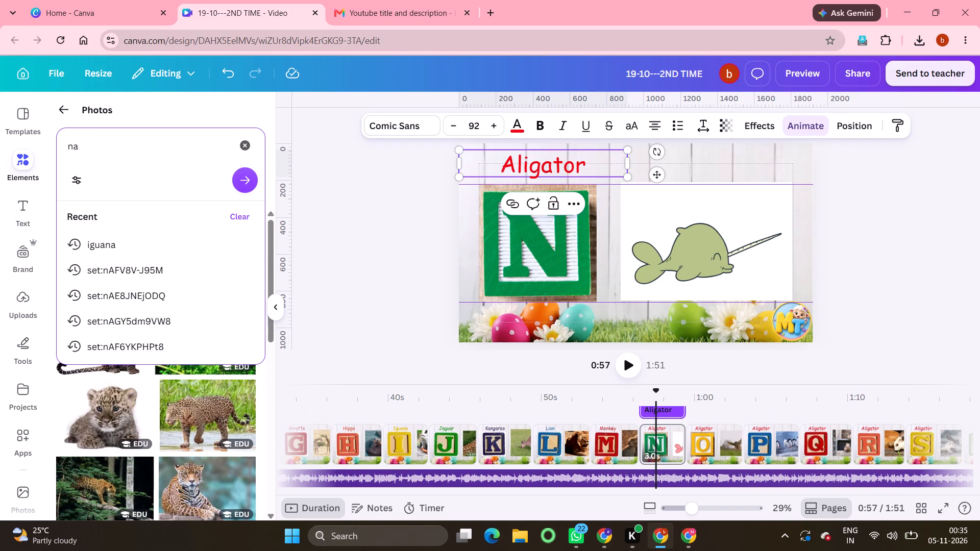
pyautogui.press('r')
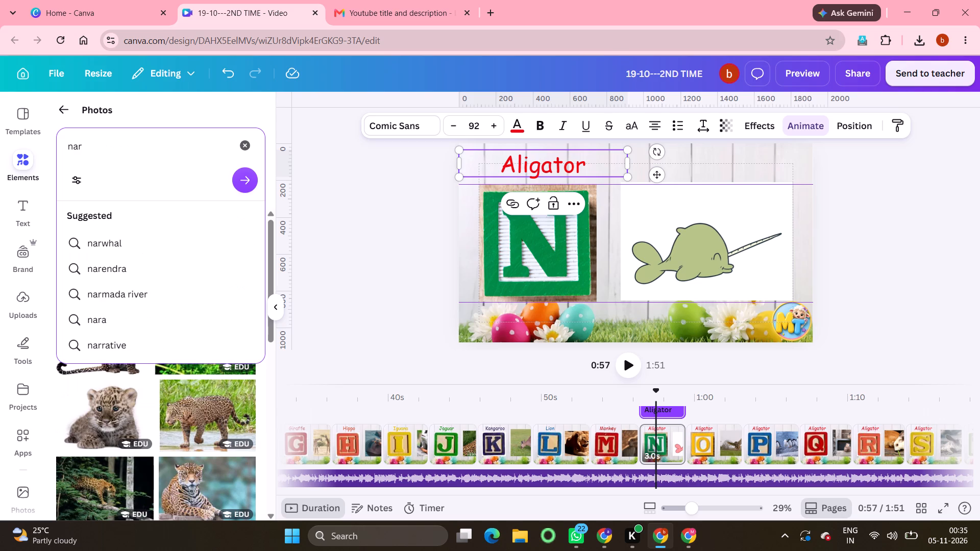
pyautogui.click(112, 243)
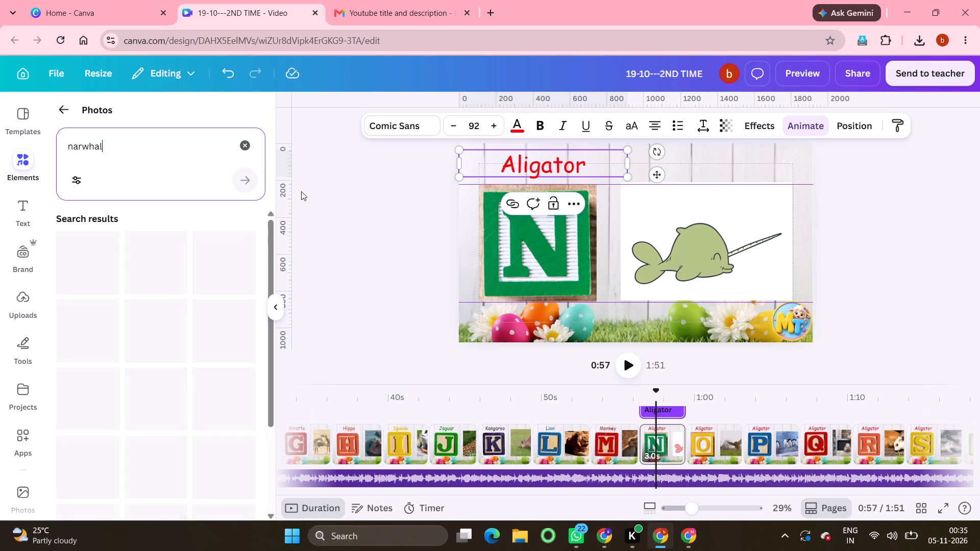
pyautogui.doubleClick(546, 172)
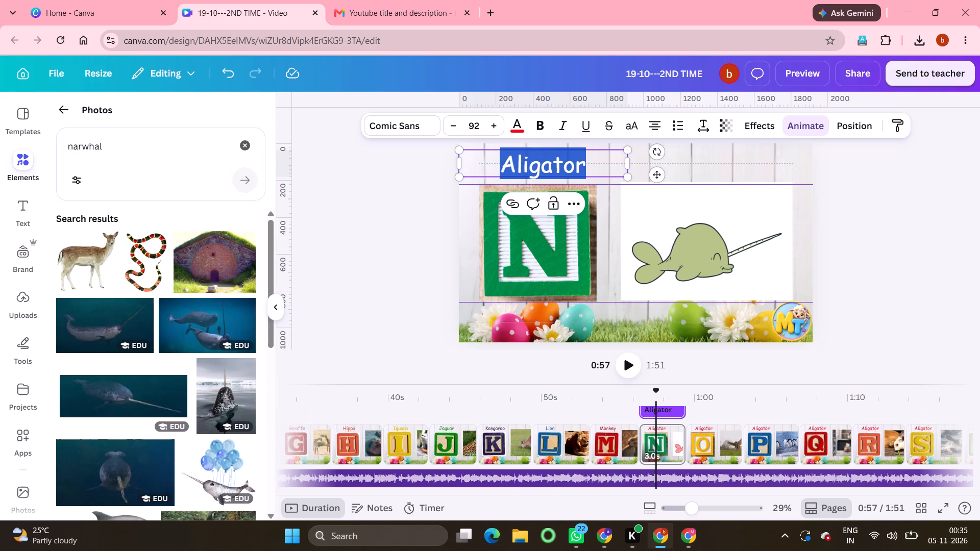
pyautogui.press('BackSpace')
pyautogui.press('n')
pyautogui.press('a')
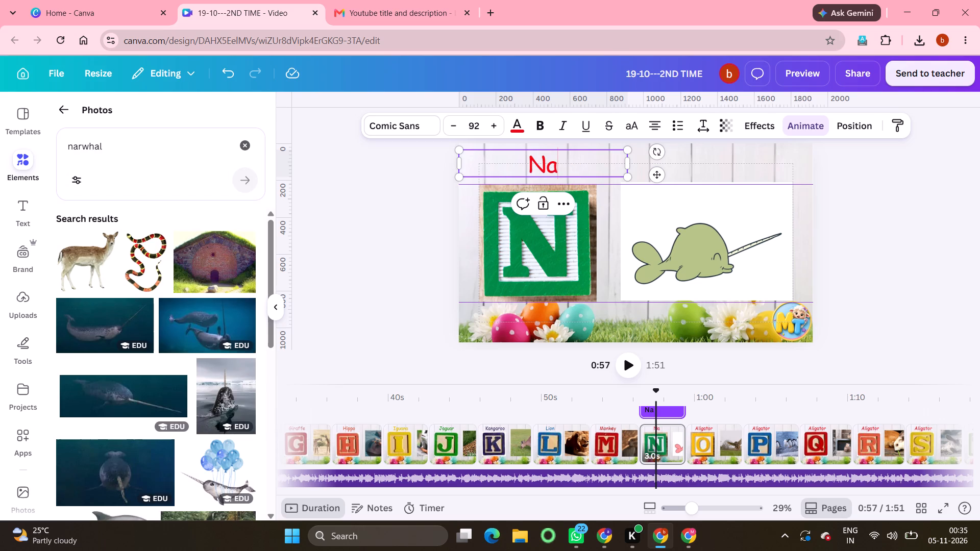
pyautogui.write('rw')
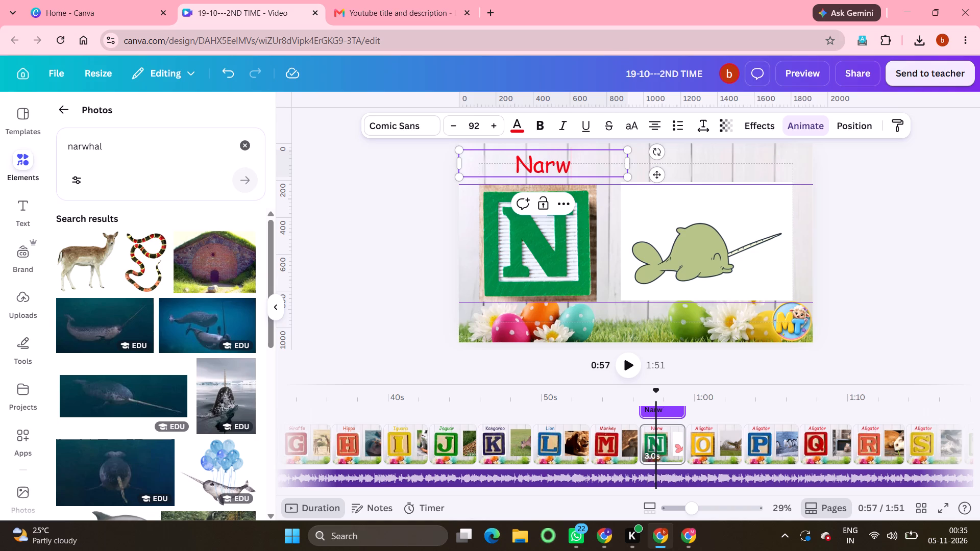
pyautogui.write('hal')
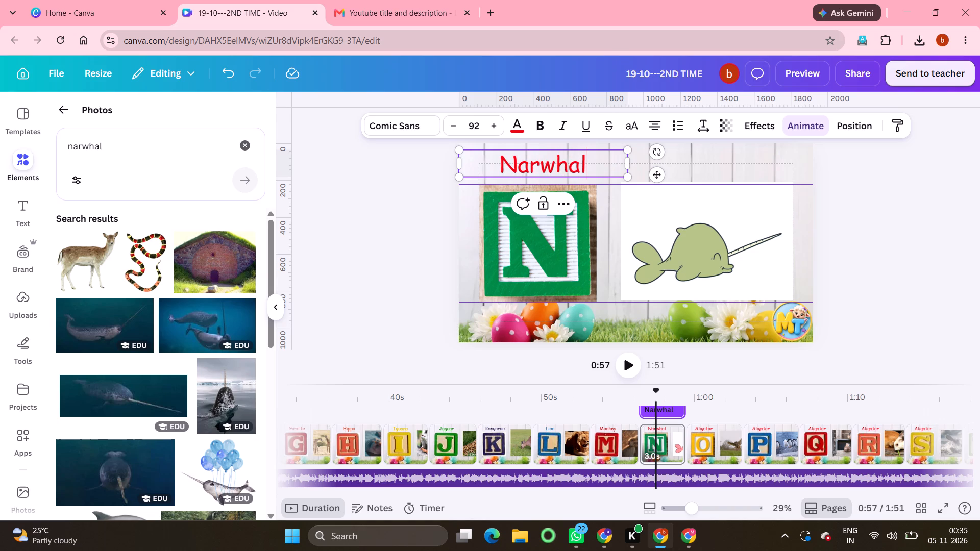
# Recolour the whole "Narwhal" heading in the green of the letter N block.
pyautogui.moveTo(607, 163); pyautogui.dragTo(467, 160)
pyautogui.click(522, 126)
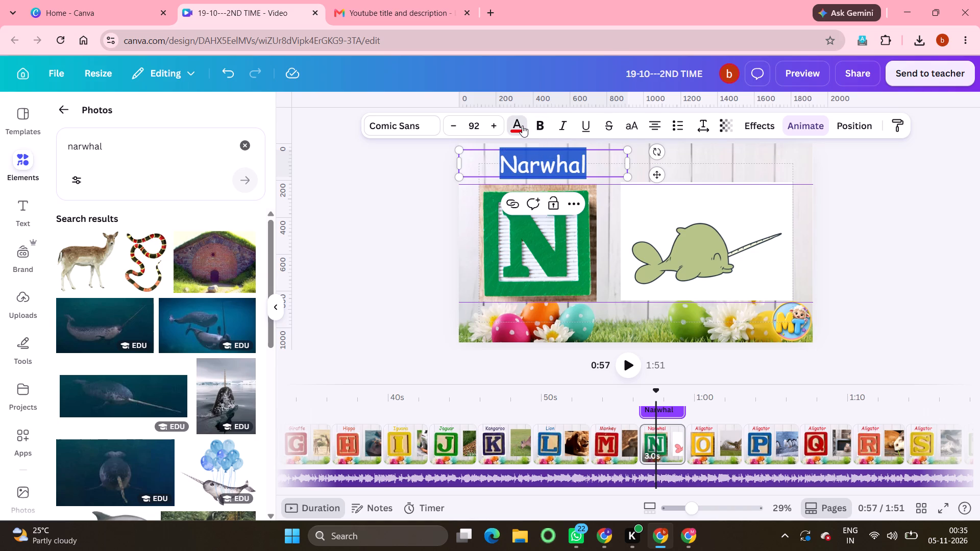
pyautogui.click(89, 436)
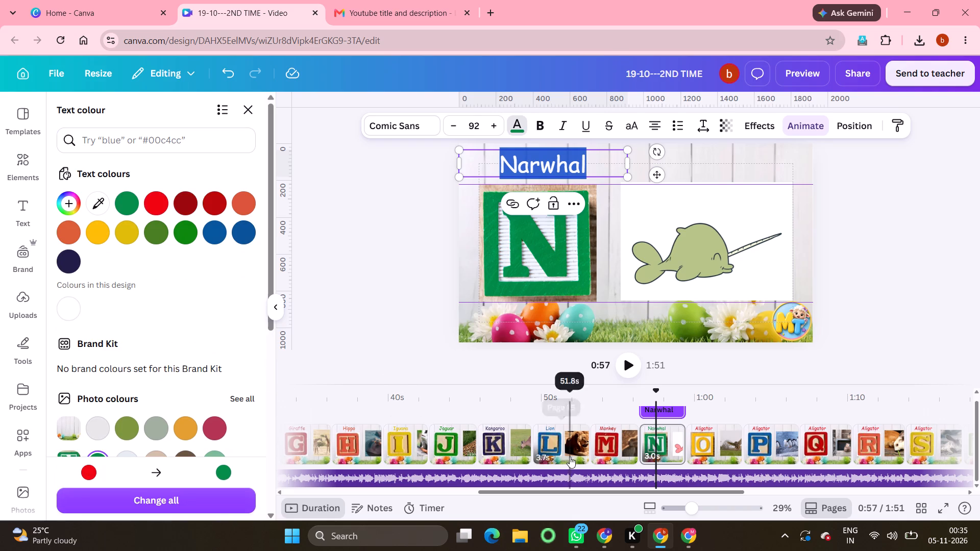
# Replace the "Aligator" heading text on the letter O page with "Owl".
pyautogui.click(702, 440)
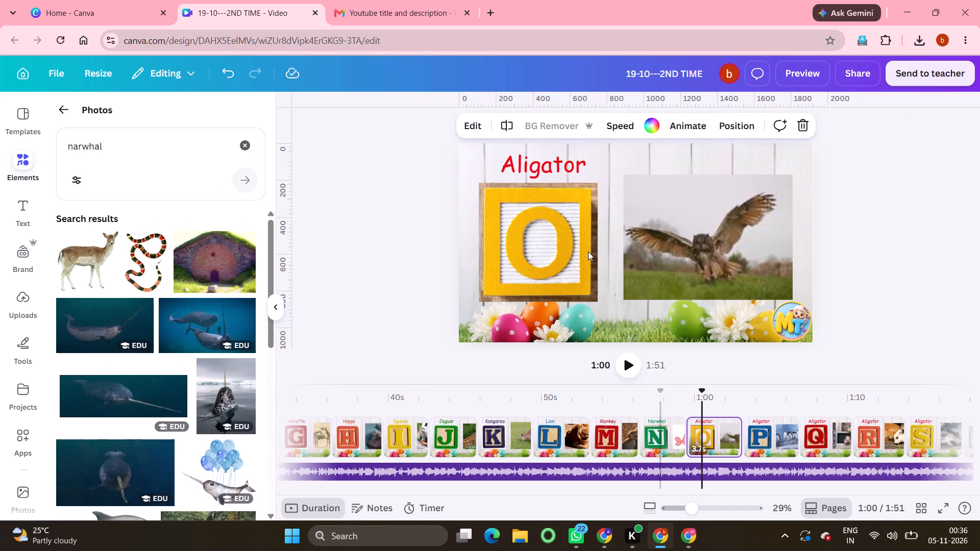
pyautogui.doubleClick(570, 161)
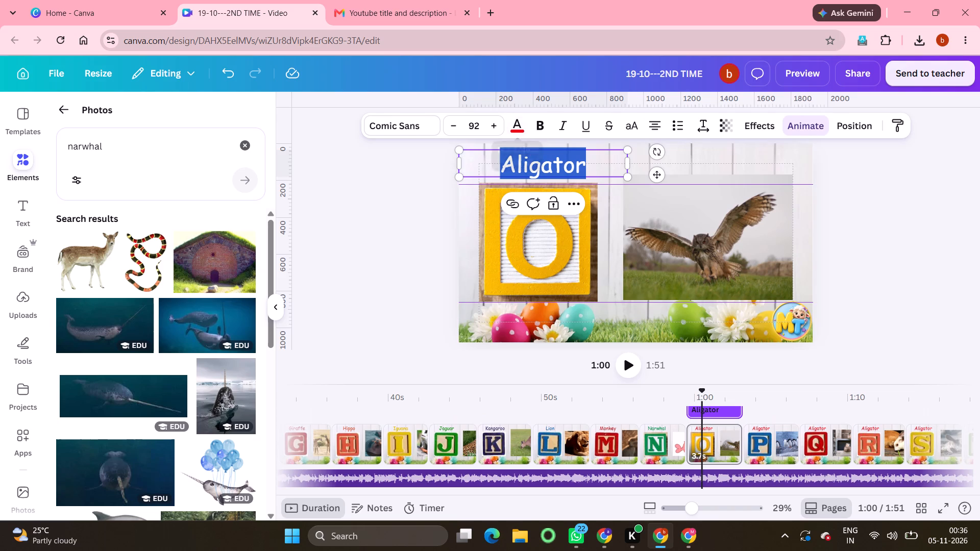
pyautogui.press('BackSpace')
pyautogui.press('o')
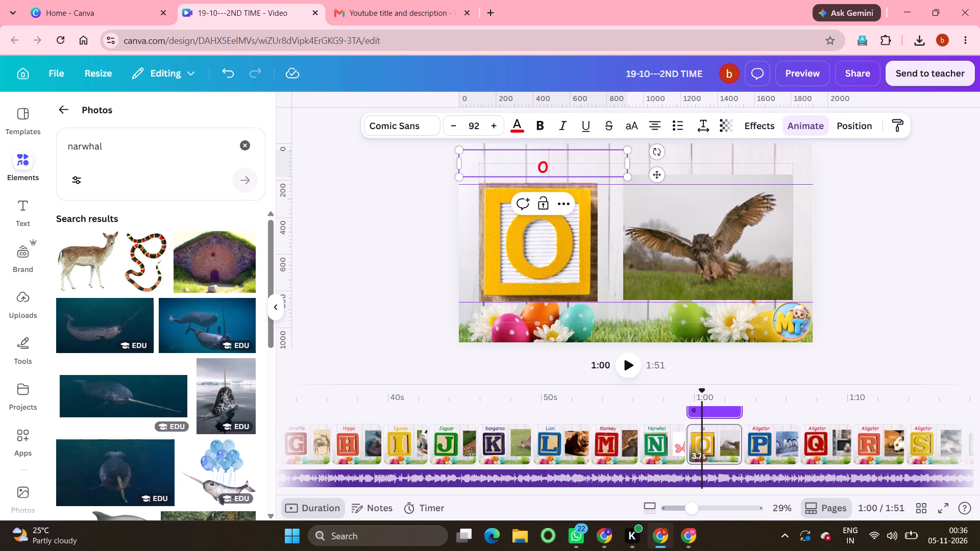
pyautogui.press('BackSpace')
pyautogui.press('o')
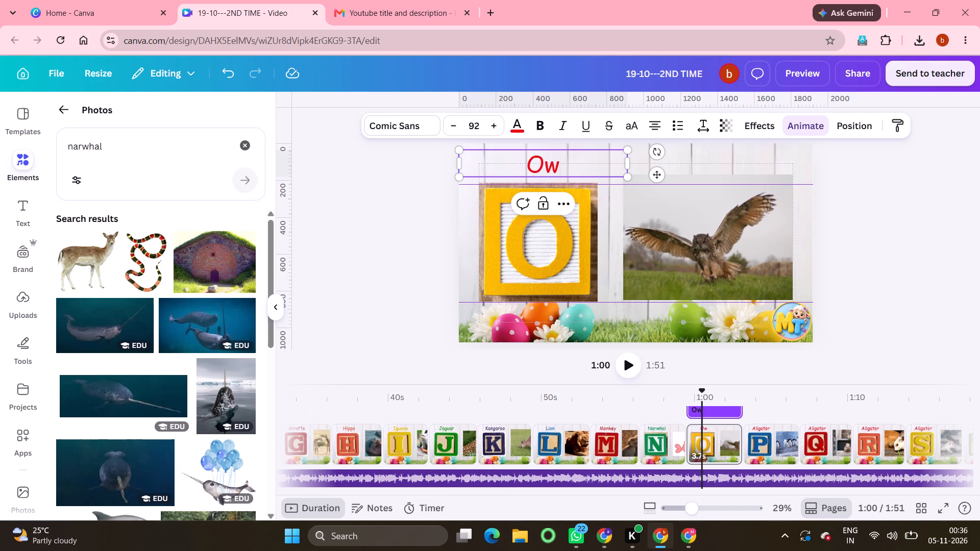
pyautogui.press('l')
# Recolour the whole "Owl" heading in the yellow of the letter O block.
pyautogui.moveTo(583, 166); pyautogui.dragTo(471, 153)
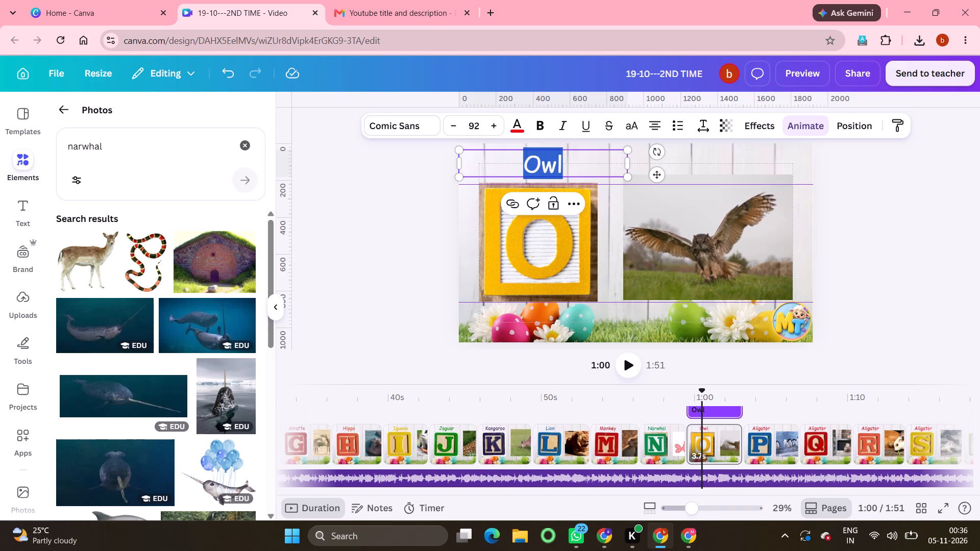
pyautogui.click(517, 124)
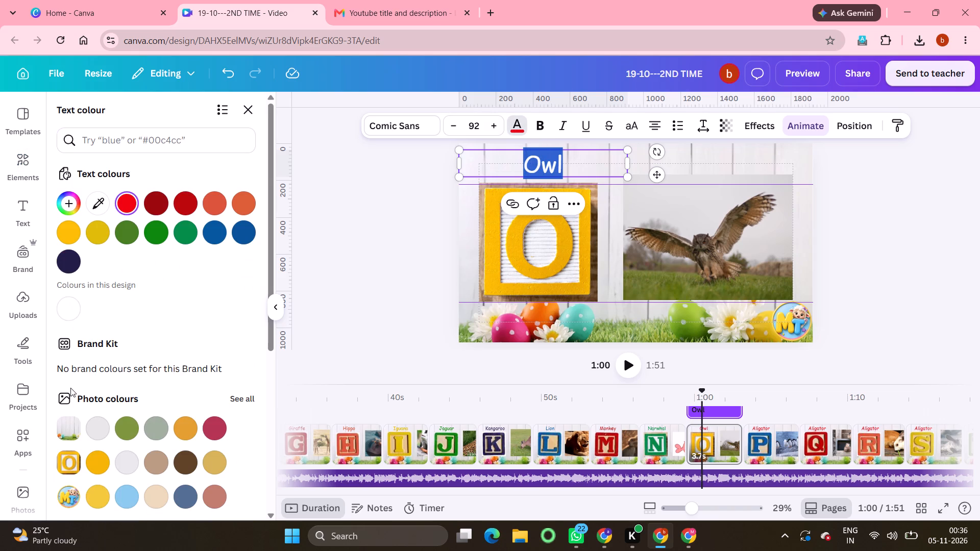
pyautogui.click(97, 464)
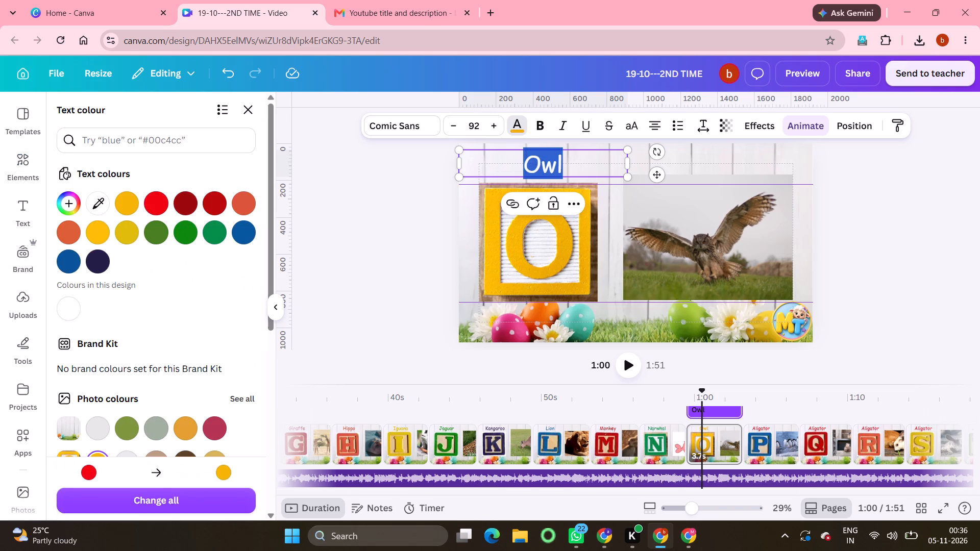
# Replace the "Aligator" heading text on the letter P page with "Penguin".
pyautogui.click(771, 431)
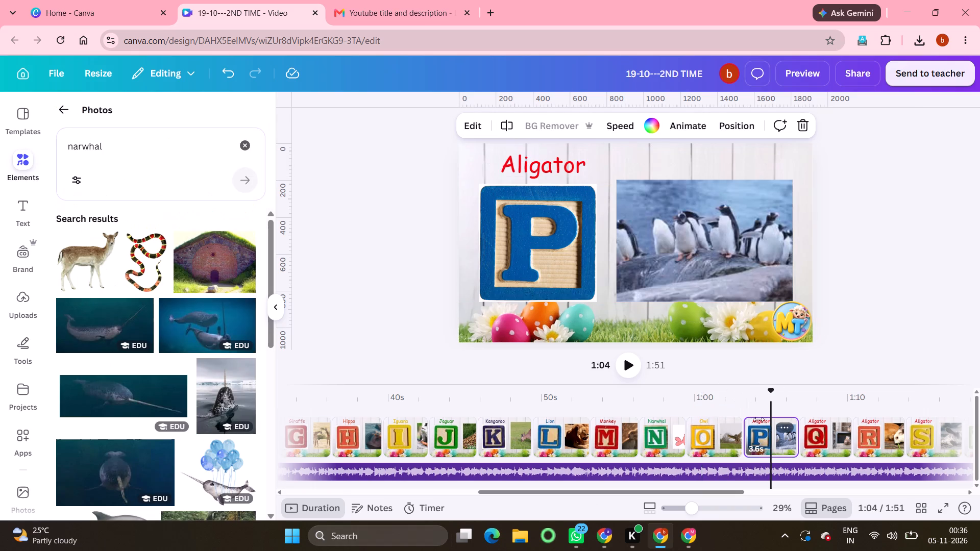
pyautogui.doubleClick(561, 170)
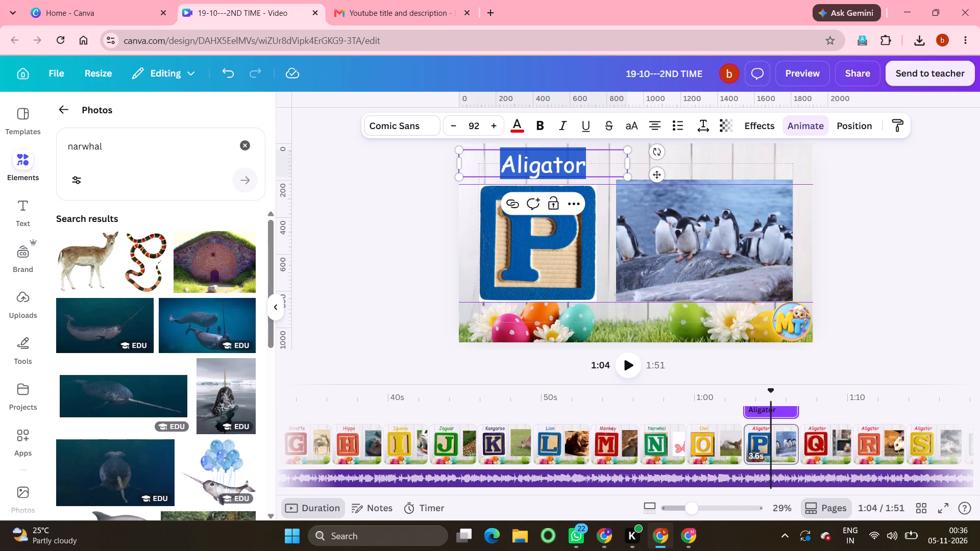
pyautogui.press('BackSpace')
pyautogui.press('p')
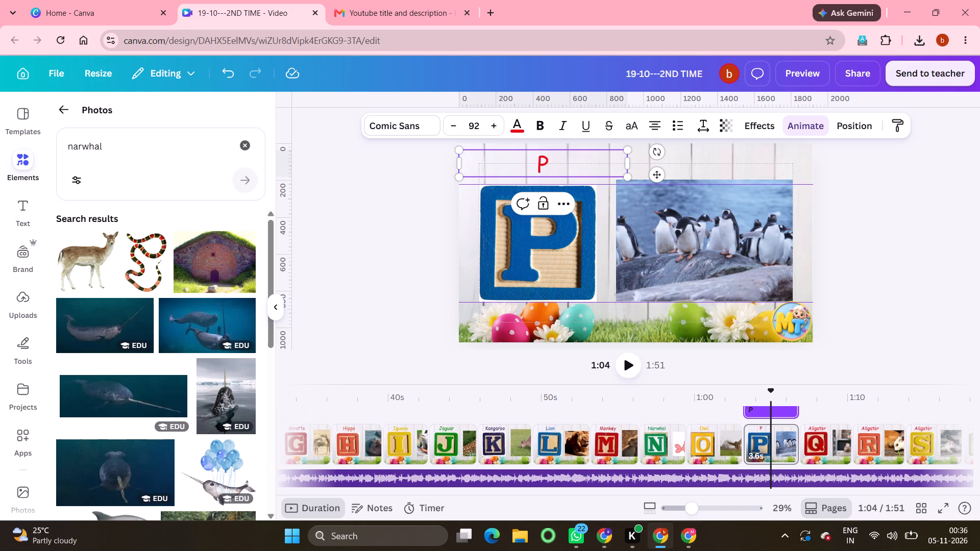
pyautogui.write('enguin')
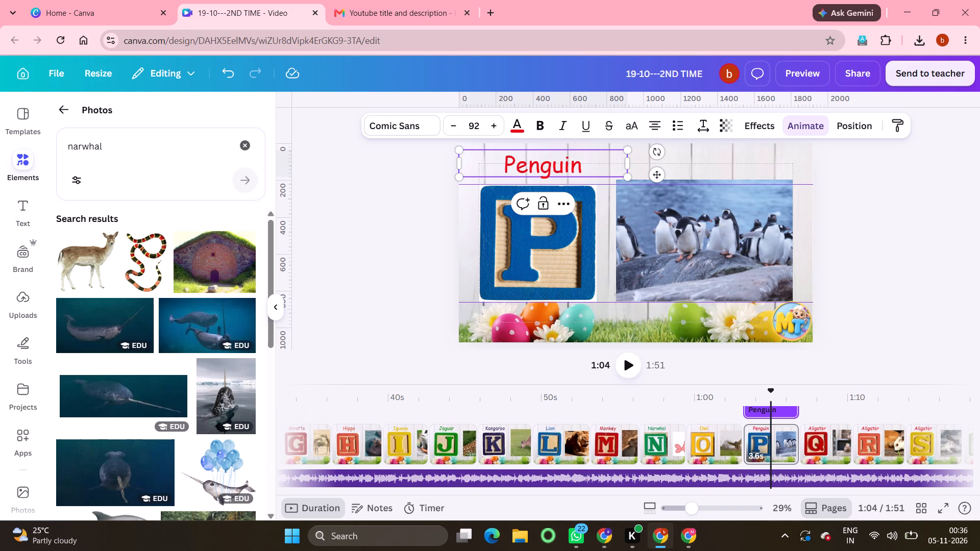
# Recolour the whole "Penguin" heading in the blue of the letter P block.
pyautogui.moveTo(600, 166); pyautogui.dragTo(476, 163)
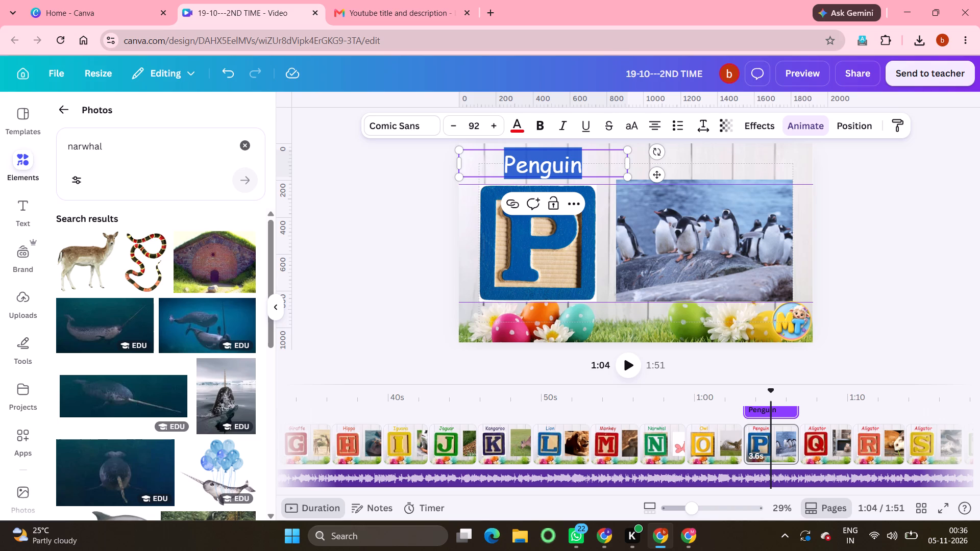
pyautogui.click(519, 123)
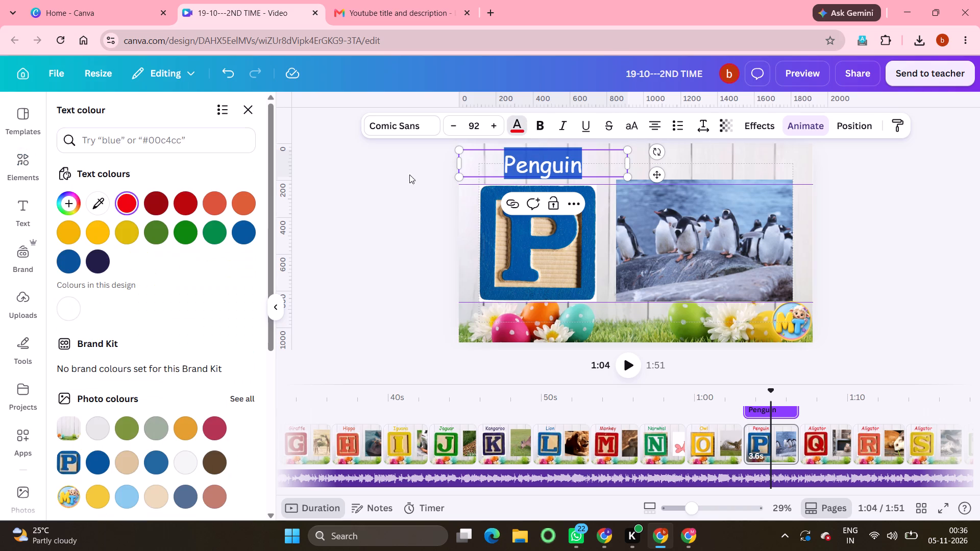
pyautogui.click(90, 466)
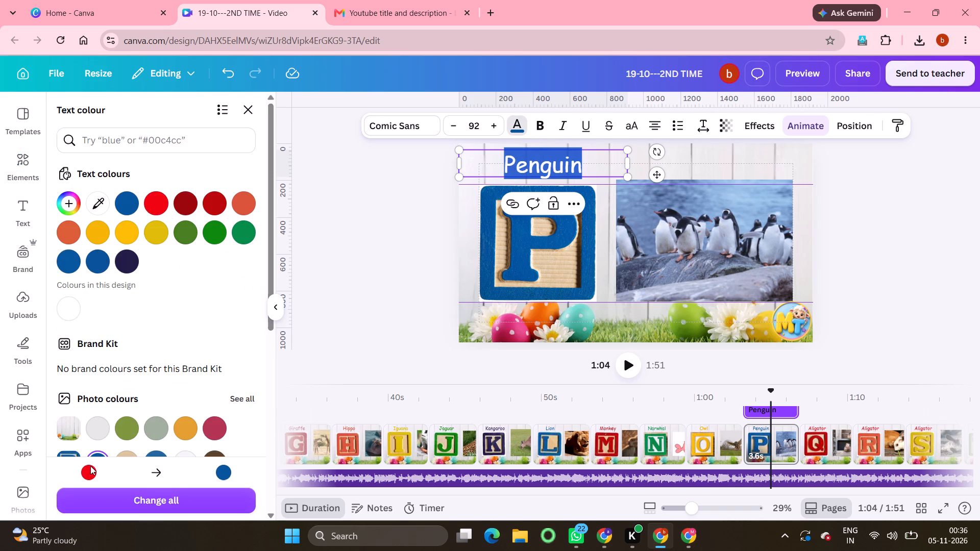
# Replace the "Aligator" heading on the letter Q page with "Quail", checking the spelling with a photo search for "quail".
pyautogui.hscroll(-5, 679, 444)
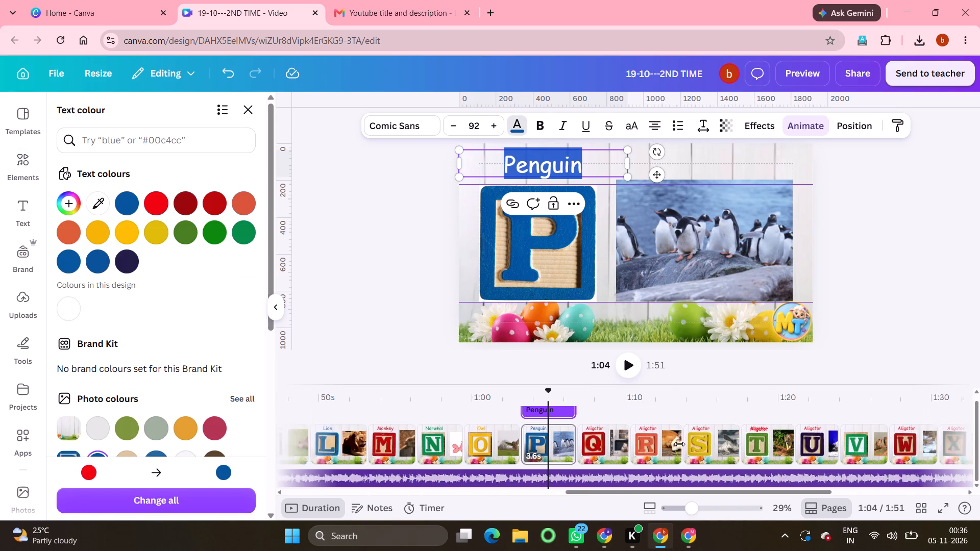
pyautogui.click(562, 444)
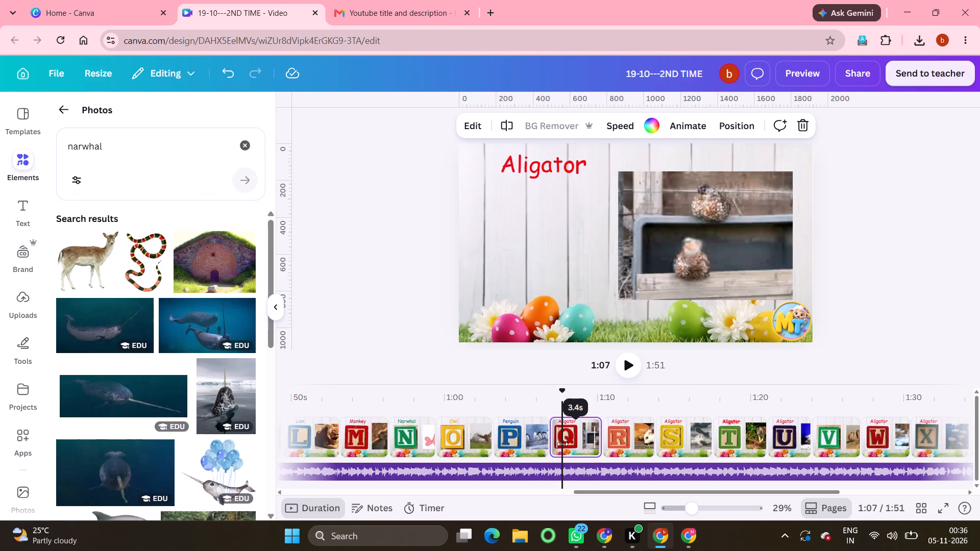
pyautogui.doubleClick(565, 165)
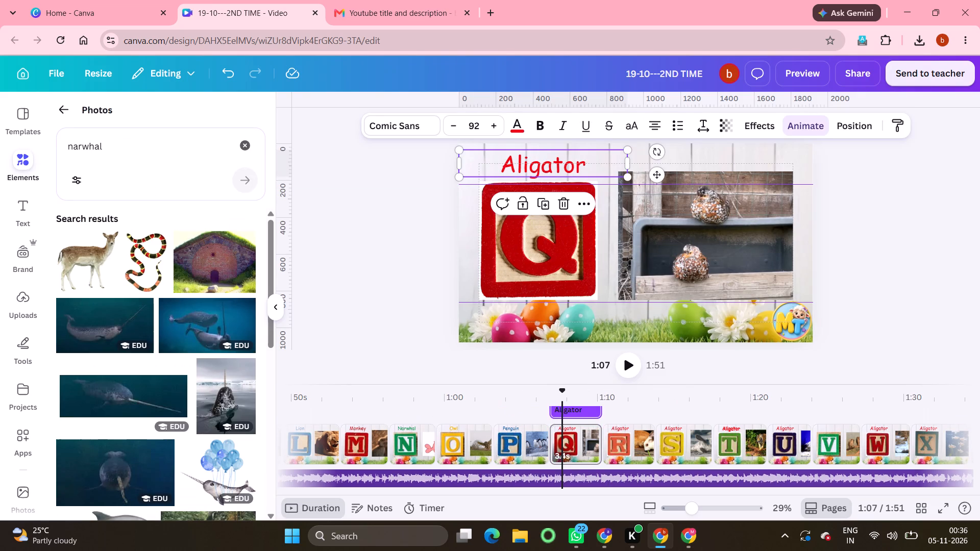
pyautogui.press('BackSpace')
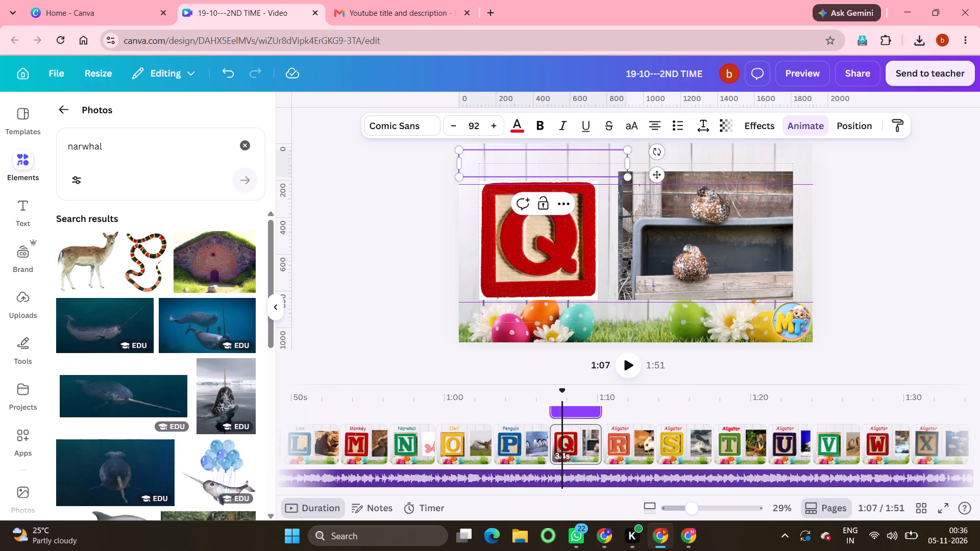
pyautogui.moveTo(141, 147); pyautogui.dragTo(36, 133)
pyautogui.press('BackSpace')
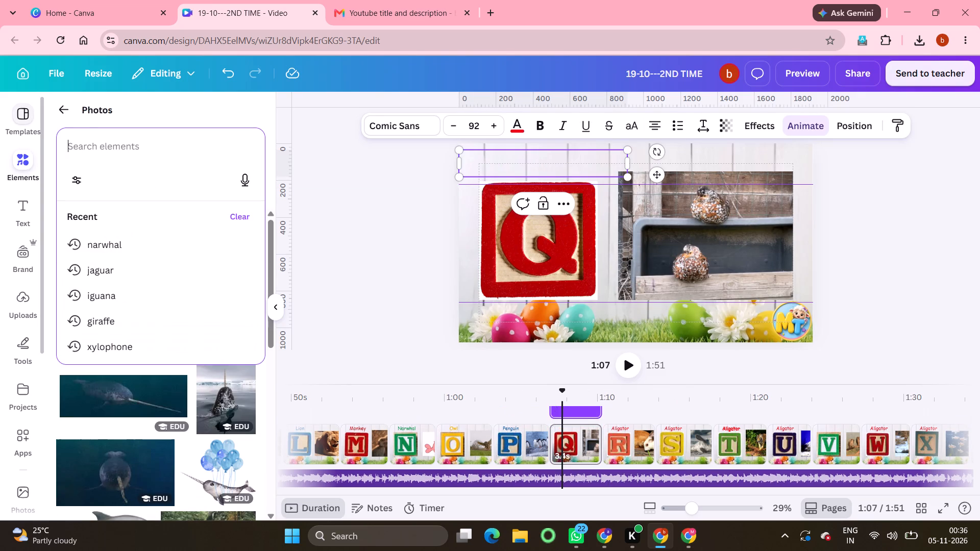
pyautogui.write('qu')
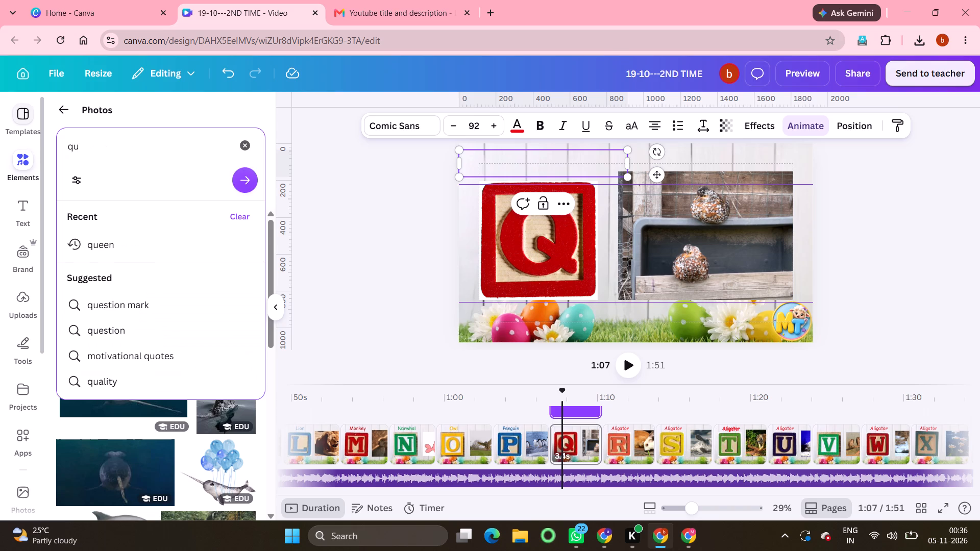
pyautogui.press('a')
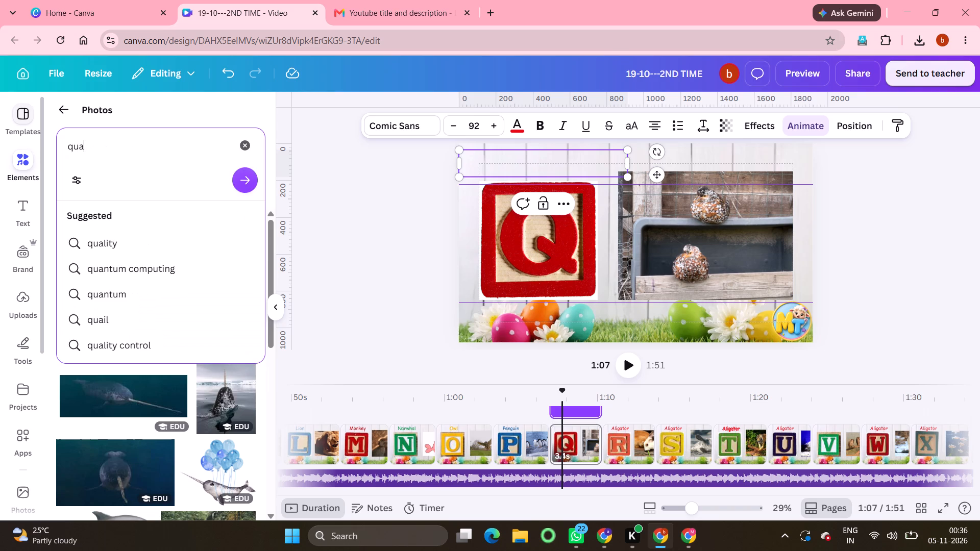
pyautogui.click(102, 321)
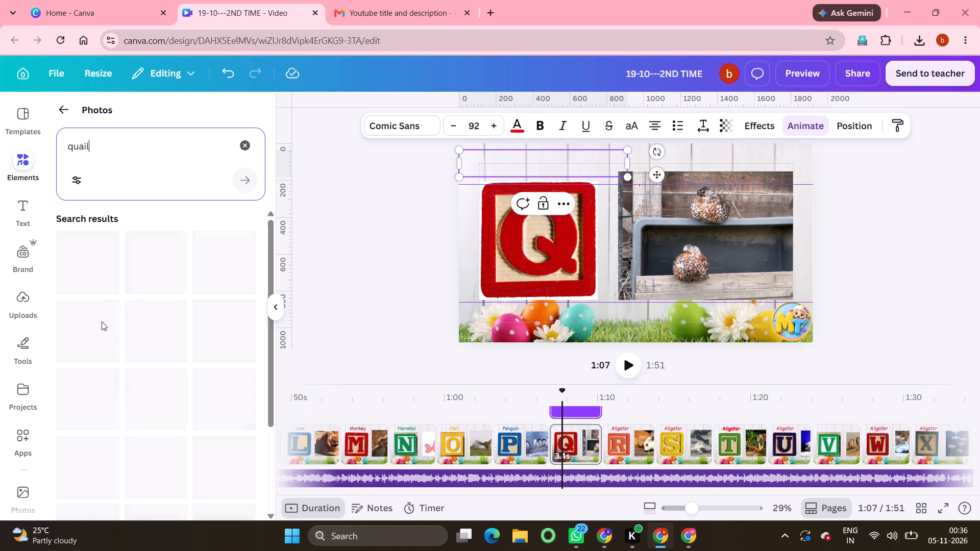
pyautogui.click(529, 167)
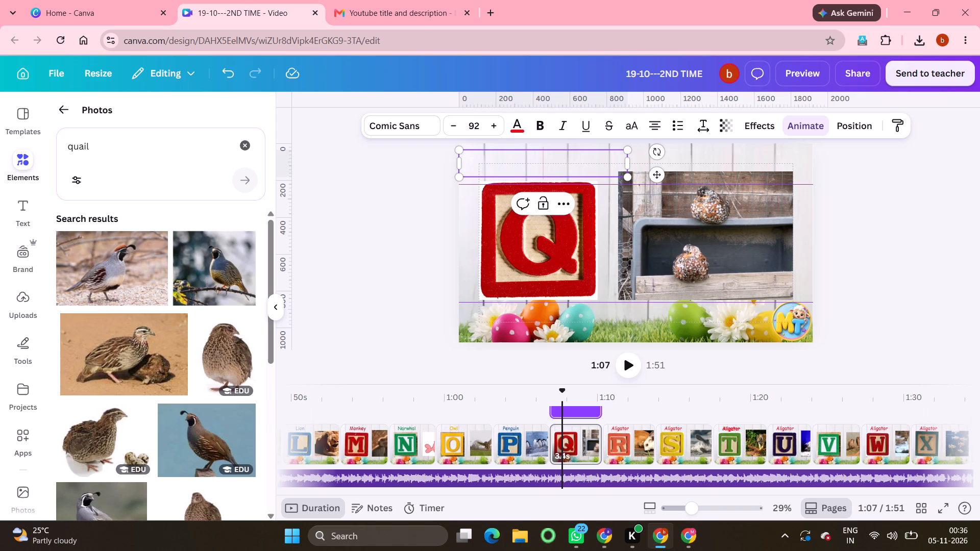
pyautogui.press('q')
pyautogui.write('ua')
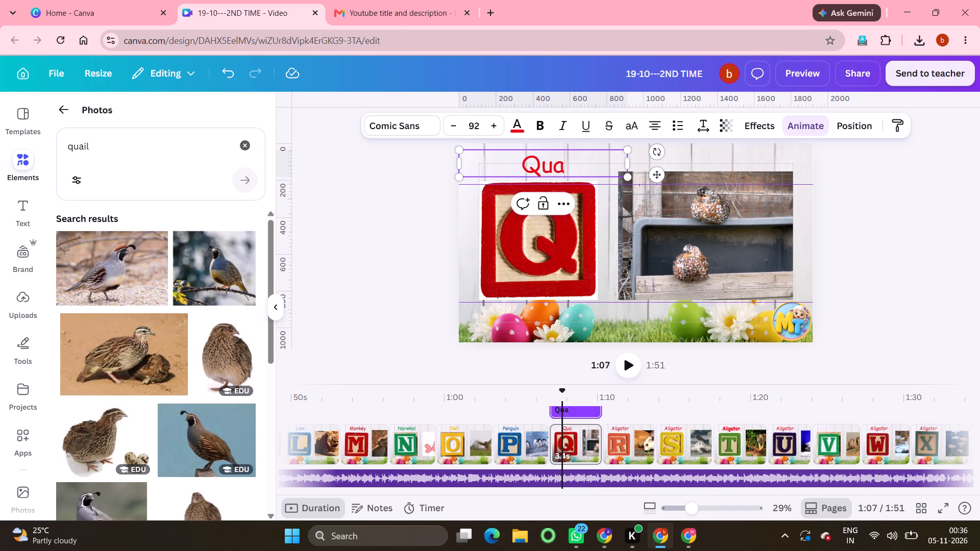
pyautogui.write('il')
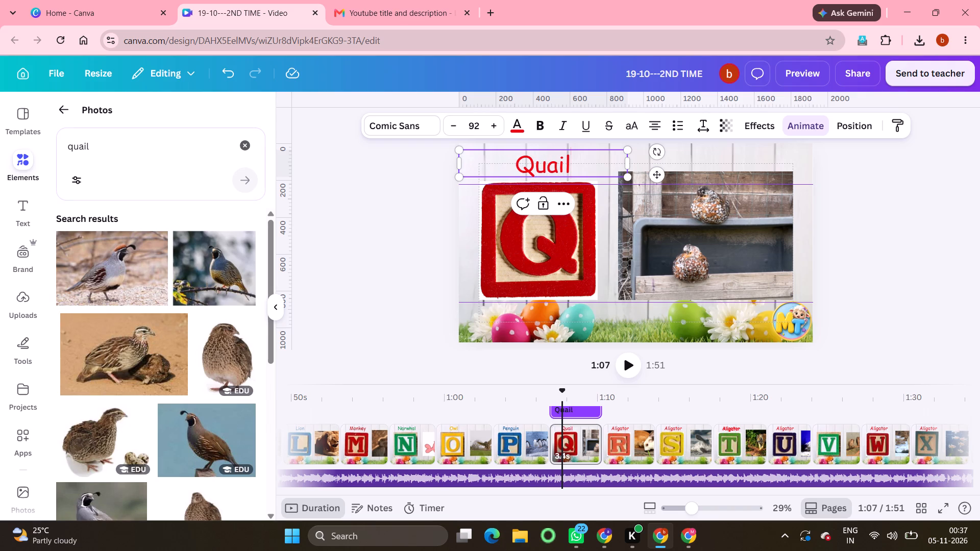
# Recolour the whole "Quail" heading in the dark red of the letter Q block.
pyautogui.moveTo(583, 161); pyautogui.dragTo(520, 158)
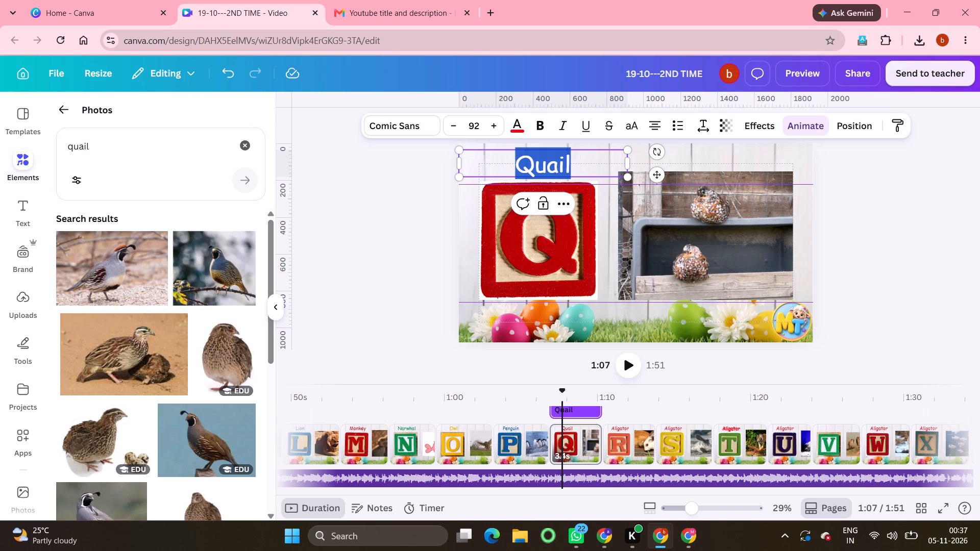
pyautogui.moveTo(520, 158); pyautogui.dragTo(513, 158)
pyautogui.click(520, 126)
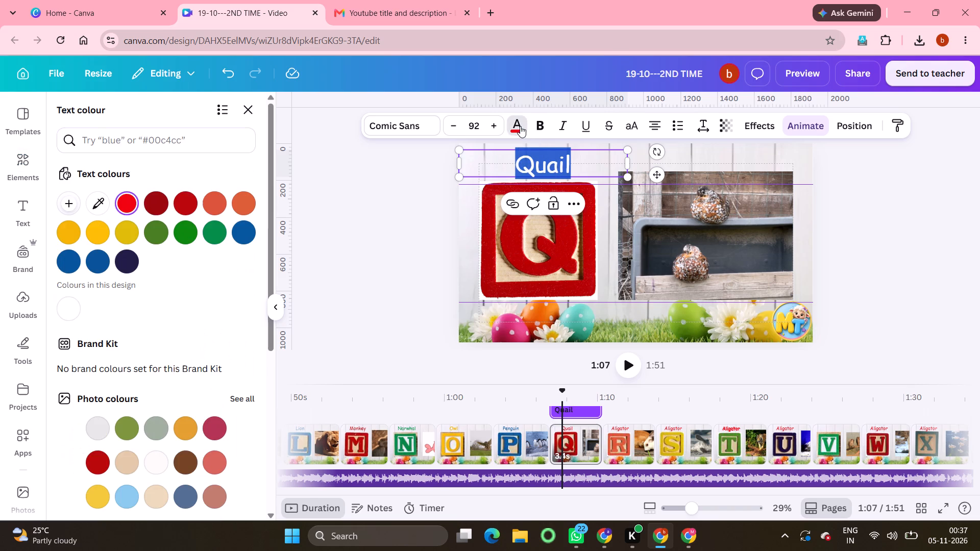
pyautogui.click(95, 468)
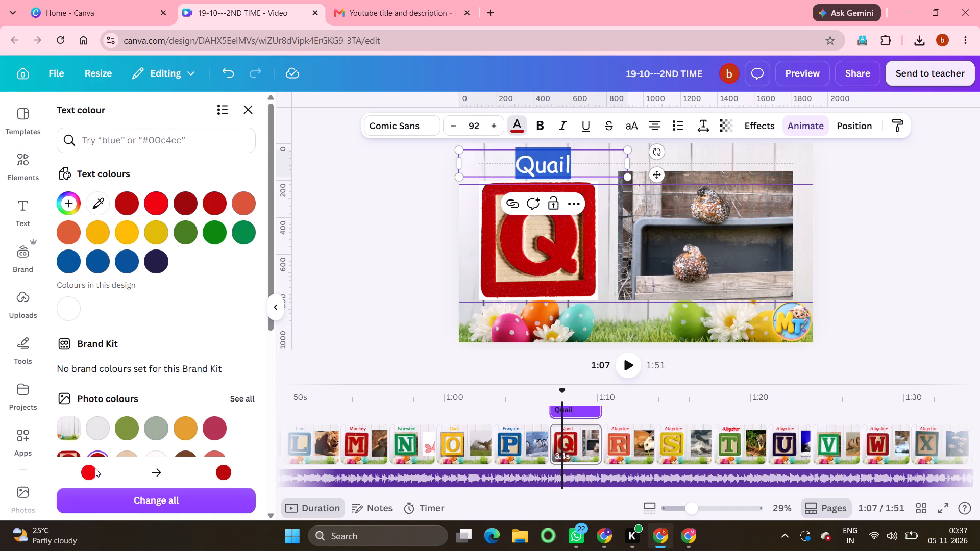
# Replace the "Aligator" heading text on the letter R page with "Rabbit".
pyautogui.click(622, 447)
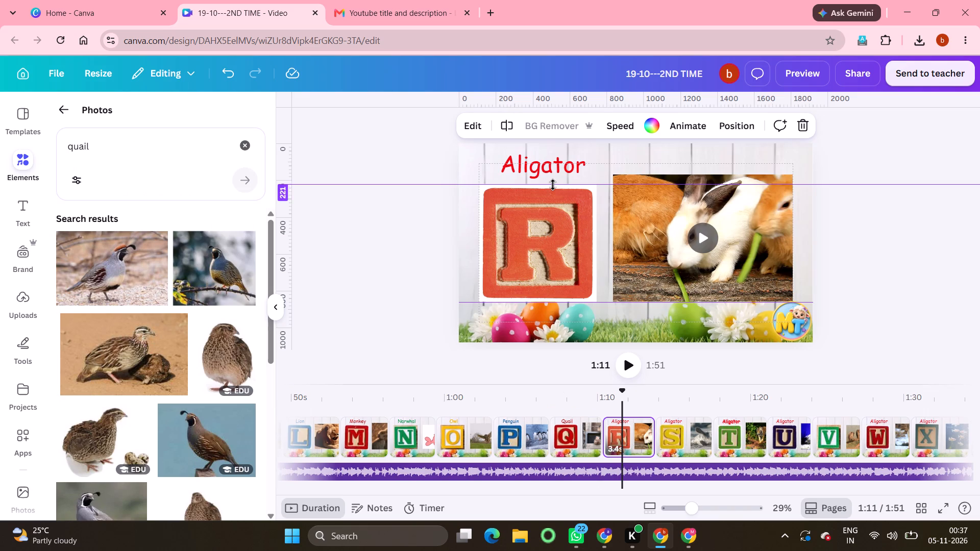
pyautogui.doubleClick(545, 171)
pyautogui.press('BackSpace')
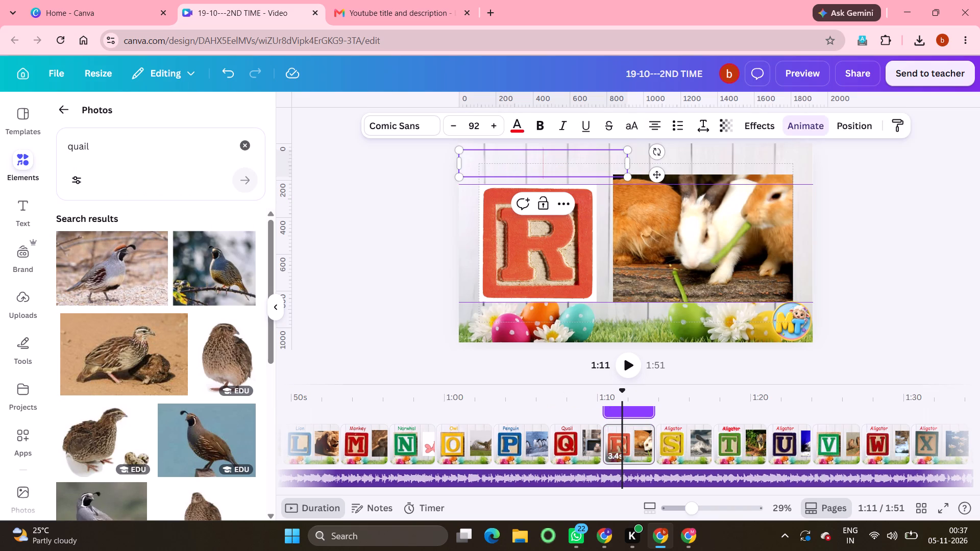
pyautogui.write('abbit')
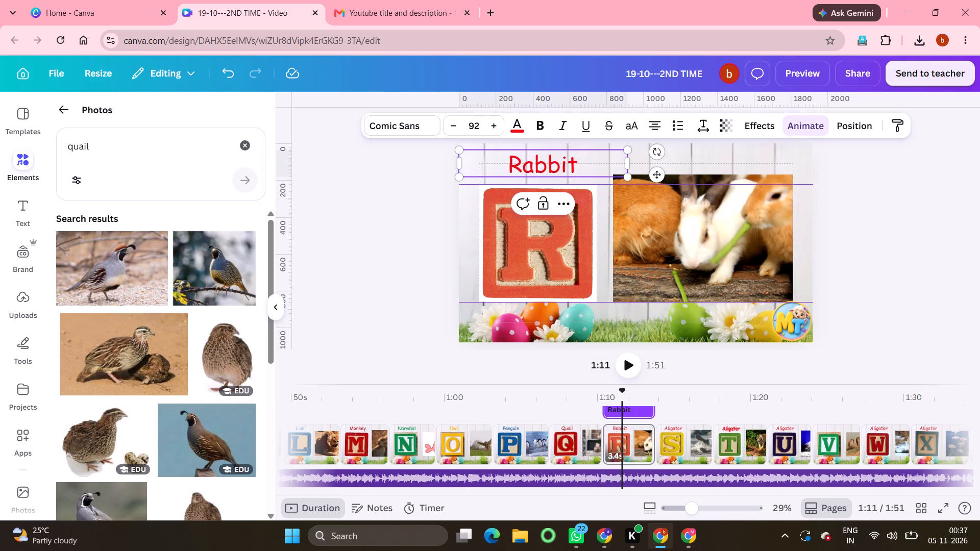
# Recolour the whole "Rabbit" heading in the orange-red of the letter R block.
pyautogui.moveTo(591, 163); pyautogui.dragTo(487, 153)
pyautogui.click(522, 125)
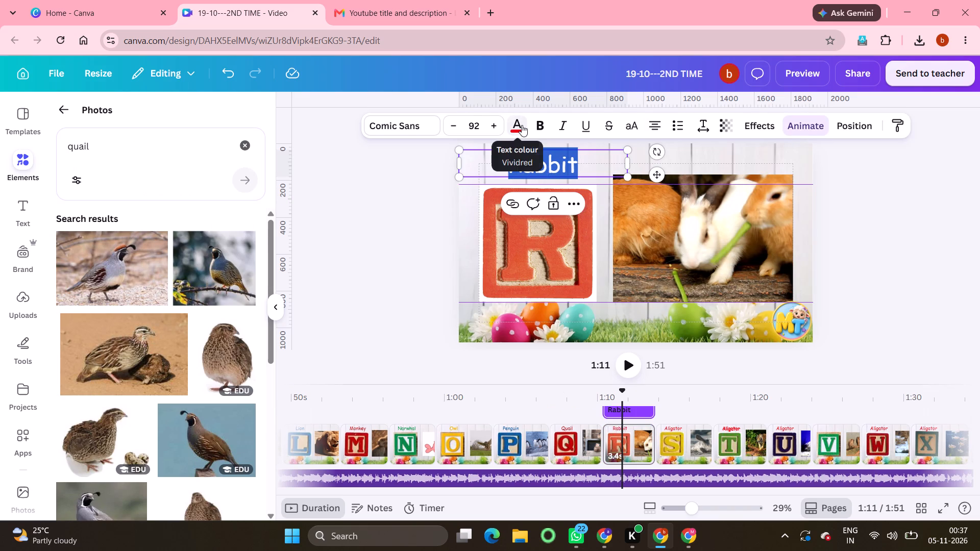
pyautogui.click(101, 459)
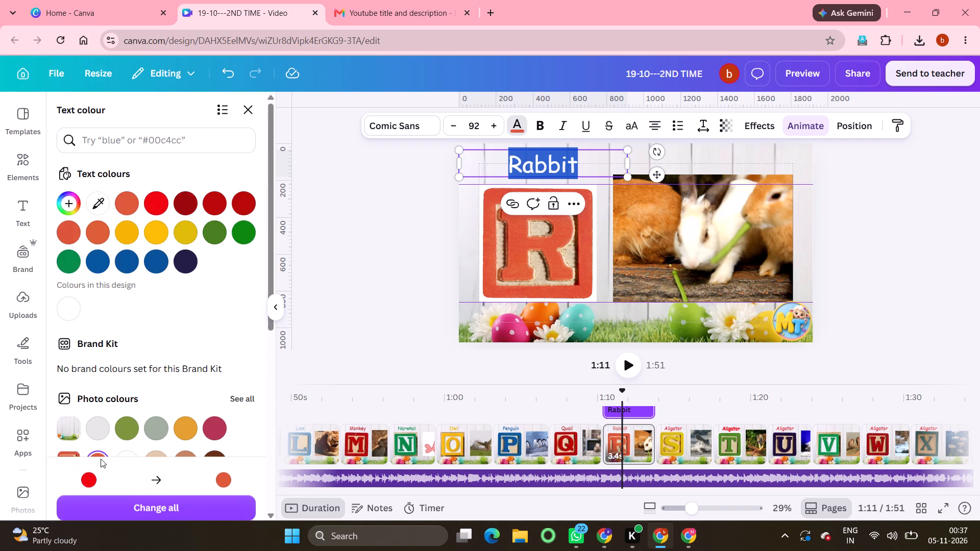
# Replace the "Aligator" heading text on the letter S page with "Seal".
pyautogui.click(675, 441)
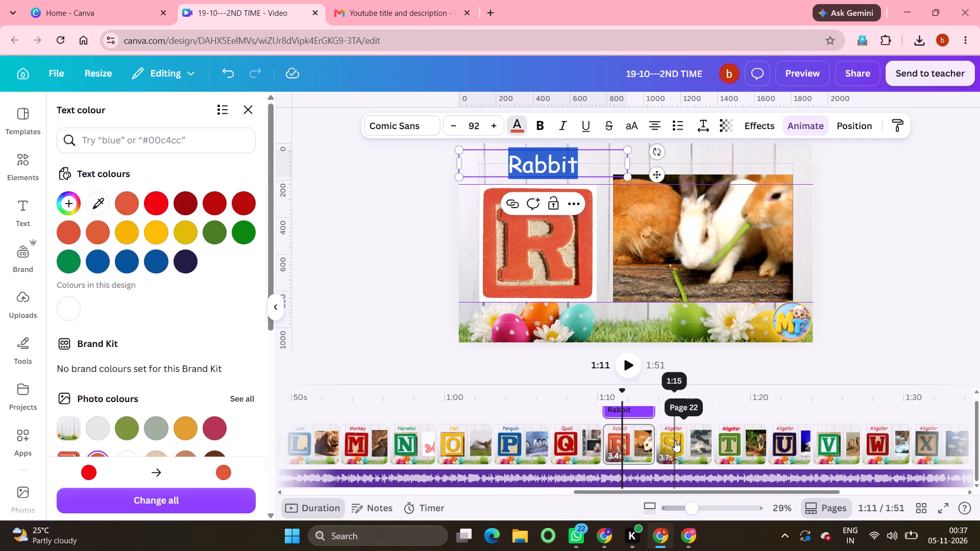
pyautogui.doubleClick(542, 167)
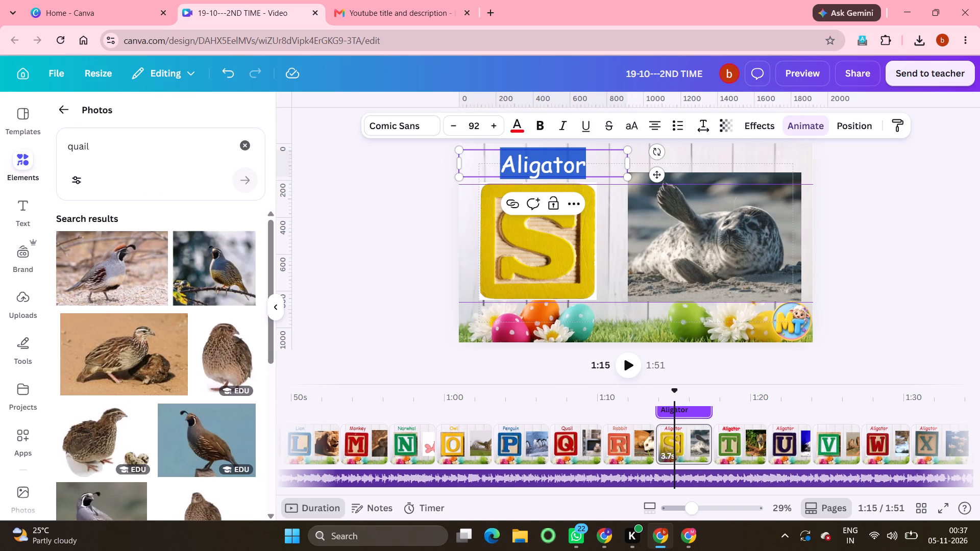
pyautogui.press('BackSpace')
pyautogui.press('s')
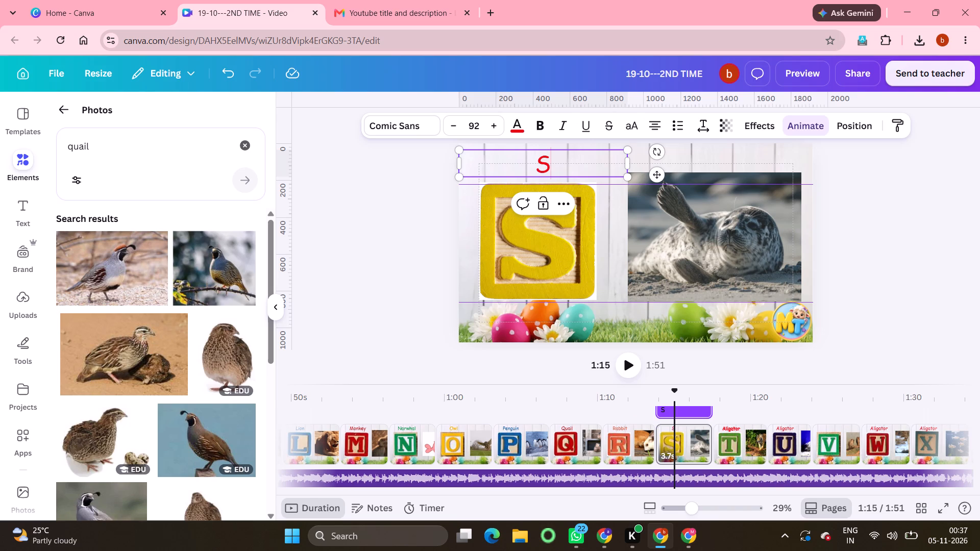
pyautogui.write('eal')
# Recolour the whole "Seal" heading in the yellow (#dabb09) of the letter S block.
pyautogui.moveTo(584, 159); pyautogui.dragTo(498, 160)
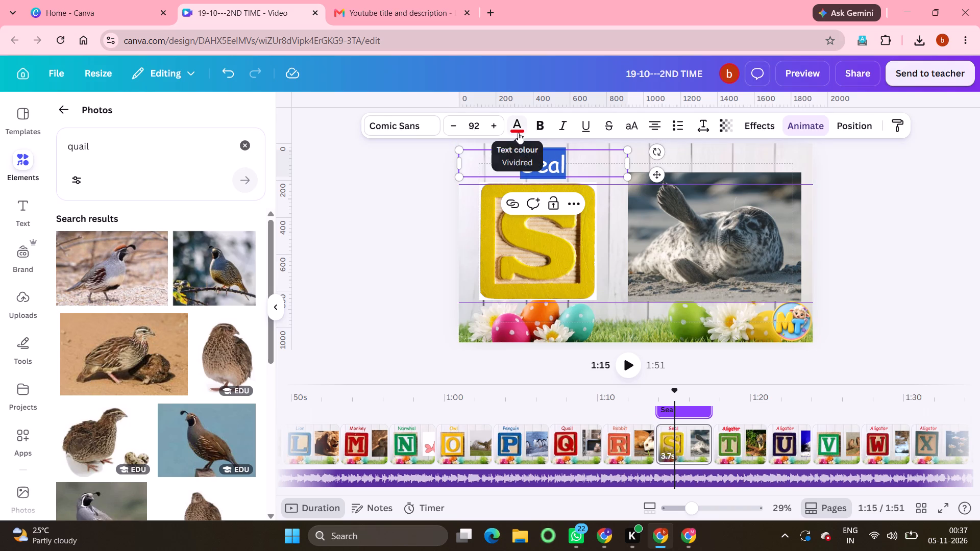
pyautogui.click(518, 122)
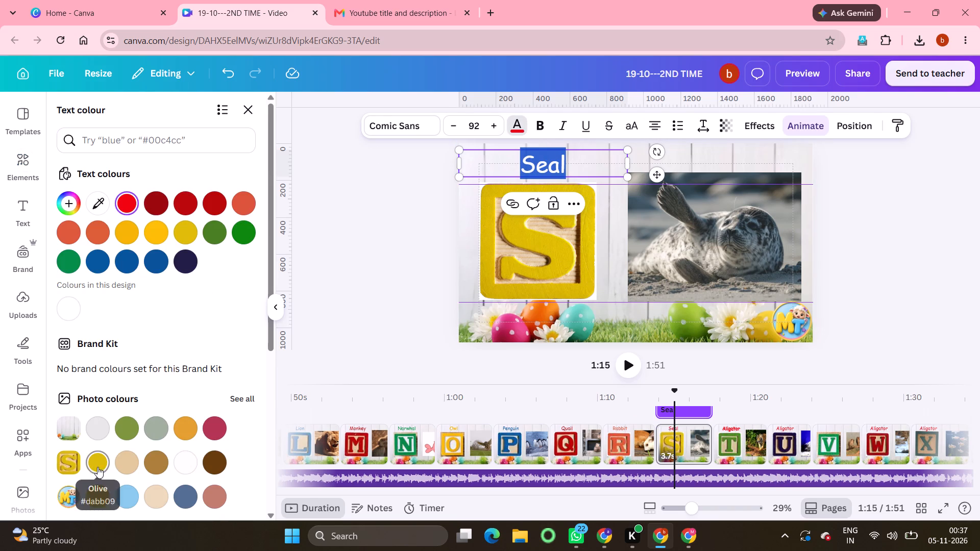
pyautogui.click(96, 464)
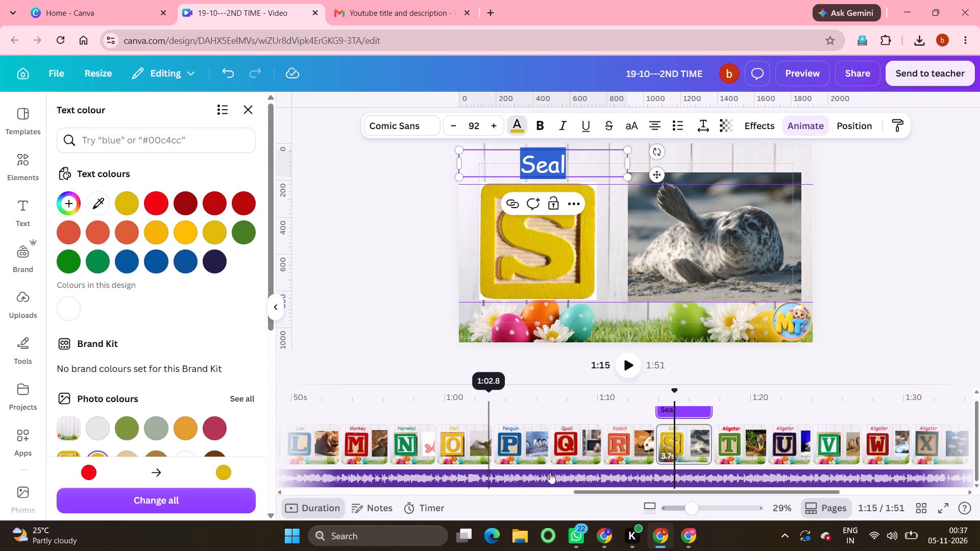
# Remove the duplicate "Aligator" heading that overlaps the other one on the letter T page.
pyautogui.click(743, 440)
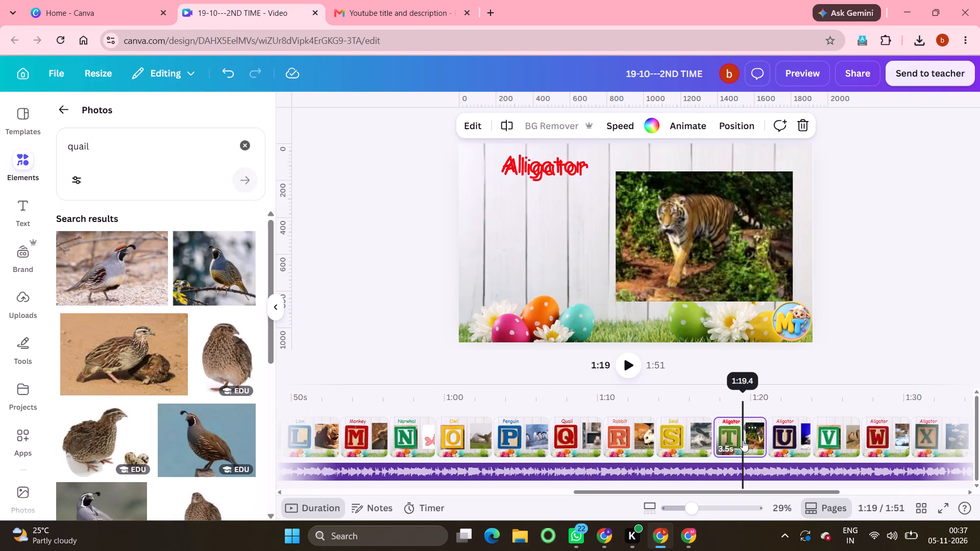
pyautogui.click(554, 158)
pyautogui.doubleClick(554, 158)
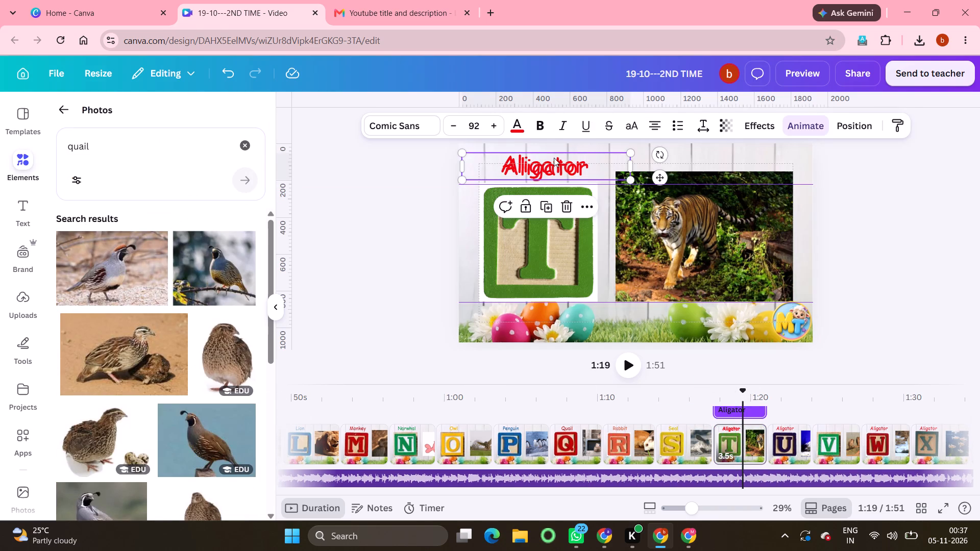
pyautogui.press('BackSpace')
pyautogui.doubleClick(554, 158)
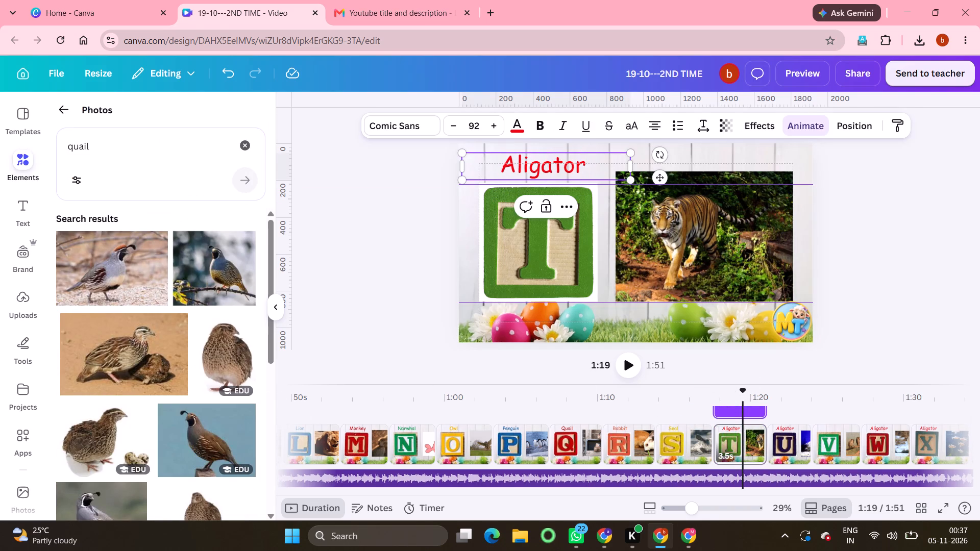
pyautogui.click(395, 246)
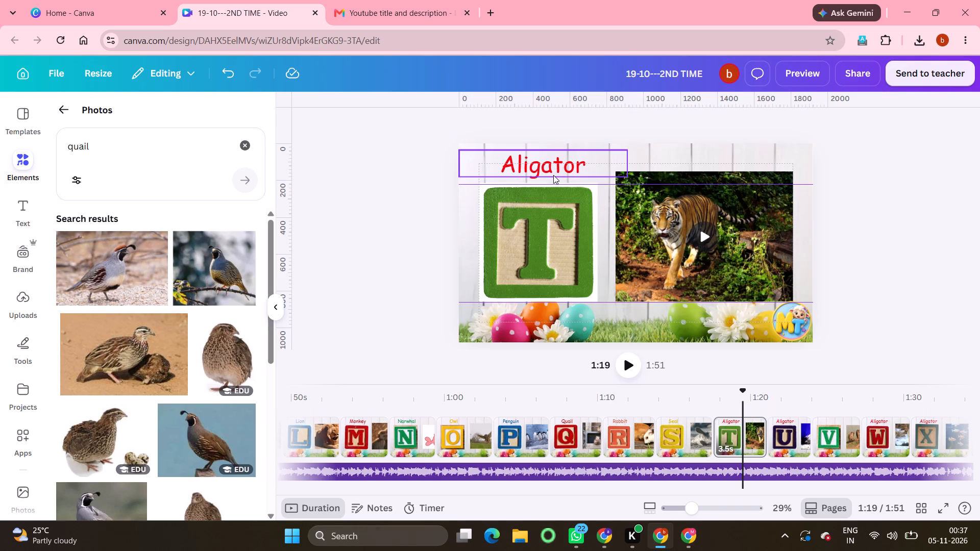
# Replace the remaining "Aligator" heading text on the letter T page with "Tigar".
pyautogui.doubleClick(554, 174)
pyautogui.press('BackSpace')
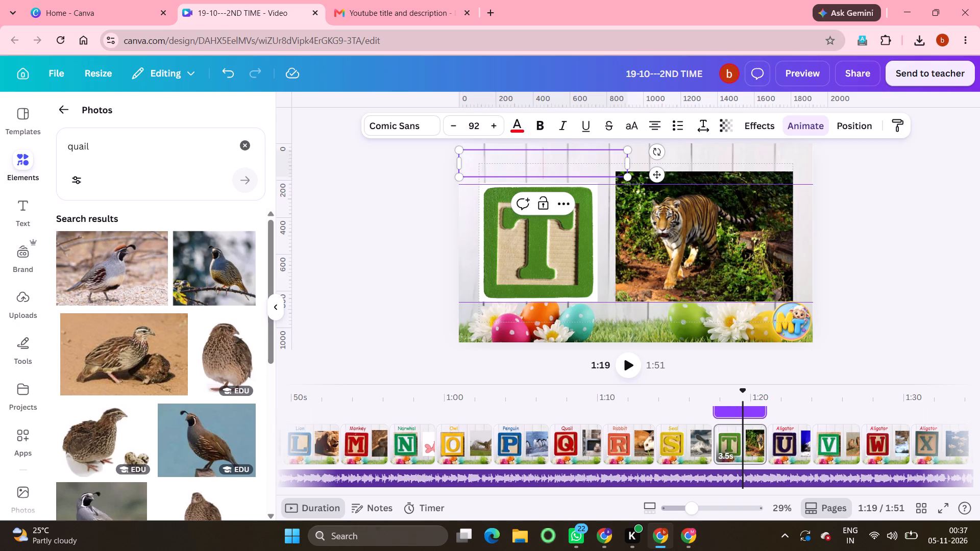
pyautogui.press('t')
pyautogui.write('igar')
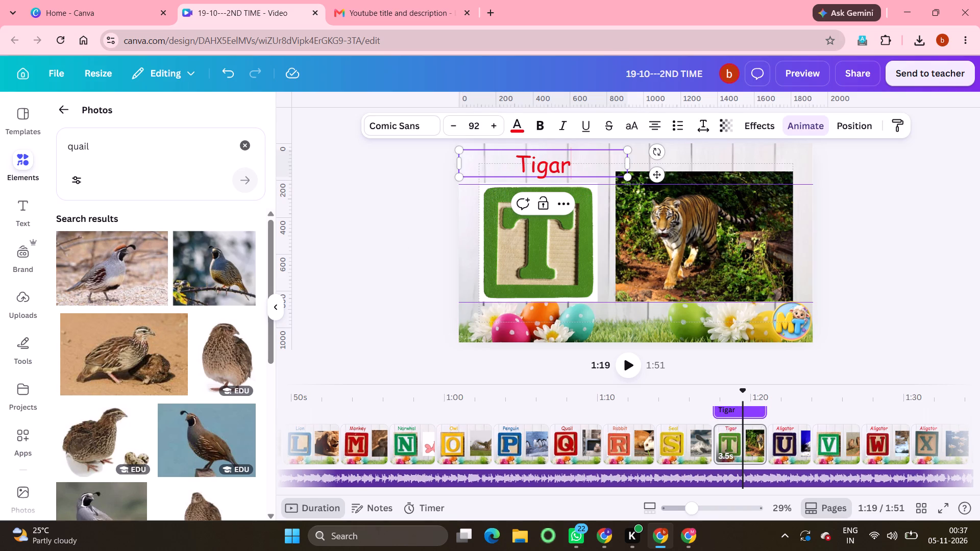
# Recolour the whole "Tigar" heading in the green of the letter T block.
pyautogui.moveTo(591, 166); pyautogui.dragTo(474, 158)
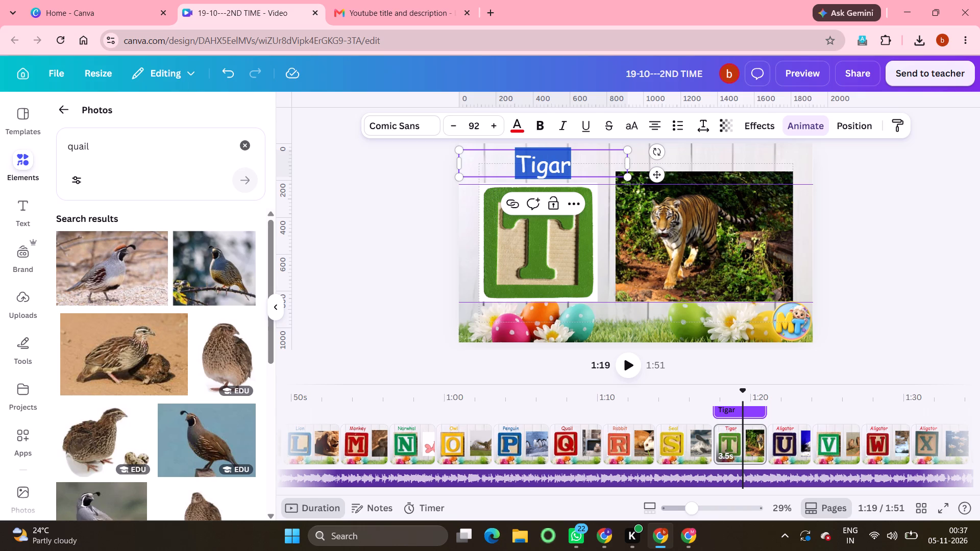
pyautogui.click(521, 124)
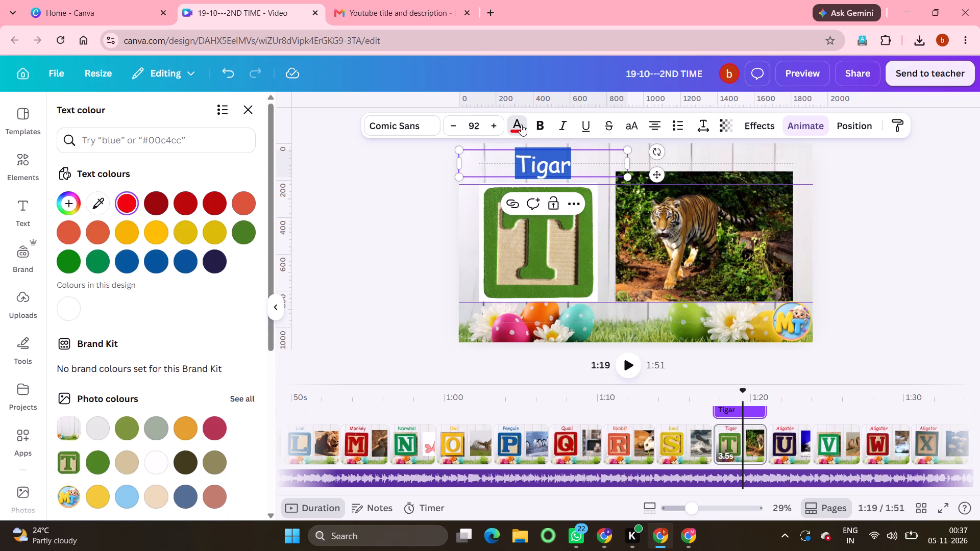
pyautogui.click(88, 465)
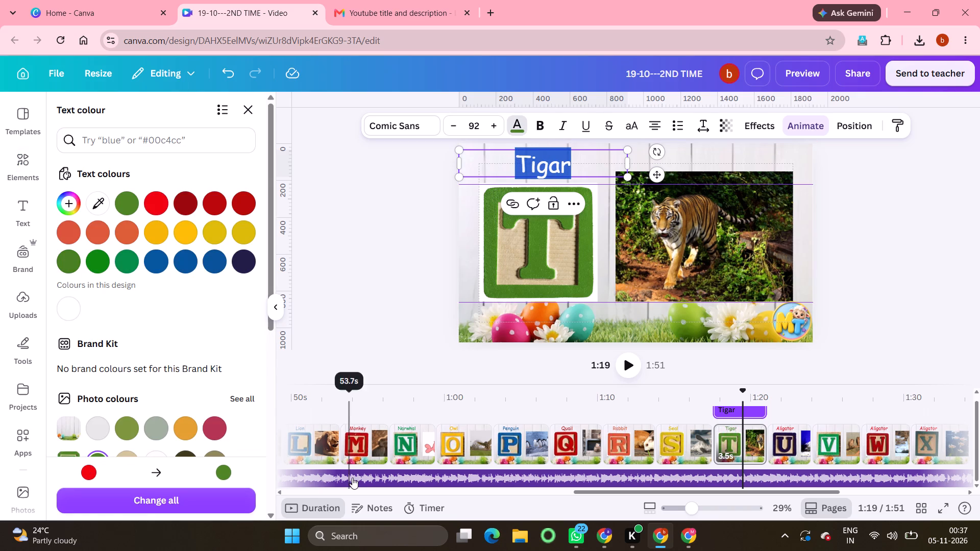
# Clear the "Aligator" text from the heading on the letter U page.
pyautogui.click(792, 445)
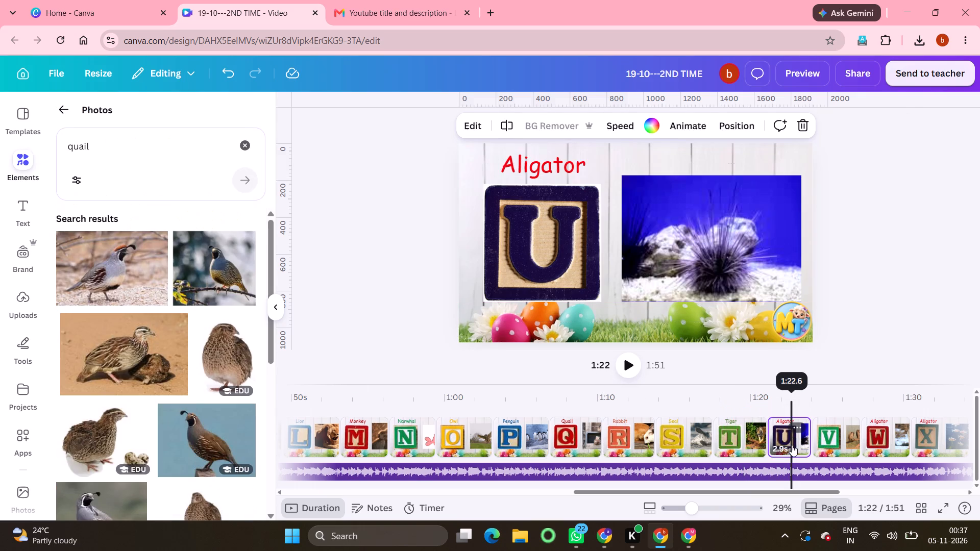
pyautogui.doubleClick(558, 162)
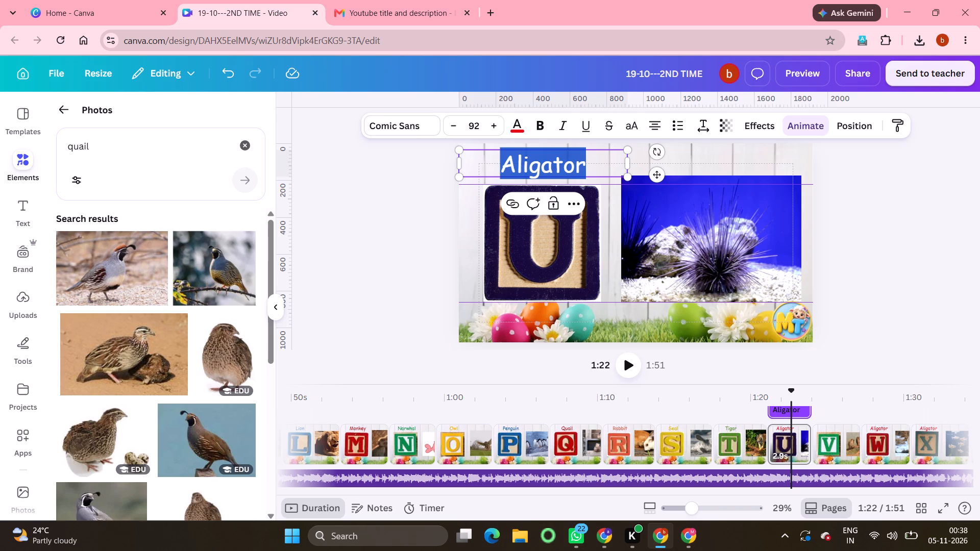
pyautogui.press('BackSpace')
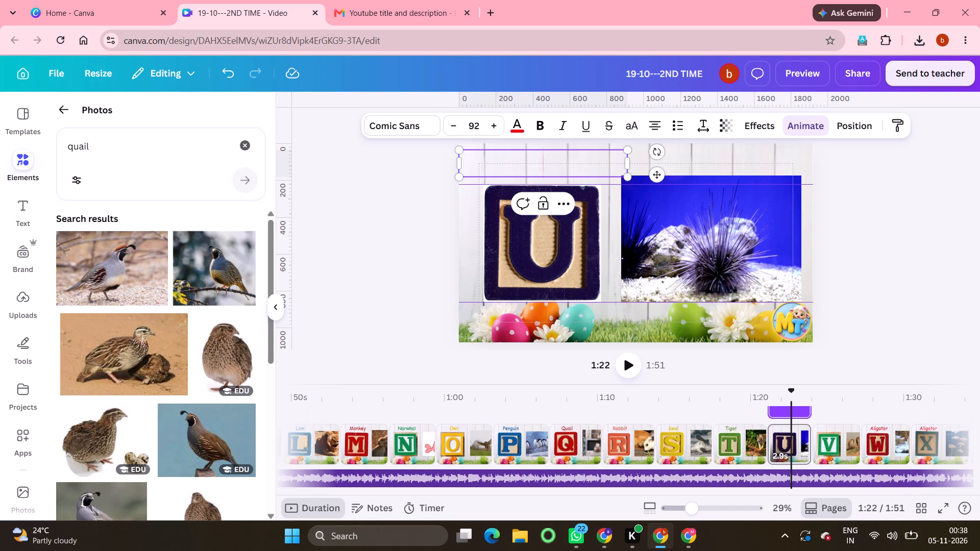
# Replace the photo search term with "urac", then "uarc", to look up the name of the spiny sea animal on the letter U page.
pyautogui.click(190, 145)
pyautogui.press('BackSpace')
pyautogui.press('BackSpace')
pyautogui.press('BackSpace')
pyautogui.press('BackSpace')
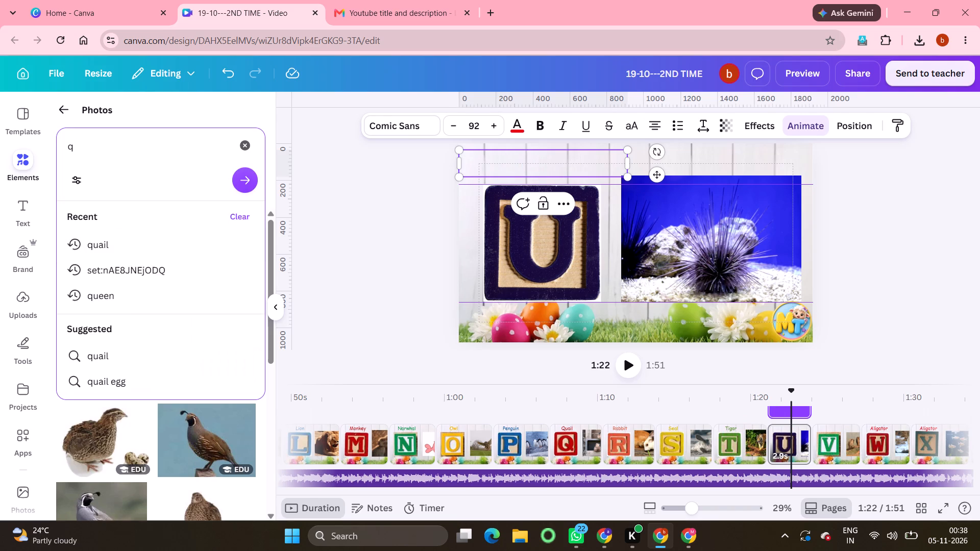
pyautogui.press('=')
pyautogui.press('BackSpace')
pyautogui.press('BackSpace')
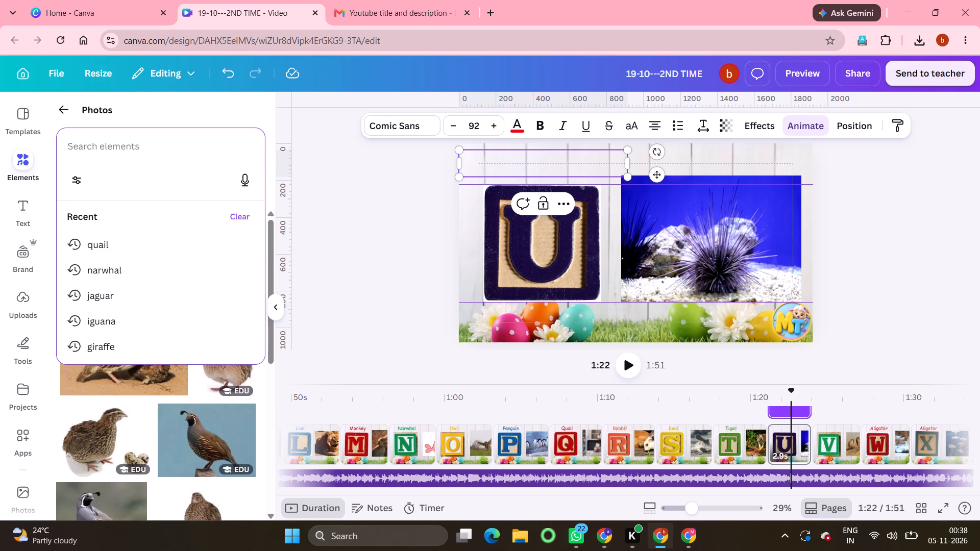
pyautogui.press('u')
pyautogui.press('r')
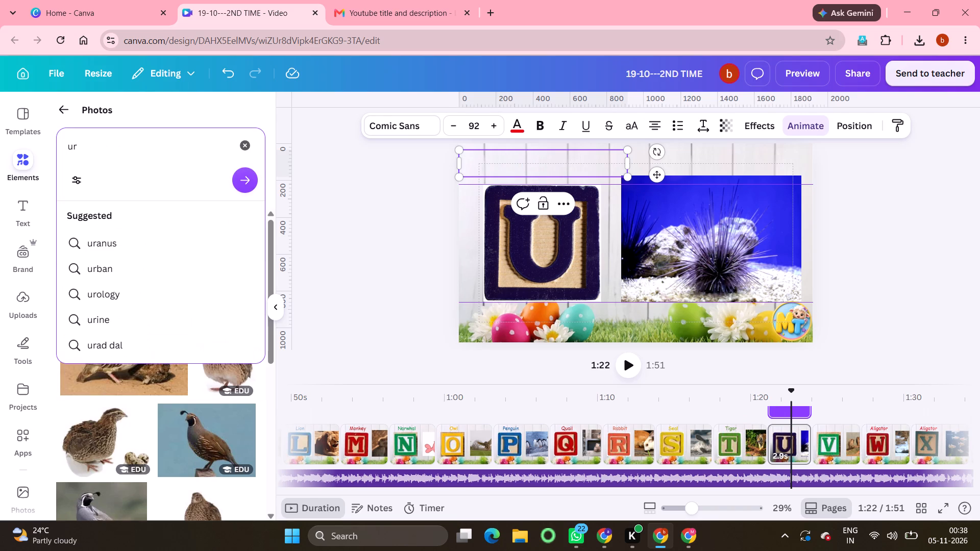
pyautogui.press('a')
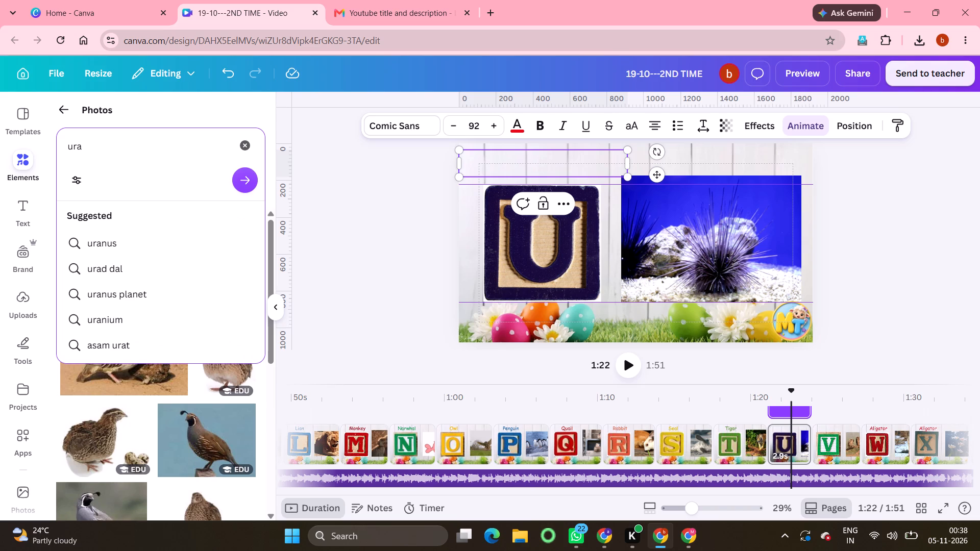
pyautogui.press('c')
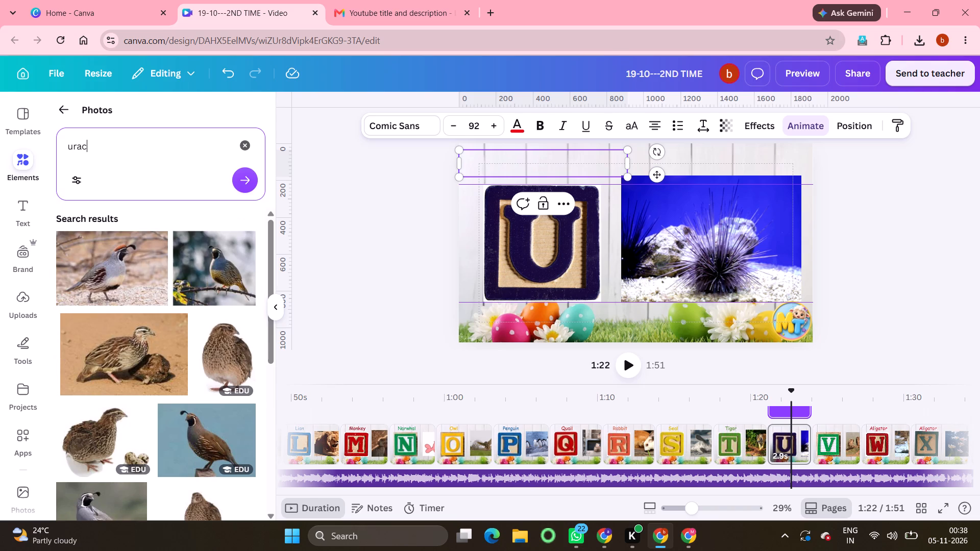
pyautogui.press('BackSpace')
pyautogui.press('BackSpace')
pyautogui.press('BackSpace')
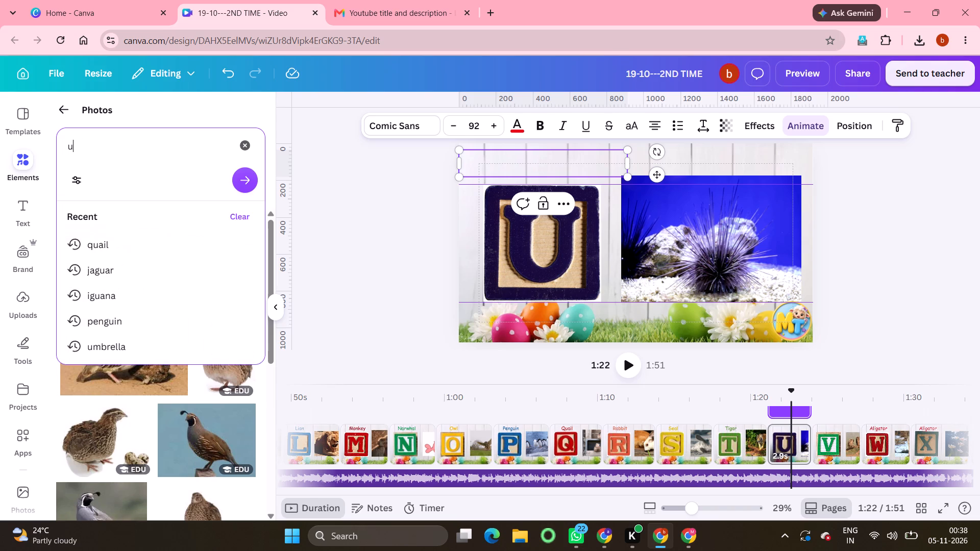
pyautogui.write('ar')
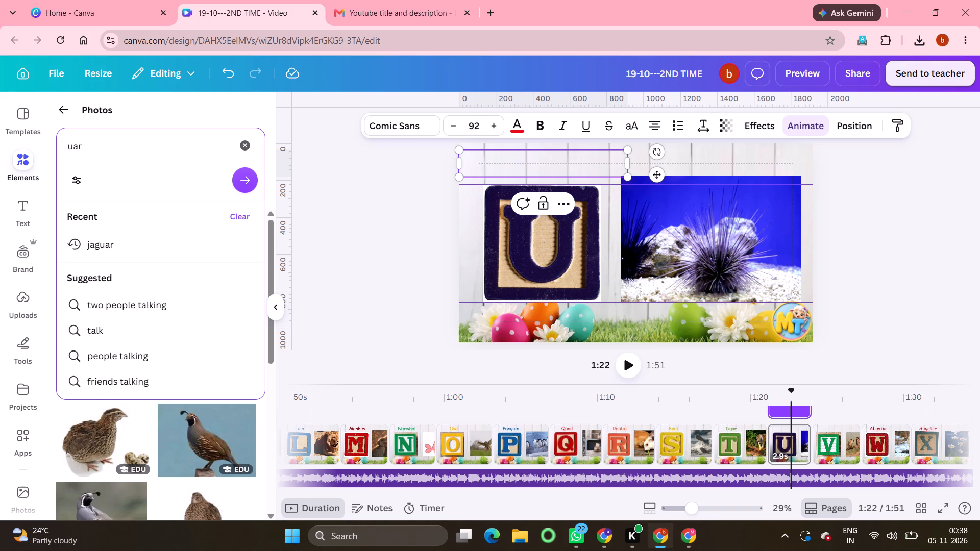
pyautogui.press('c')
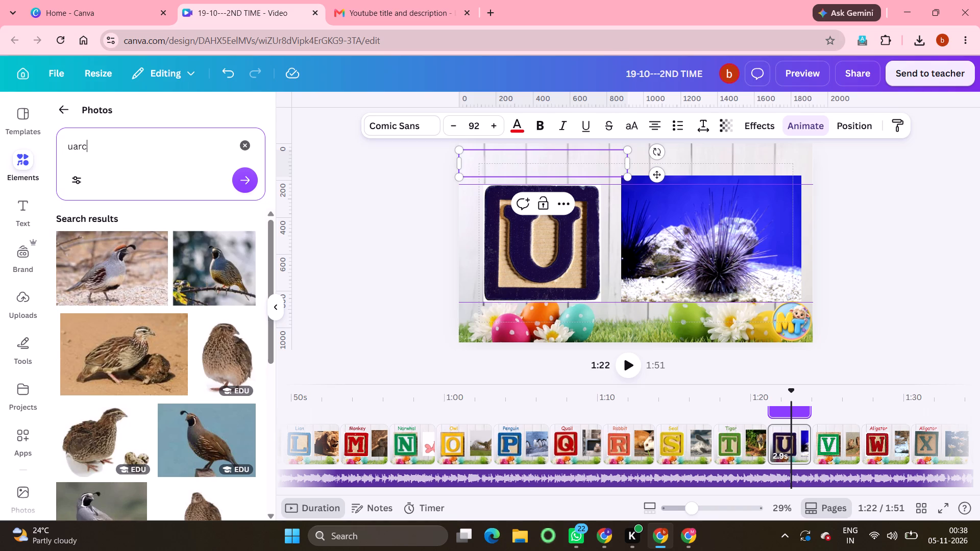
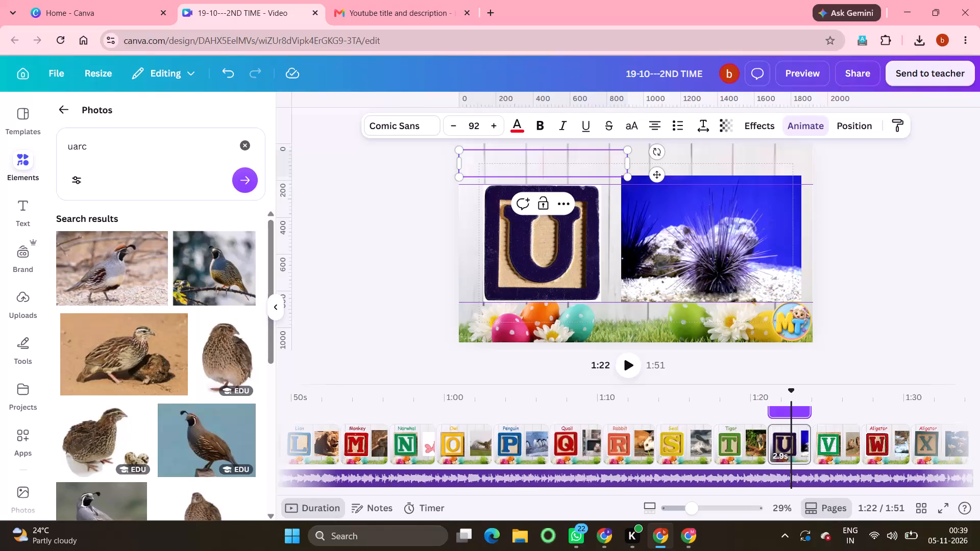
# Fill the empty heading on the letter U page with "Urchin", without the trailing comma.
pyautogui.hotkey('ctrl', 'v')
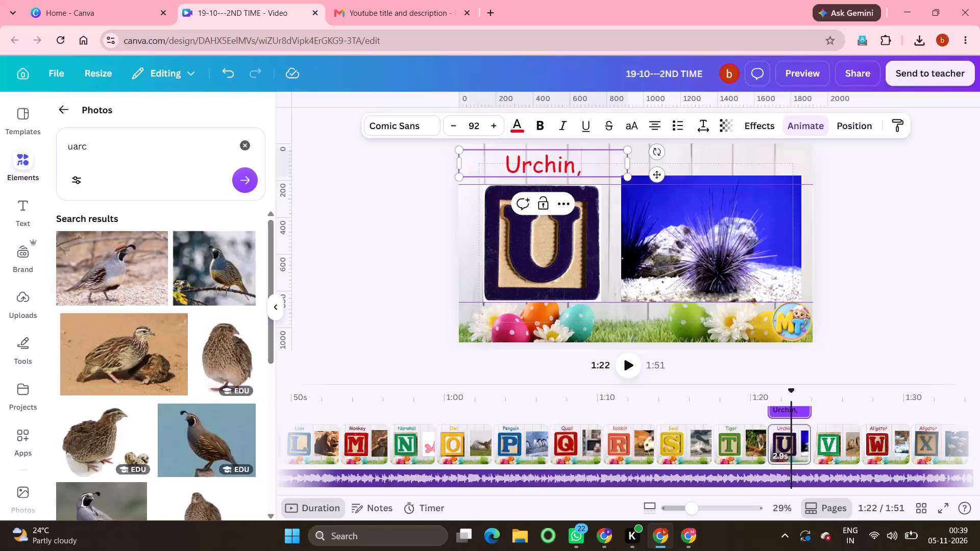
pyautogui.click(591, 167)
pyautogui.press('BackSpace')
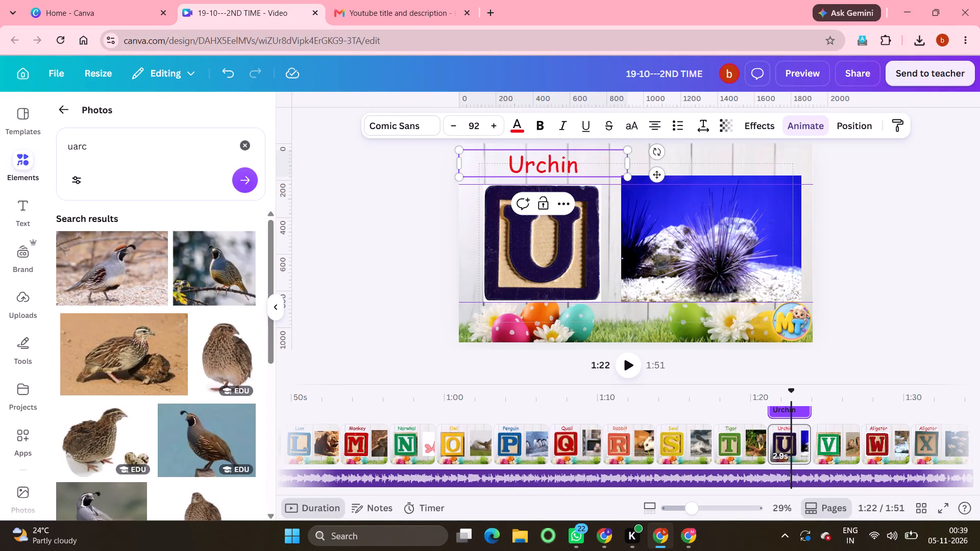
# Recolour the whole "Urchin" heading in the dark purple of the letter U block.
pyautogui.moveTo(584, 165); pyautogui.dragTo(508, 163)
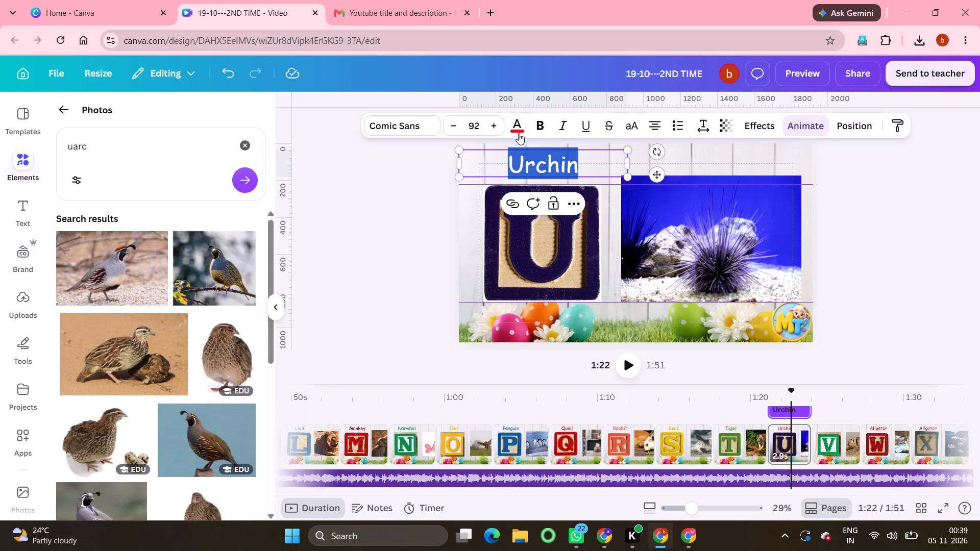
pyautogui.click(520, 127)
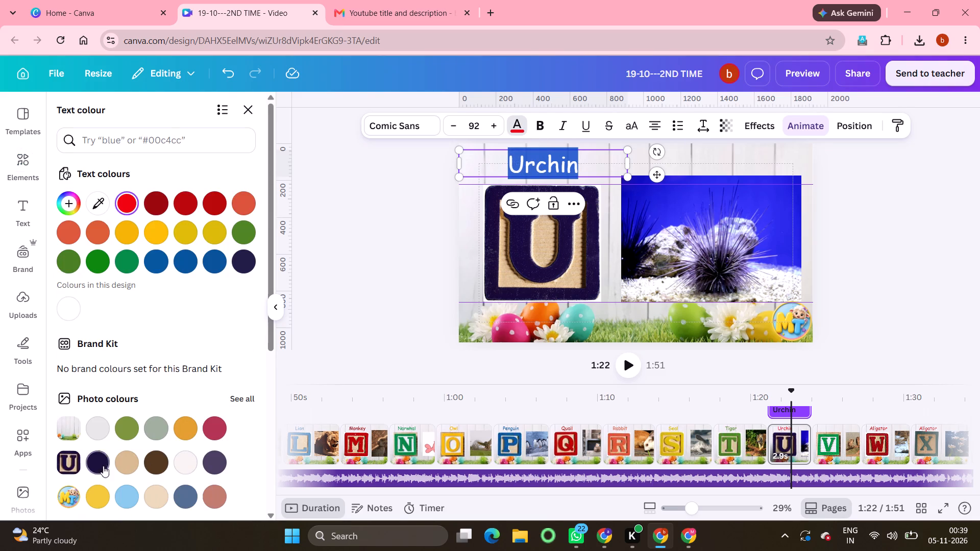
# Recolour the "Urchin" heading in the dark navy of the letter U block.
pyautogui.click(95, 464)
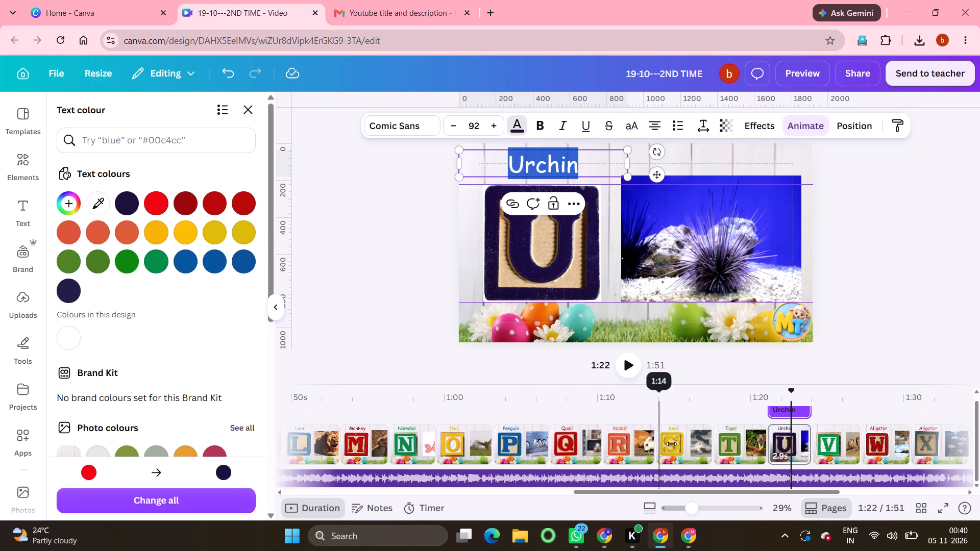
# Copy the "Urchin" heading from the letter U page and paste it onto the letter V page.
pyautogui.click(831, 444)
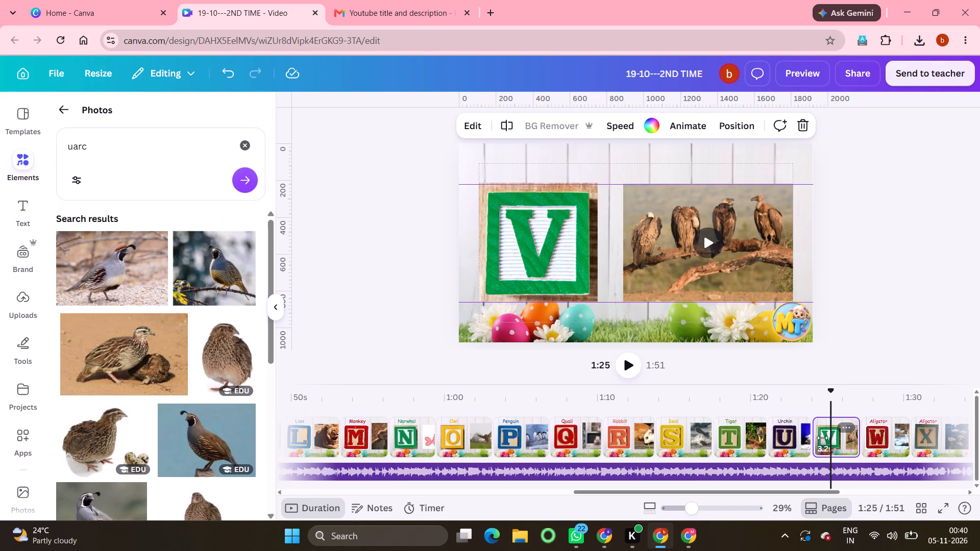
pyautogui.click(794, 441)
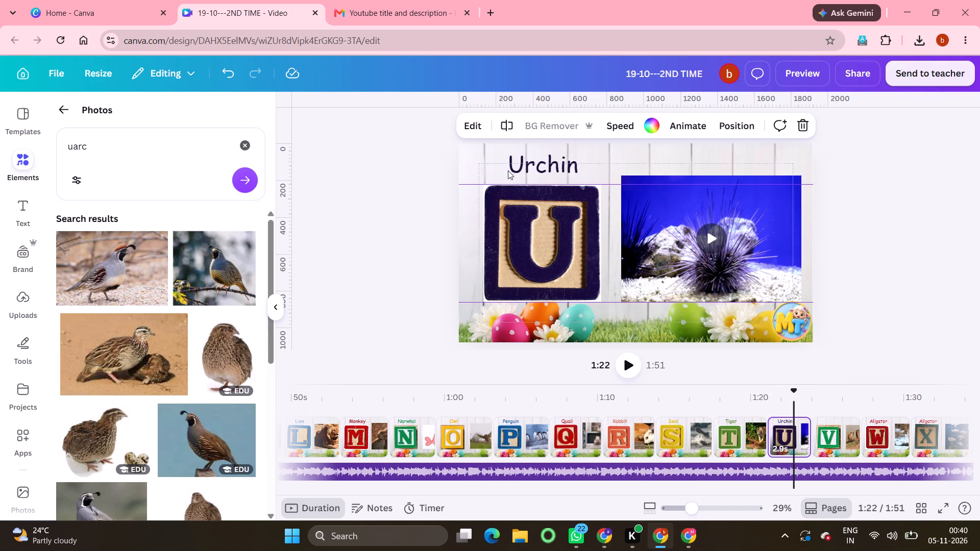
pyautogui.click(504, 165)
pyautogui.hotkey('ctrl', 'c')
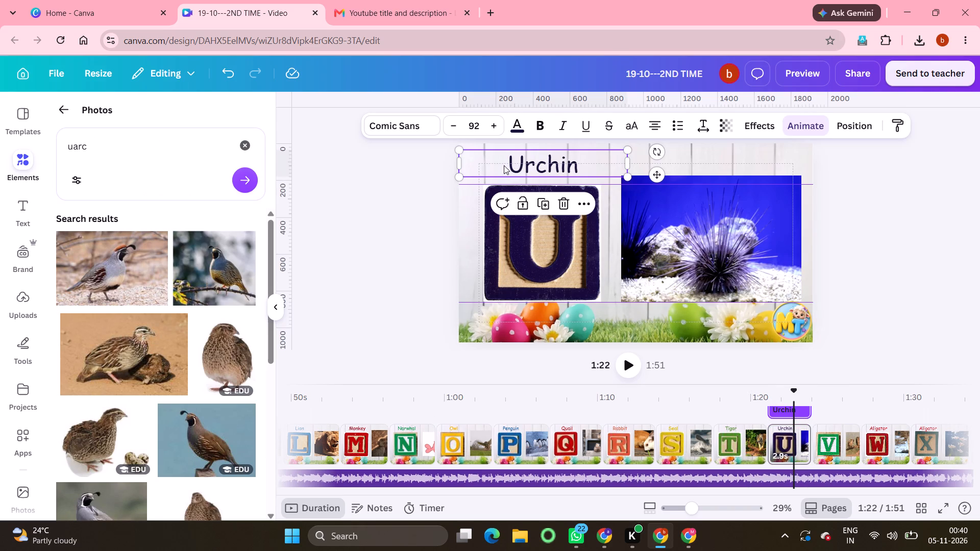
pyautogui.click(835, 445)
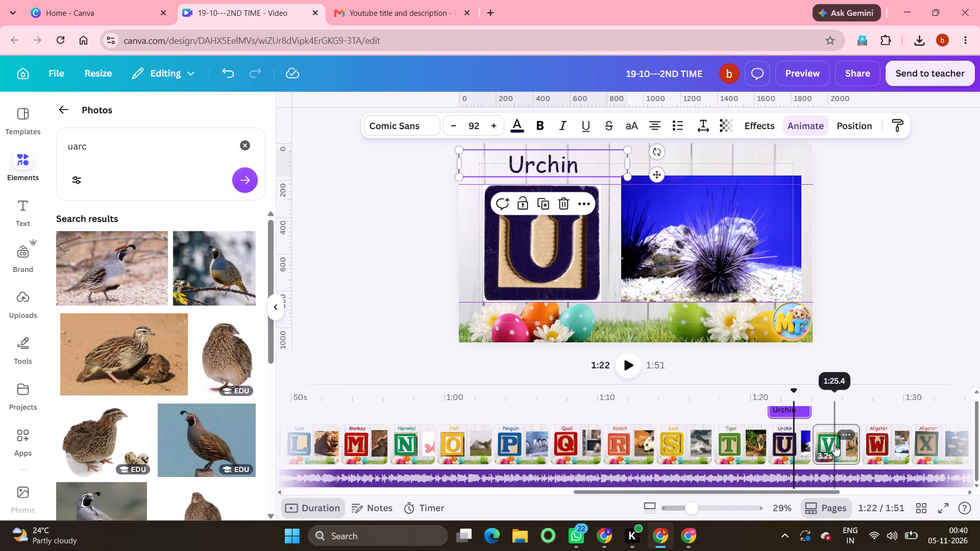
pyautogui.hotkey('ctrl', 'v')
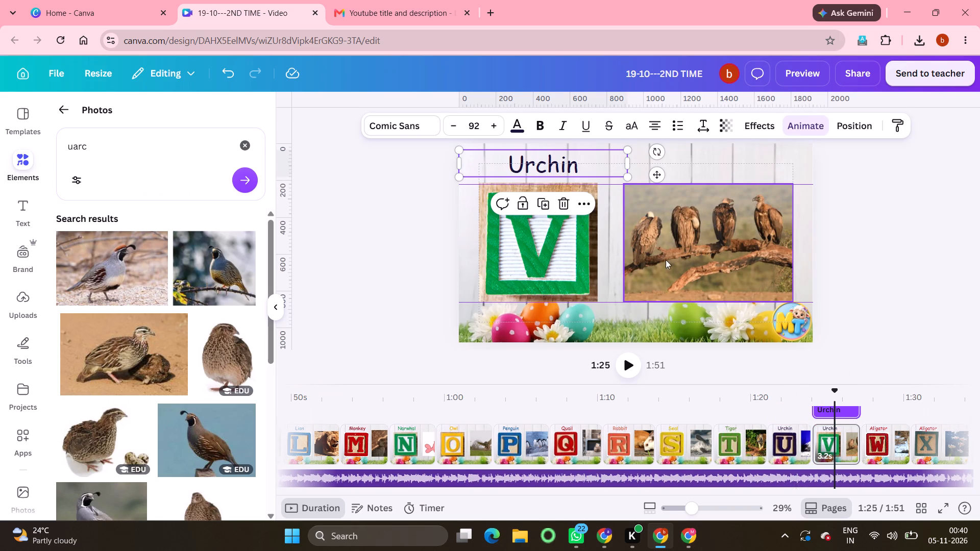
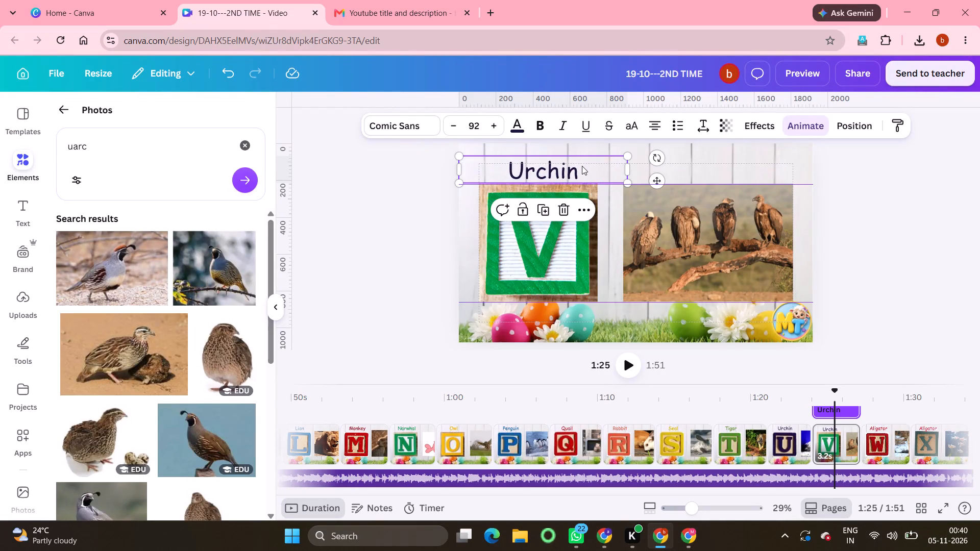
# Replace the pasted "Urchin" heading text on the letter V page with "Vulture".
pyautogui.doubleClick(582, 166)
pyautogui.press('BackSpace')
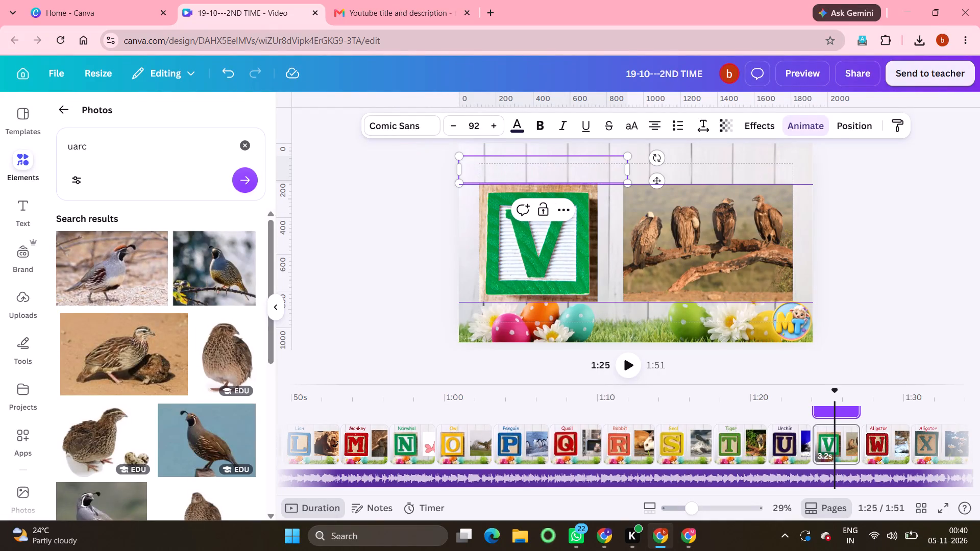
pyautogui.hotkey('ctrl', 'v')
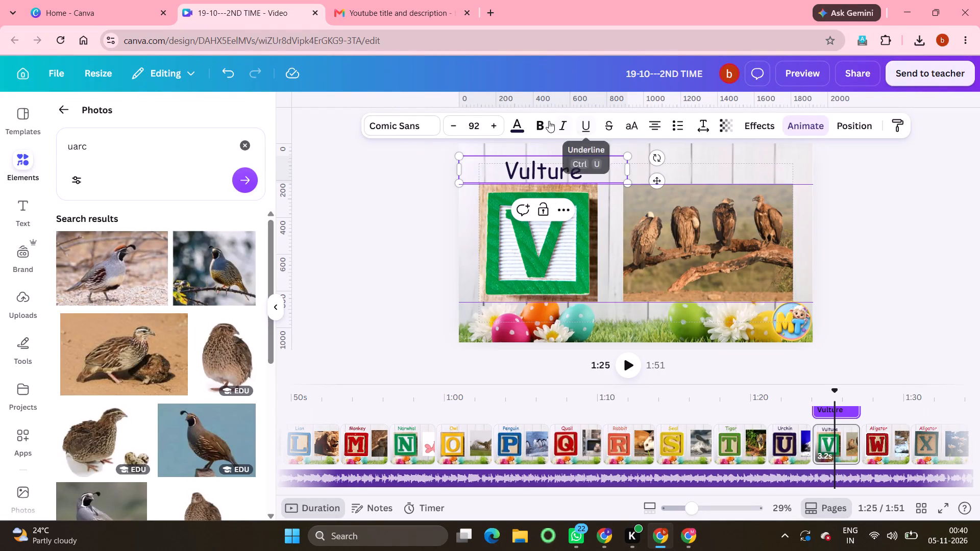
# Recolour the whole "Vulture" heading in the vivid green photo colour taken from the letter V block.
pyautogui.click(522, 122)
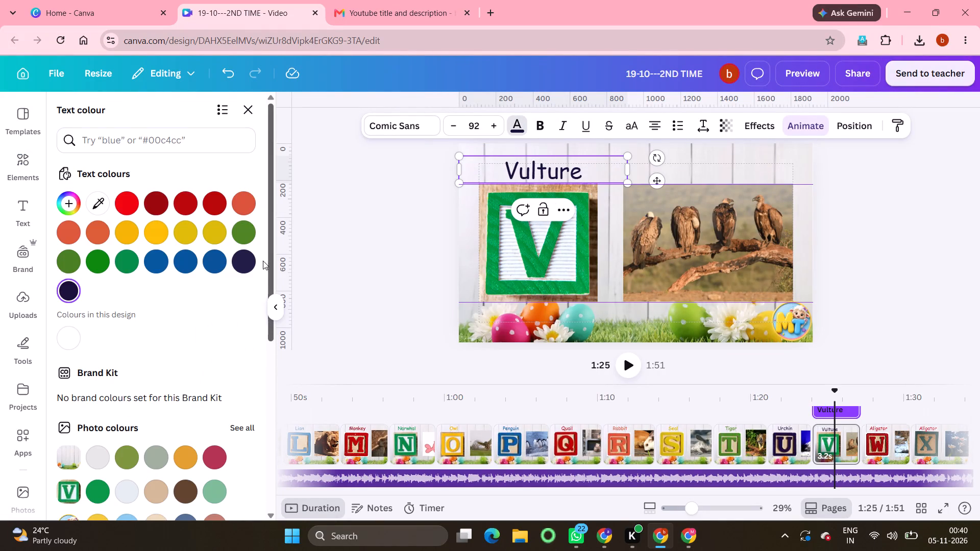
pyautogui.click(93, 492)
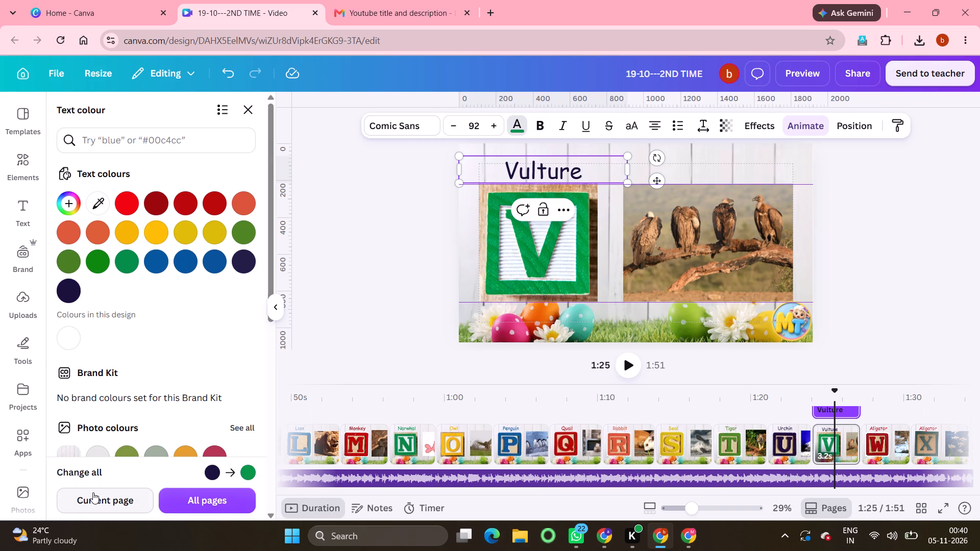
pyautogui.moveTo(582, 171); pyautogui.dragTo(557, 172)
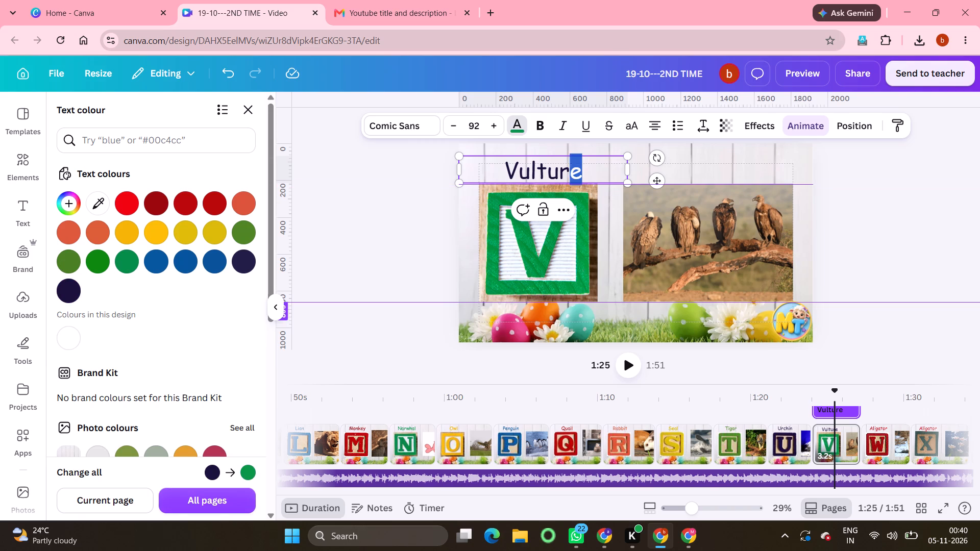
pyautogui.moveTo(557, 172); pyautogui.dragTo(499, 176)
pyautogui.click(519, 127)
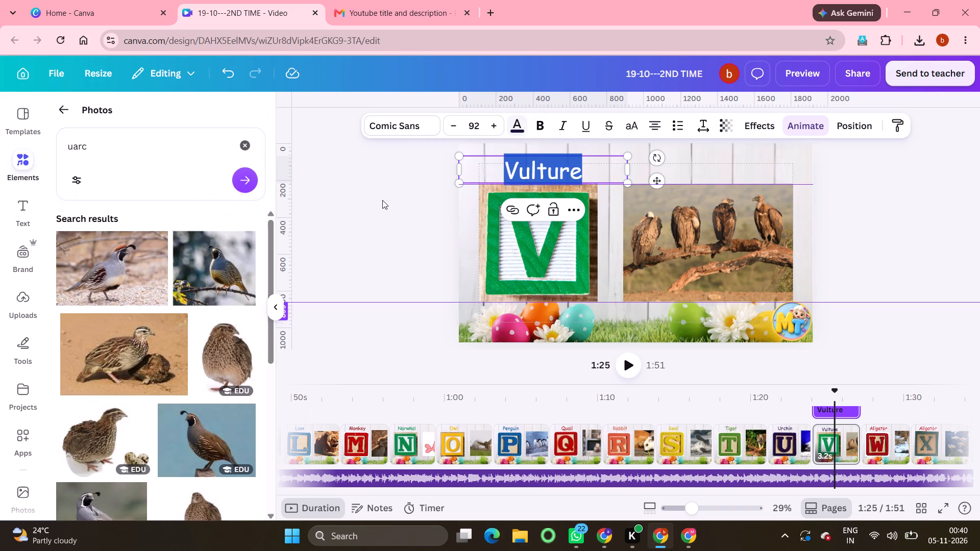
pyautogui.click(520, 125)
pyautogui.click(101, 493)
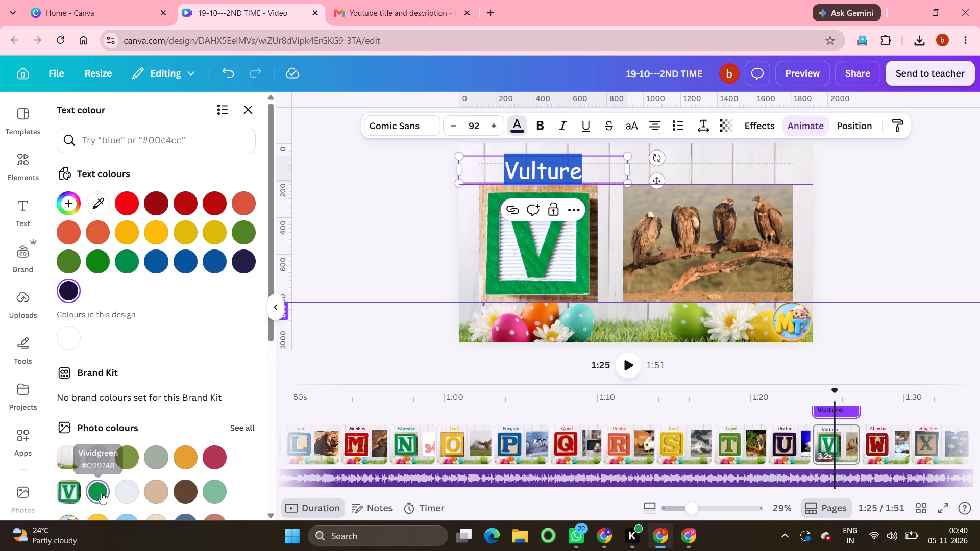
# Clear the "Aligator" heading text on the letter W page, keeping its text box for a new animal name.
pyautogui.hscroll(-2, 727, 469)
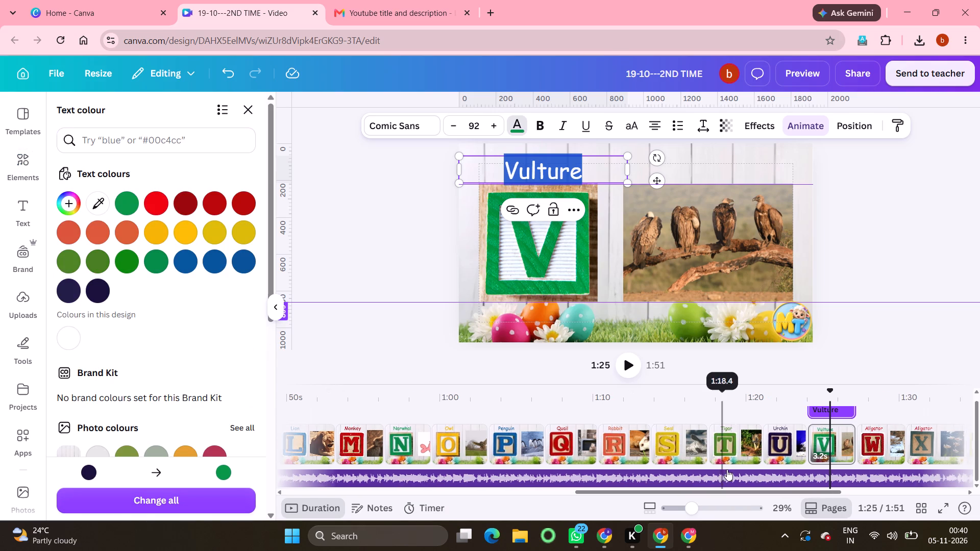
pyautogui.hscroll(-6, 727, 469)
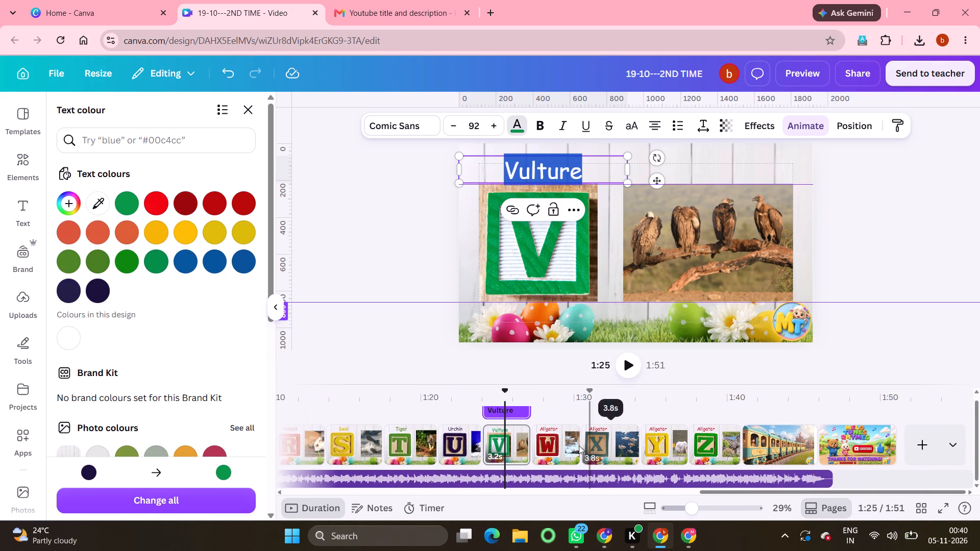
pyautogui.click(550, 445)
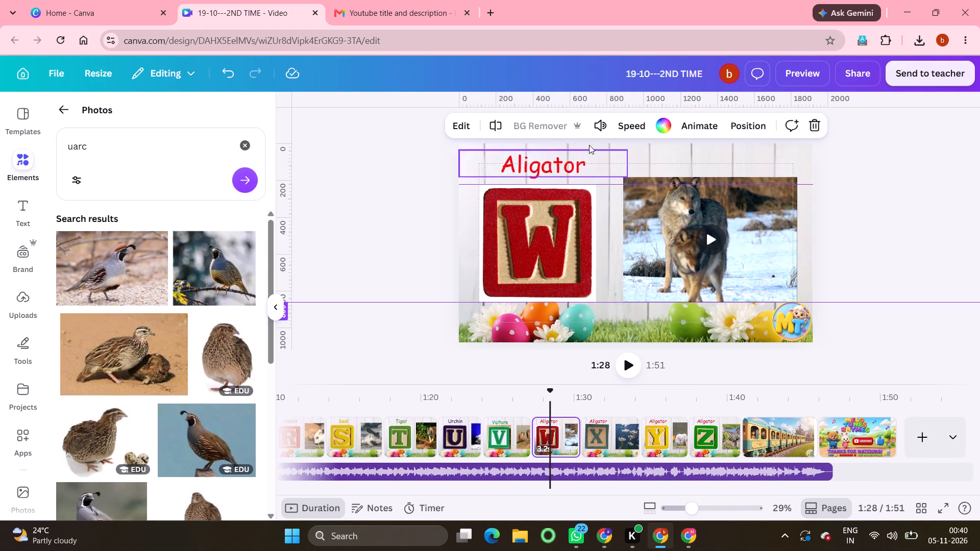
pyautogui.doubleClick(576, 165)
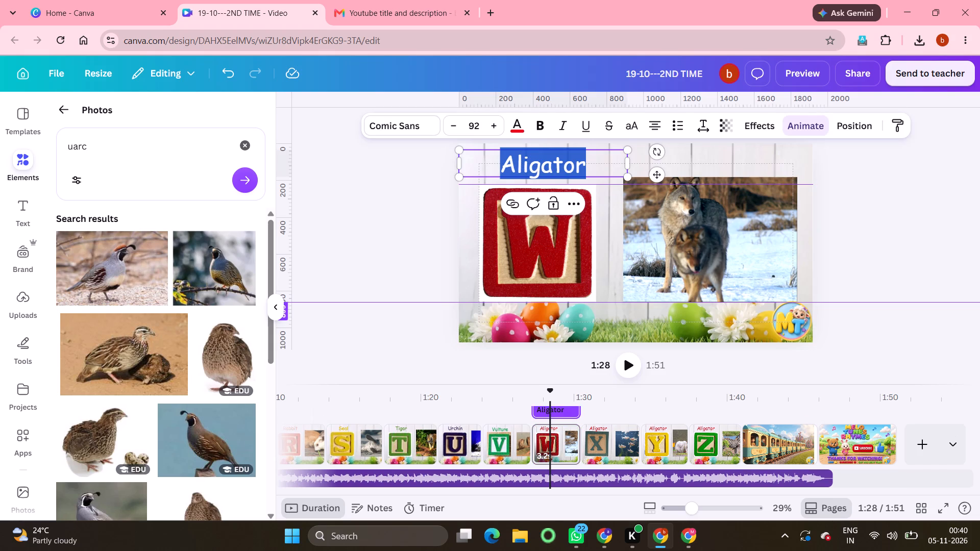
pyautogui.press('BackSpace')
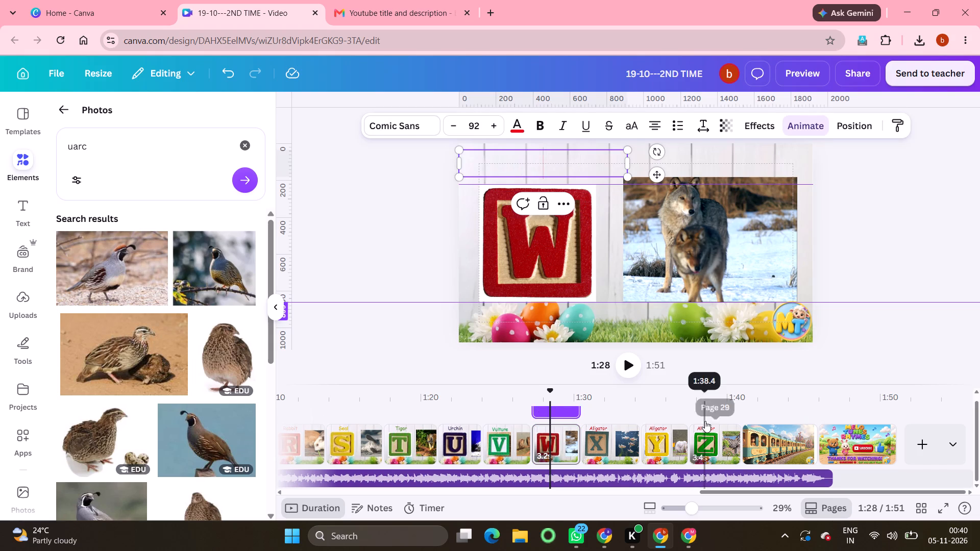
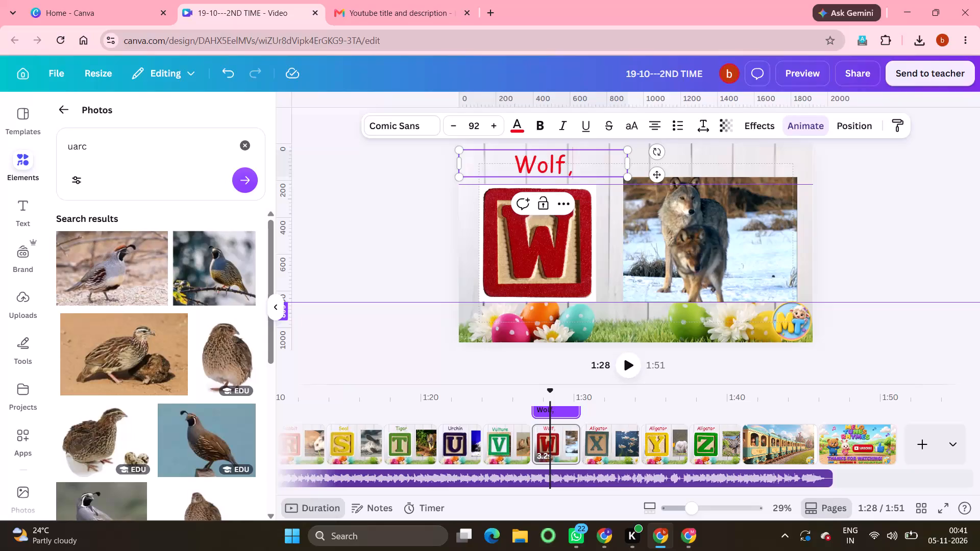
# Correct the letter W page heading to read "Wolf", retyping its capital W and removing the trailing comma.
pyautogui.click(536, 171)
pyautogui.press('BackSpace')
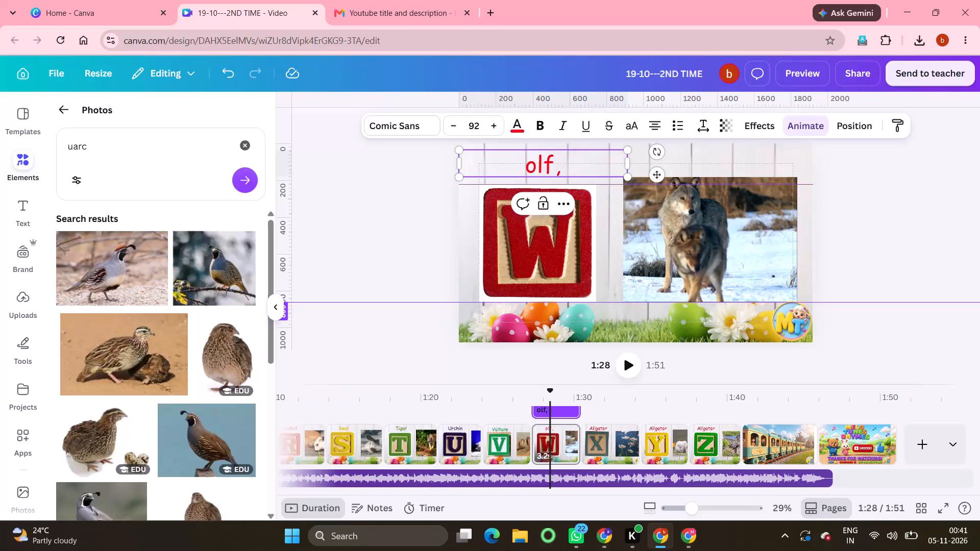
pyautogui.press('w')
pyautogui.click(582, 161)
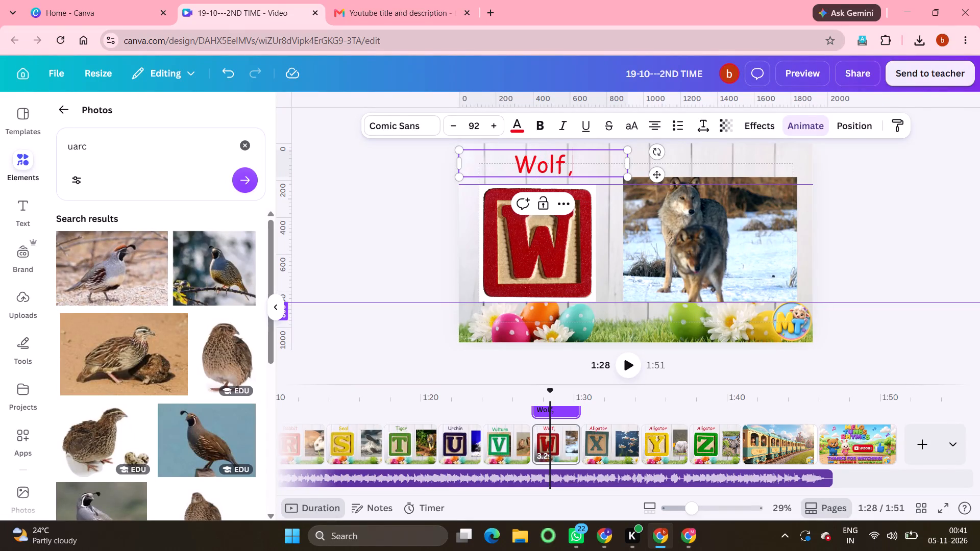
pyautogui.press('BackSpace')
# Recolour the whole "Wolf" heading in the dark red photo colour taken from the letter W block.
pyautogui.moveTo(582, 161); pyautogui.dragTo(498, 164)
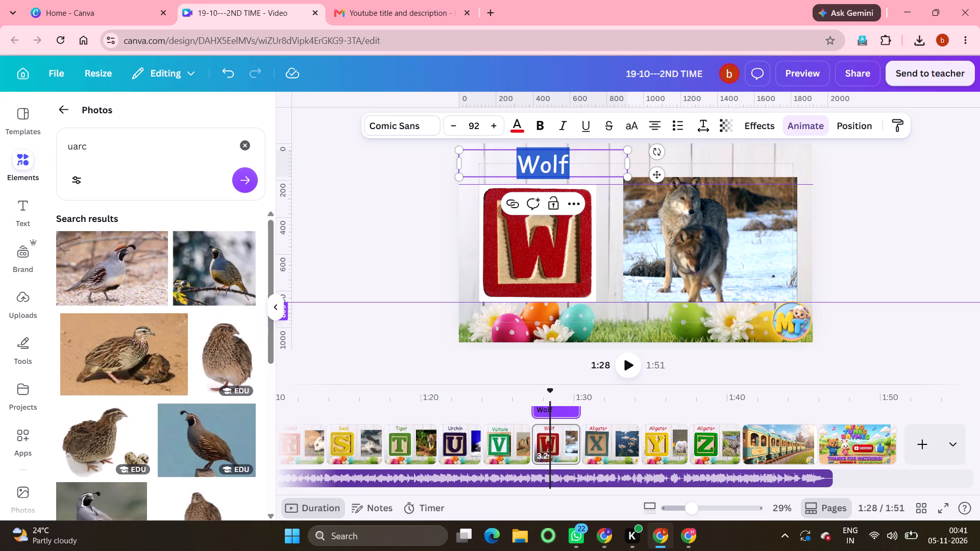
pyautogui.click(518, 129)
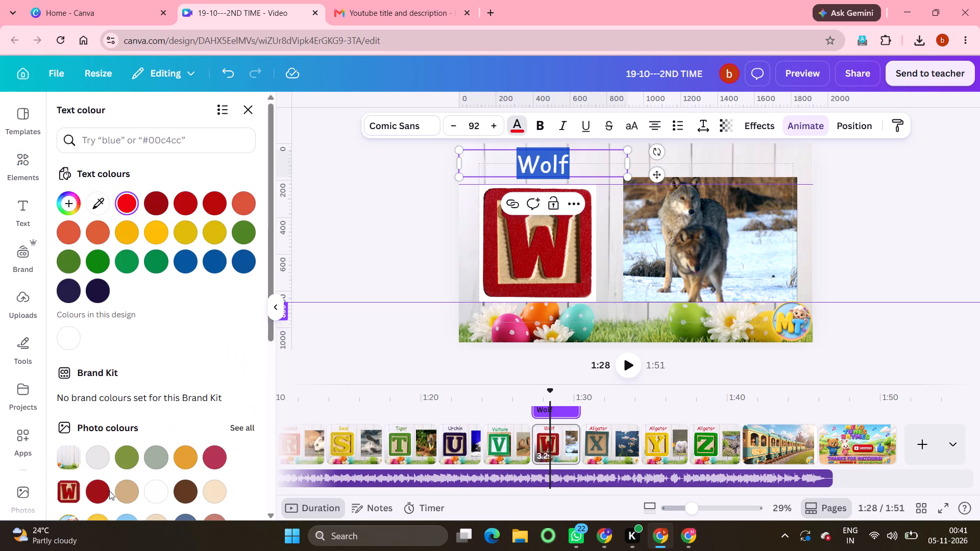
pyautogui.click(91, 491)
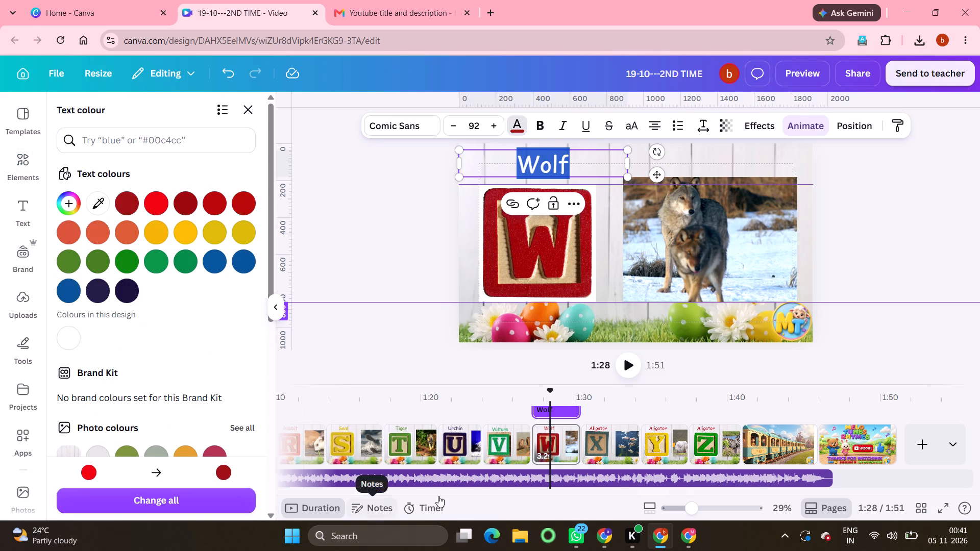
# Clear the "Aligator" heading text on the letter X page, keeping its text box for a new animal name.
pyautogui.click(602, 437)
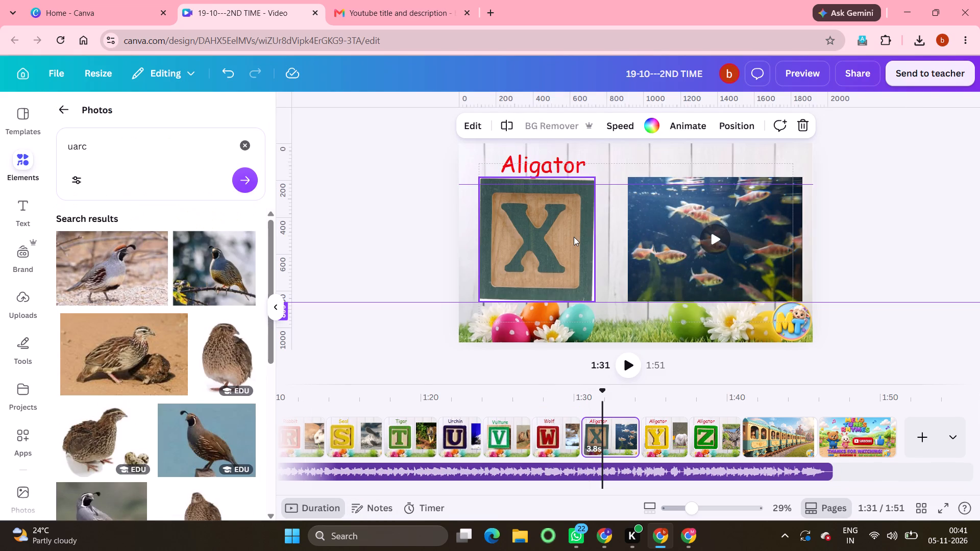
pyautogui.doubleClick(571, 164)
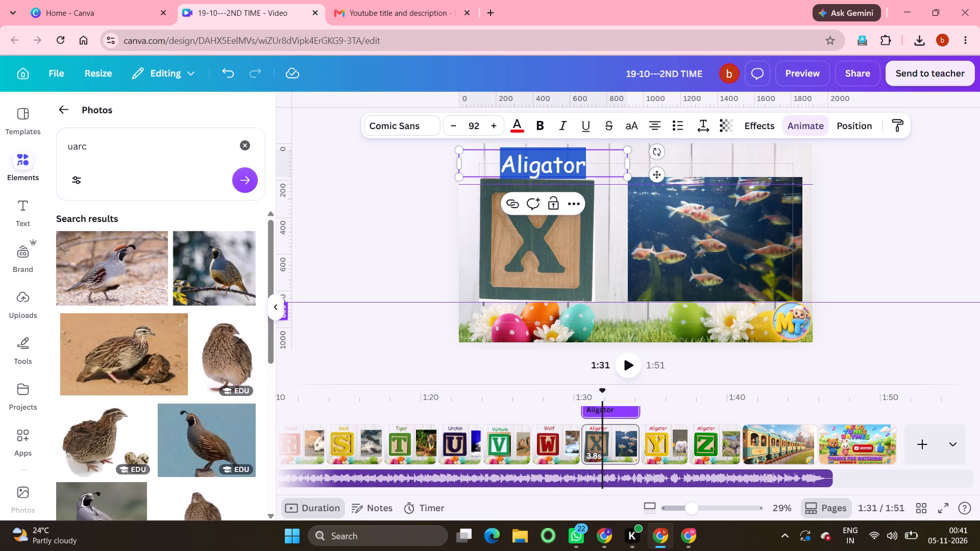
pyautogui.press('BackSpace')
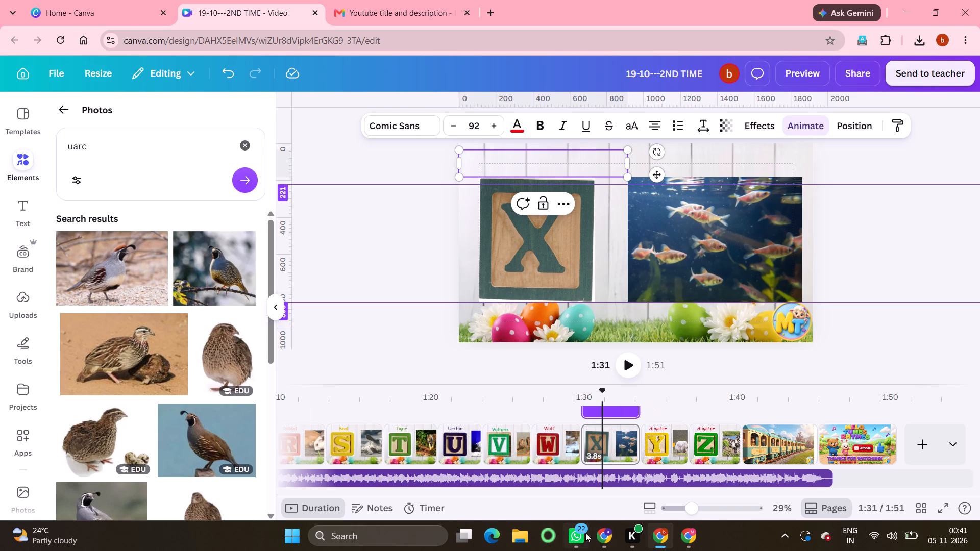
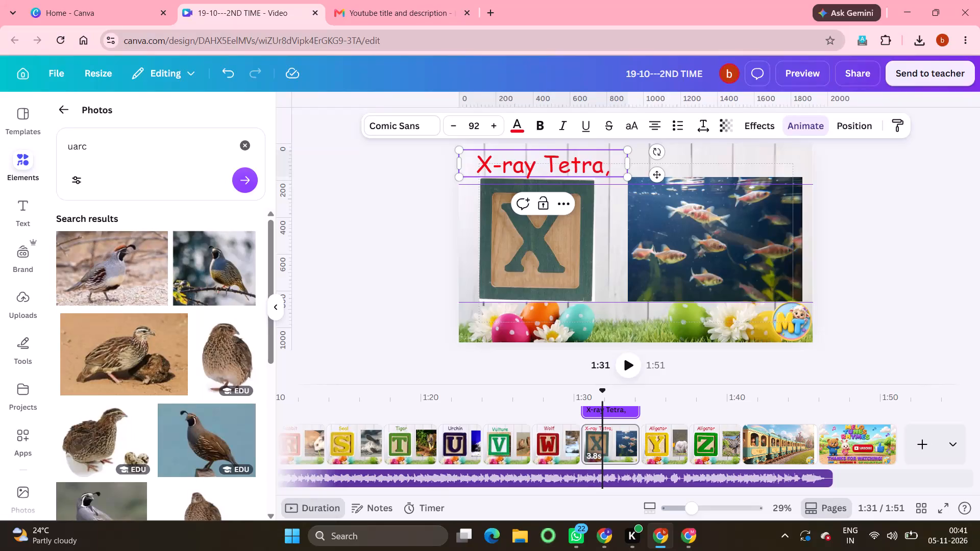
# Remove the trailing comma from the "X-ray Tetra" heading and recolour the whole heading in the X block's grey-turquoise photo colour, #445c56.
pyautogui.click(610, 164)
pyautogui.press('BackSpace')
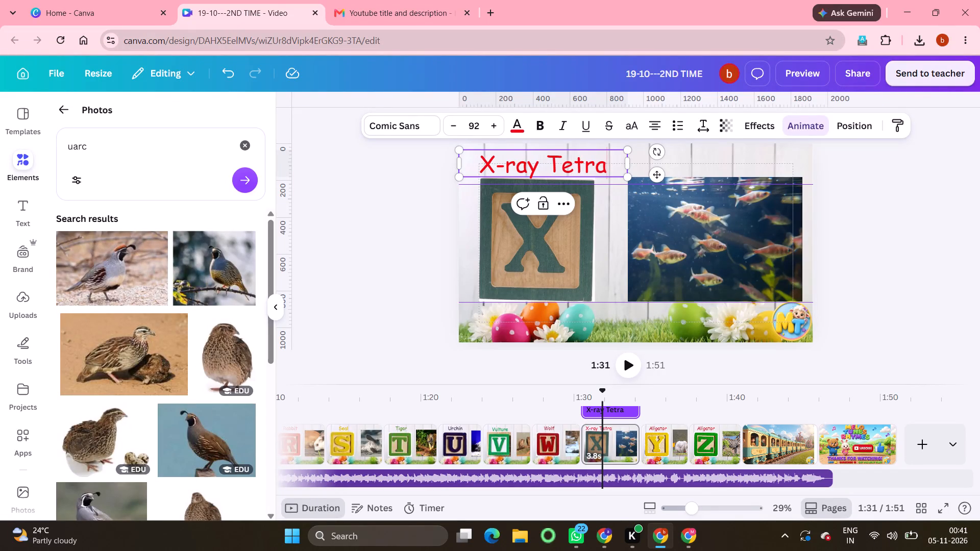
pyautogui.moveTo(615, 166); pyautogui.dragTo(463, 164)
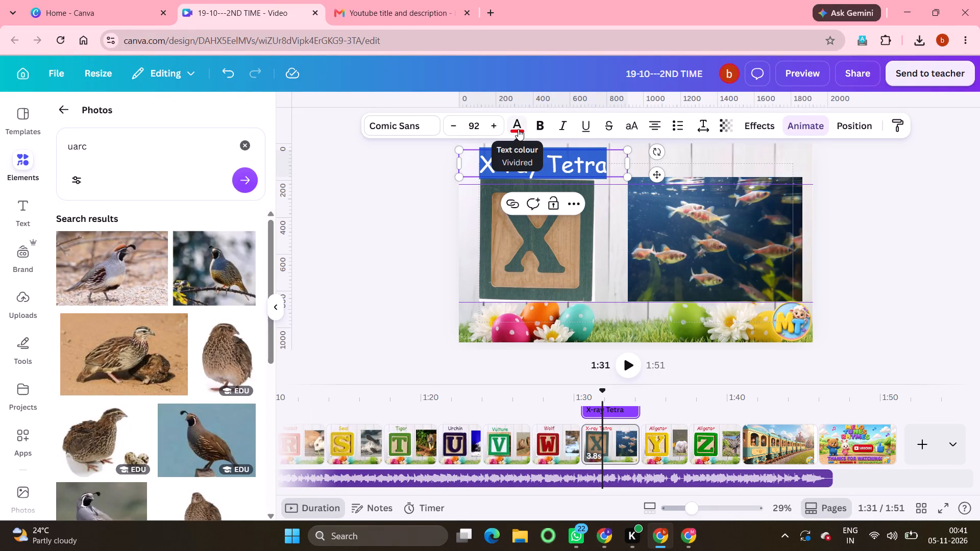
pyautogui.click(518, 129)
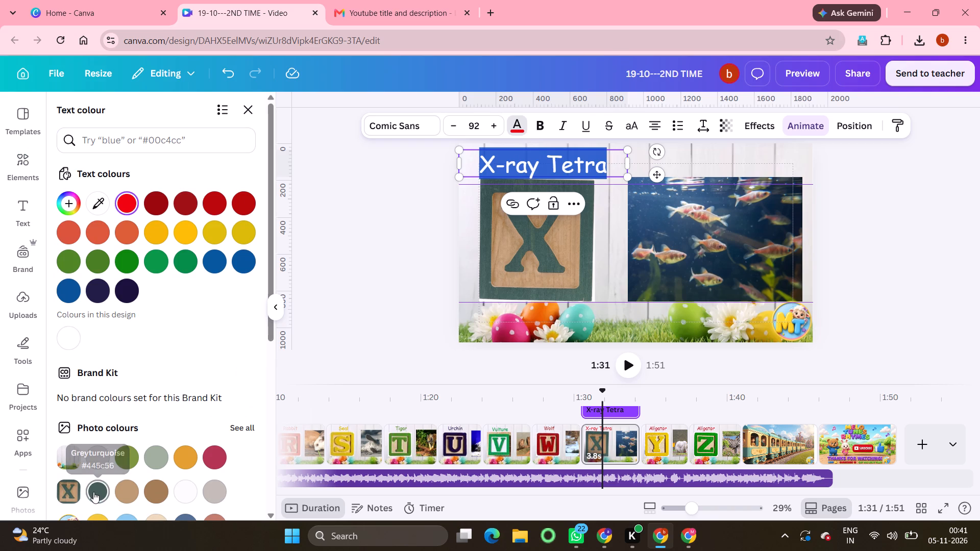
pyautogui.click(93, 492)
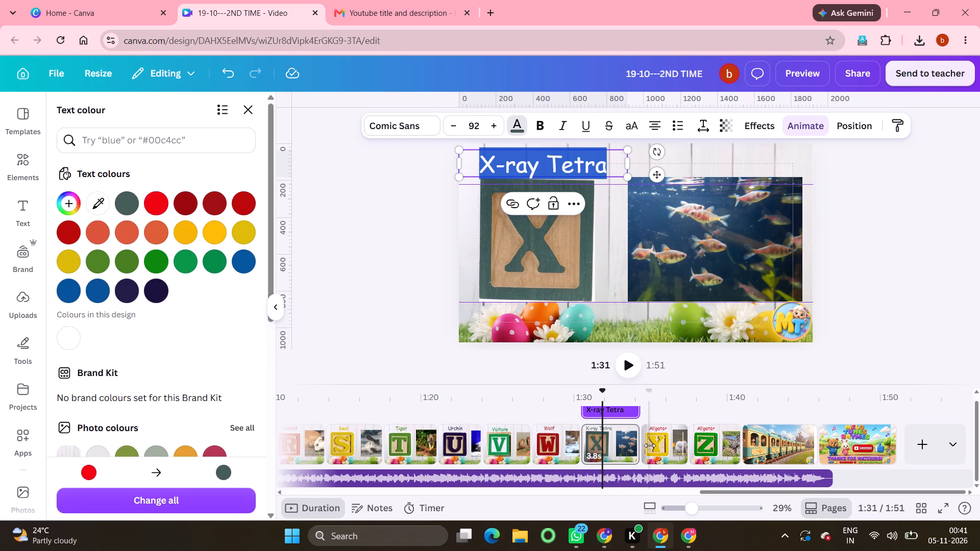
# Replace the "Aligator" heading on the letter Y page with "Yak", coloured in the yellow photo colour taken from the Y block.
pyautogui.click(656, 445)
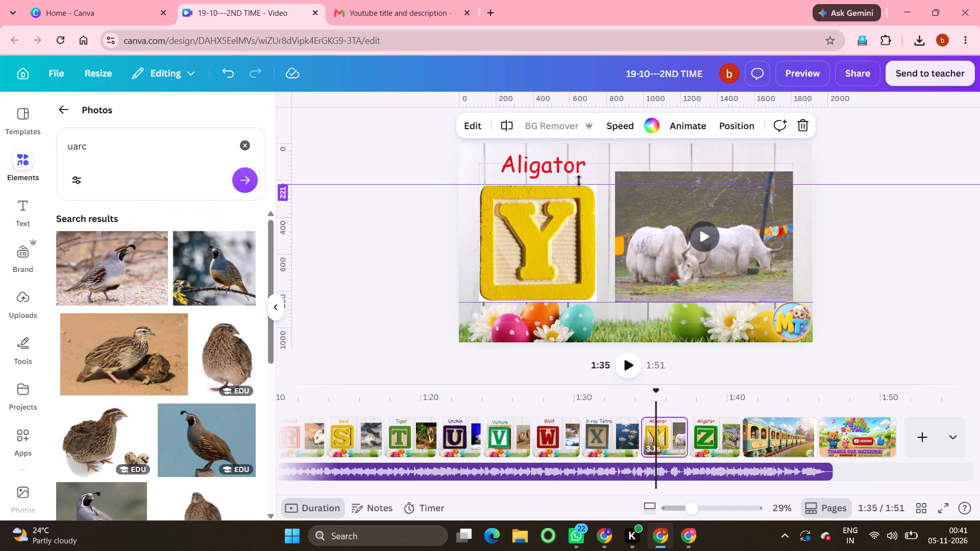
pyautogui.doubleClick(569, 162)
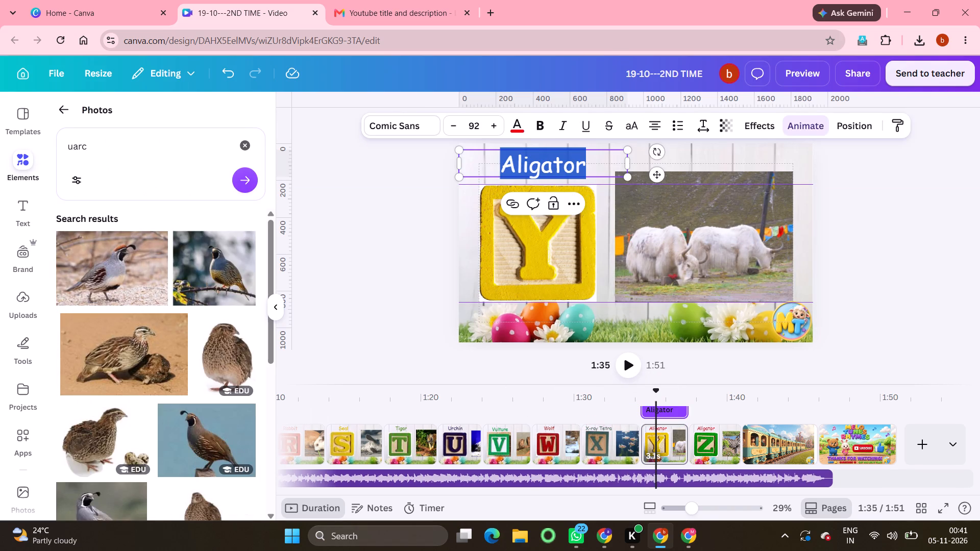
pyautogui.press('BackSpace')
pyautogui.write('ak')
pyautogui.moveTo(577, 161); pyautogui.dragTo(535, 166)
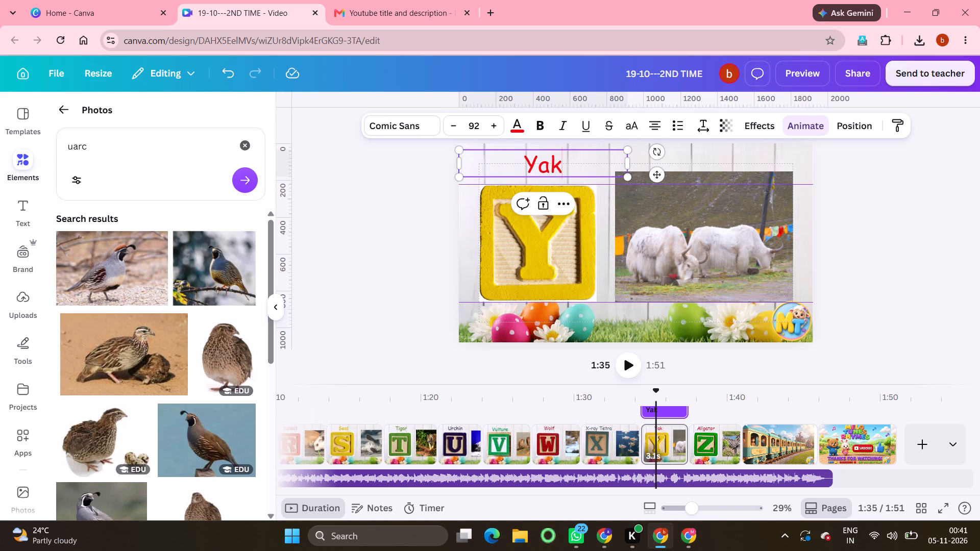
pyautogui.moveTo(535, 166); pyautogui.dragTo(499, 165)
pyautogui.click(518, 126)
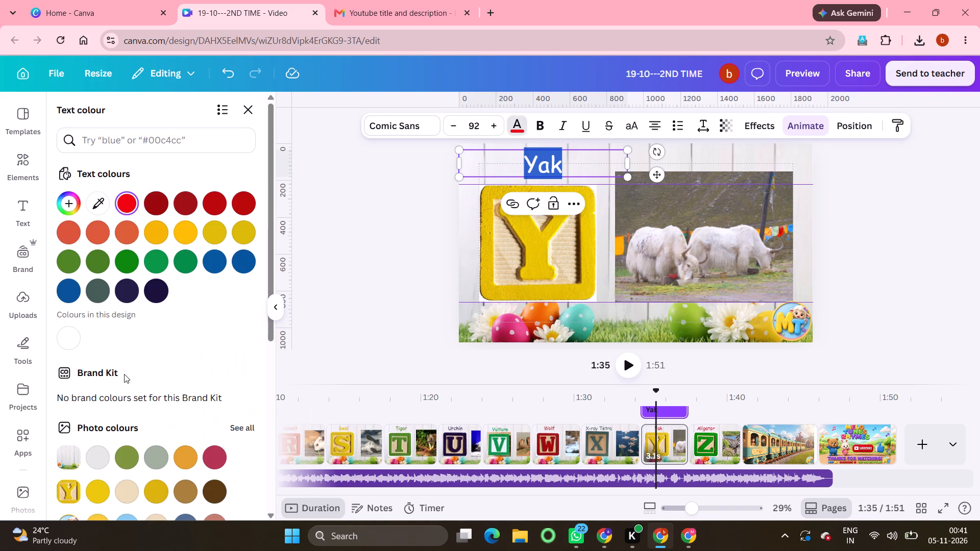
pyautogui.click(94, 495)
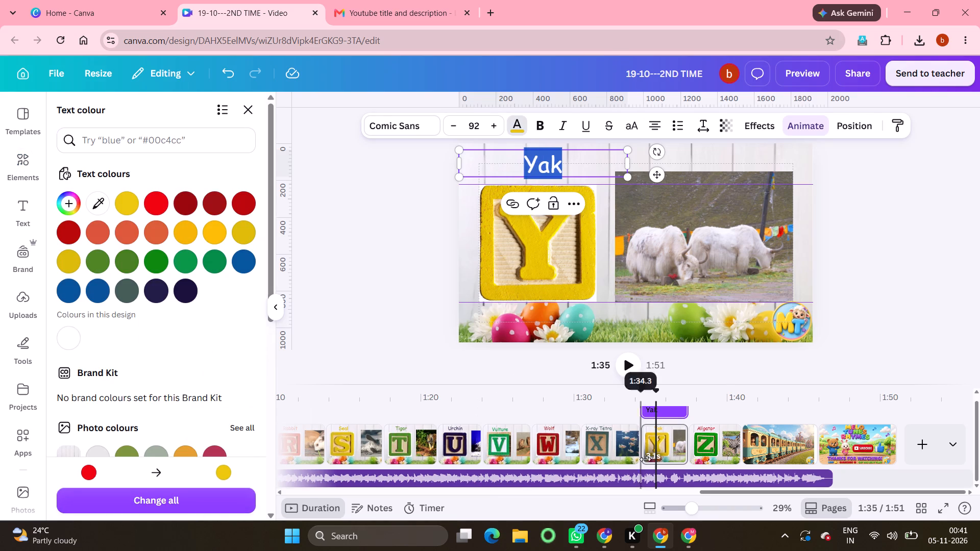
# Replace the "Aligator" heading on the letter Z page with "Zebra", coloured in the green photo colour taken from the Z block.
pyautogui.click(714, 449)
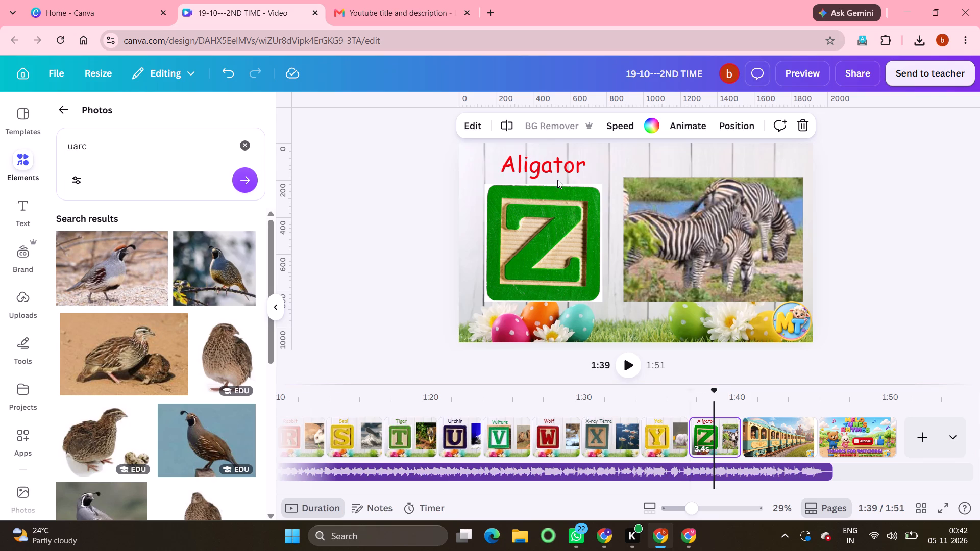
pyautogui.doubleClick(550, 168)
pyautogui.press('BackSpace')
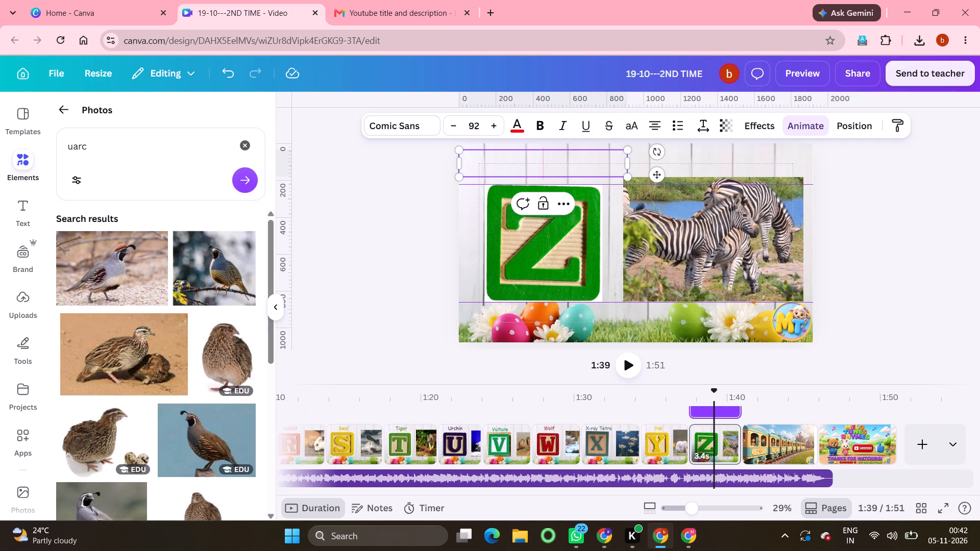
pyautogui.press('z')
pyautogui.write('ebra')
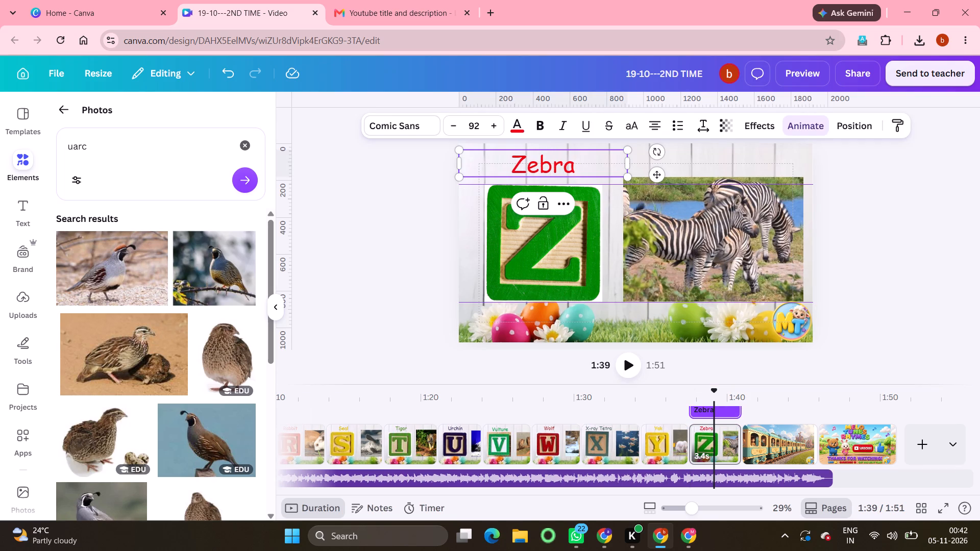
pyautogui.moveTo(586, 165); pyautogui.dragTo(478, 156)
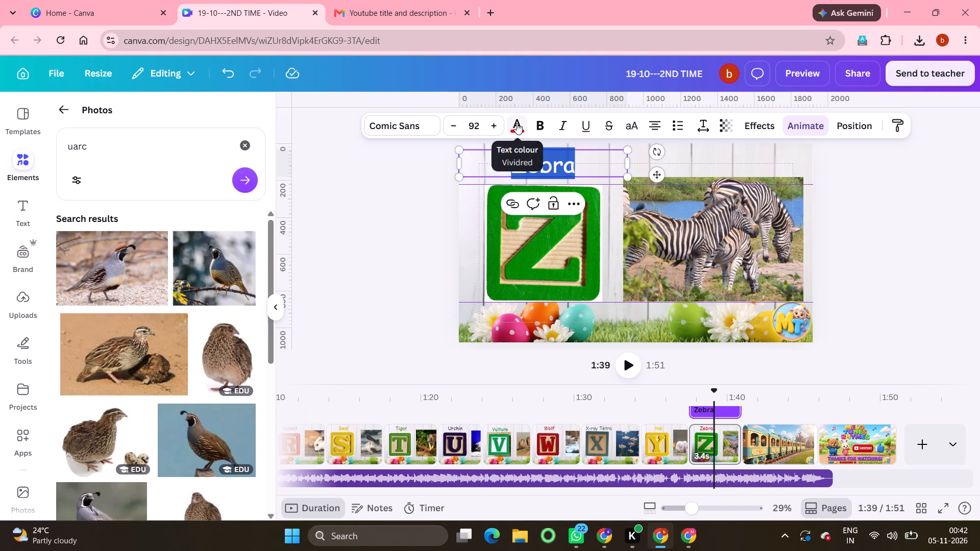
pyautogui.click(517, 123)
pyautogui.click(99, 491)
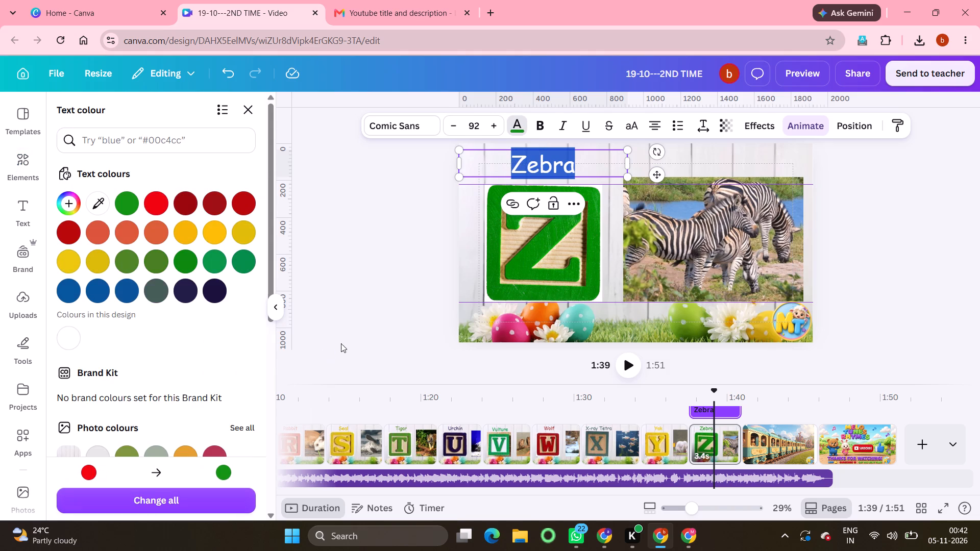
# Preview the video from its opening page in full screen to check the finished letter pages.
pyautogui.hscroll(6, 353, 439)
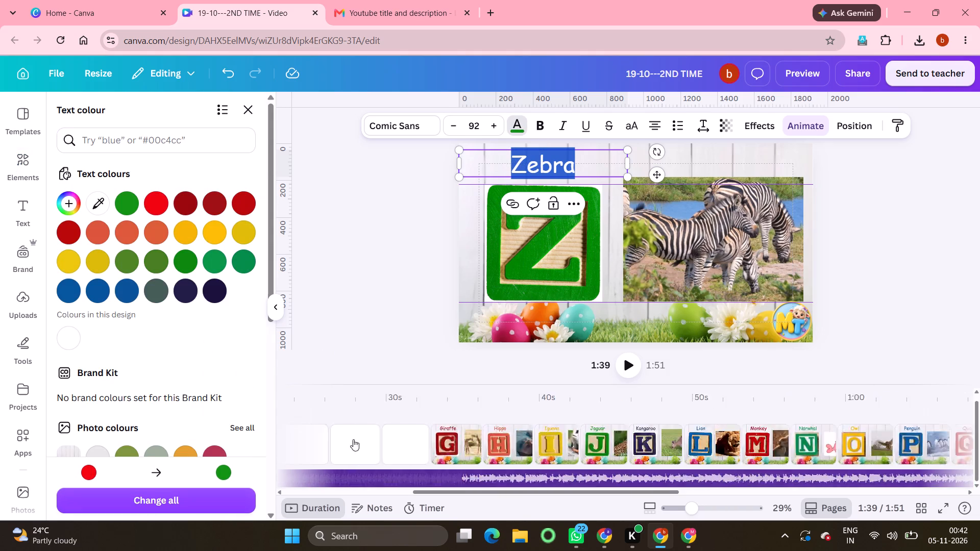
pyautogui.hscroll(7, 353, 439)
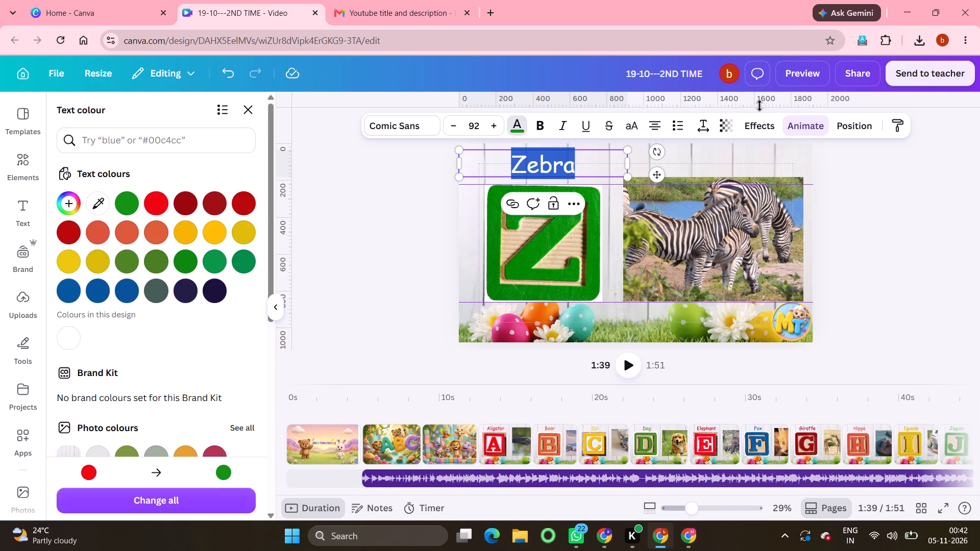
pyautogui.click(796, 81)
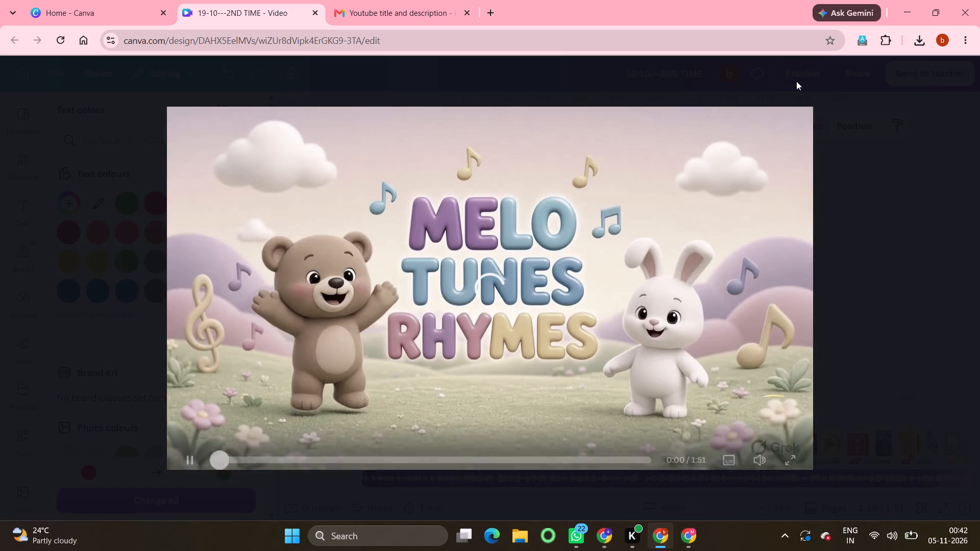
pyautogui.click(792, 447)
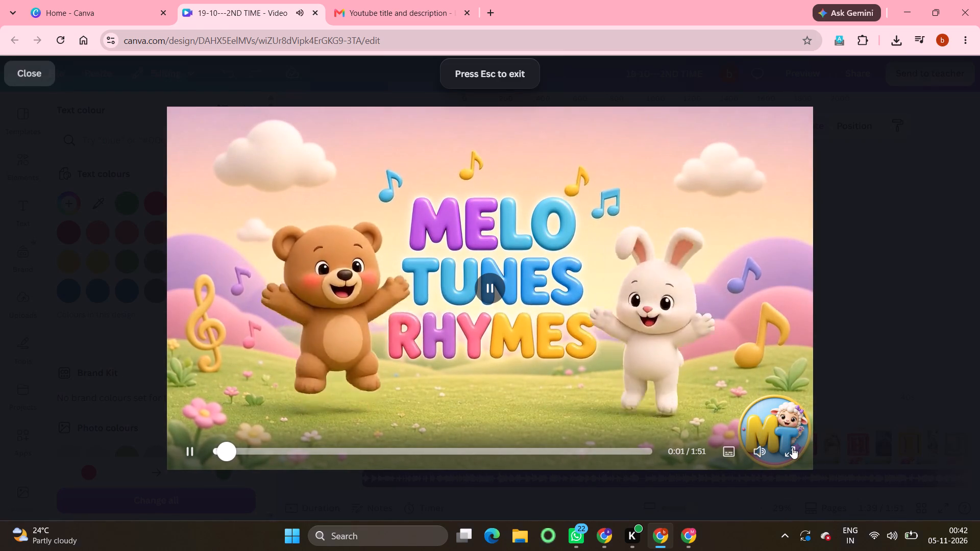
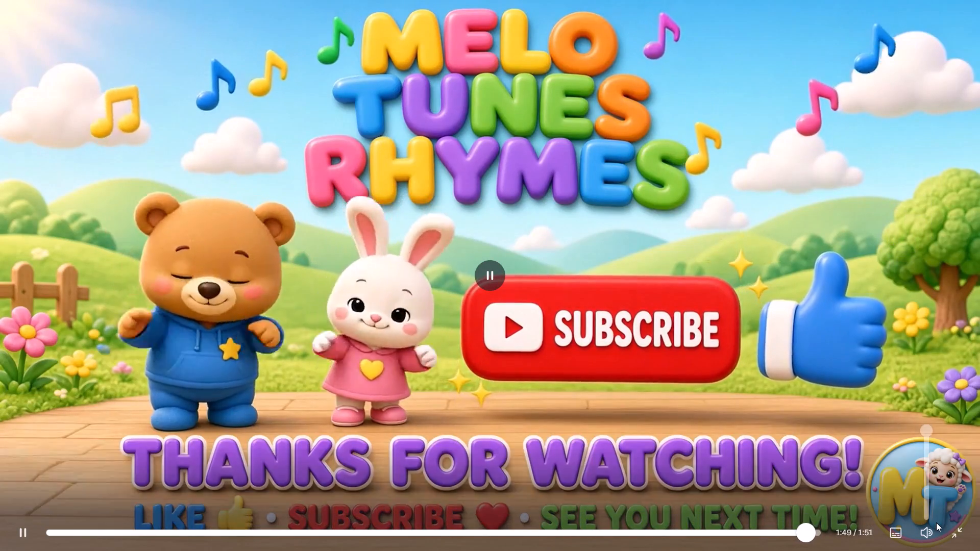
# Leave full screen and close the video preview to return to the editor.
pyautogui.click(955, 530)
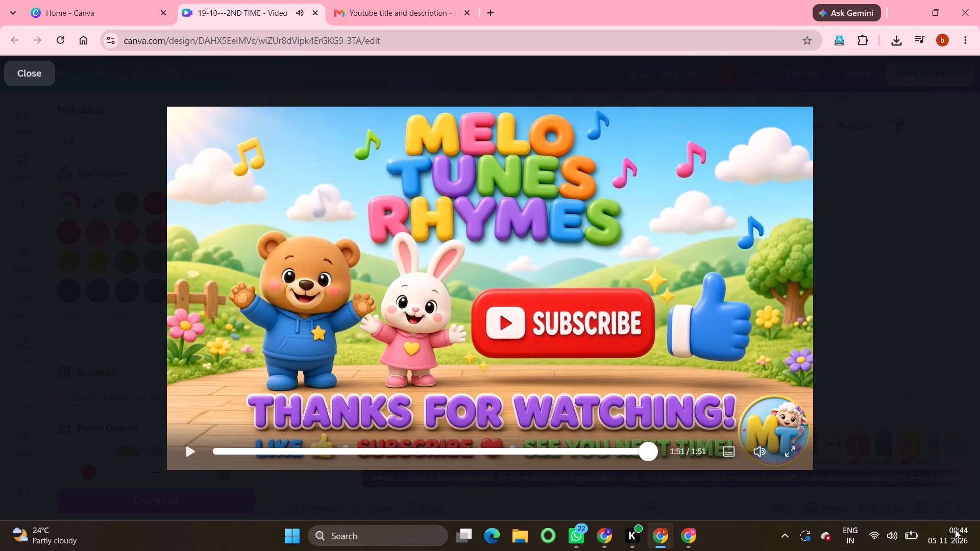
pyautogui.click(31, 72)
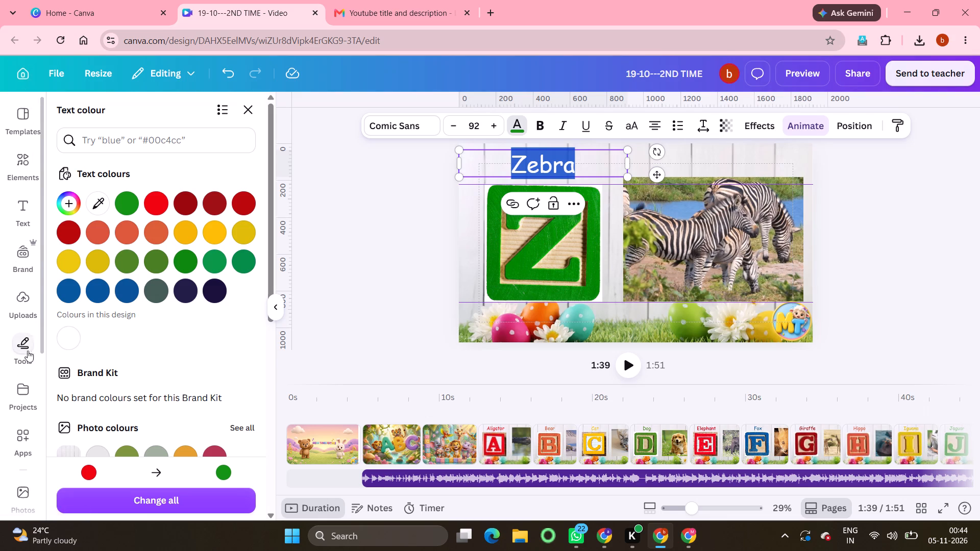
pyautogui.click(20, 403)
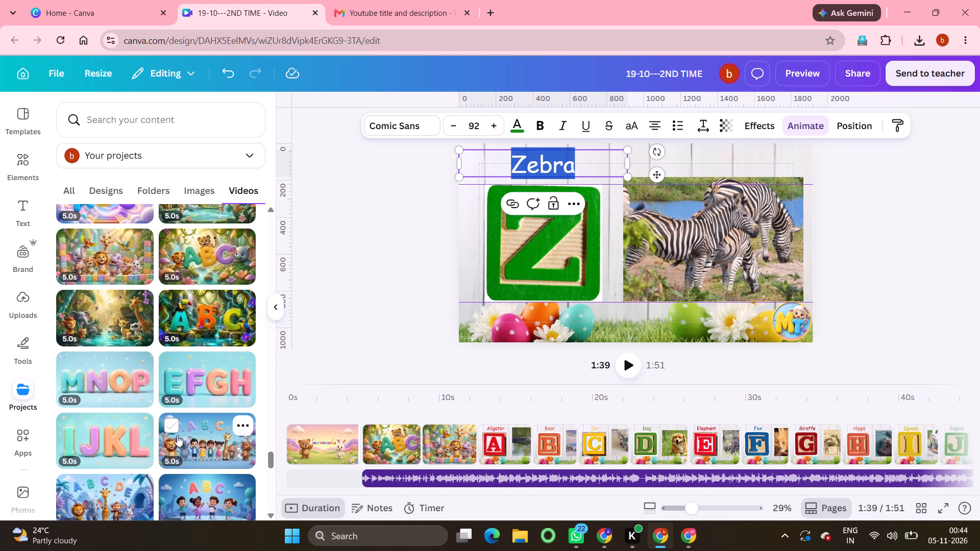
pyautogui.scroll(-10, 177, 435)
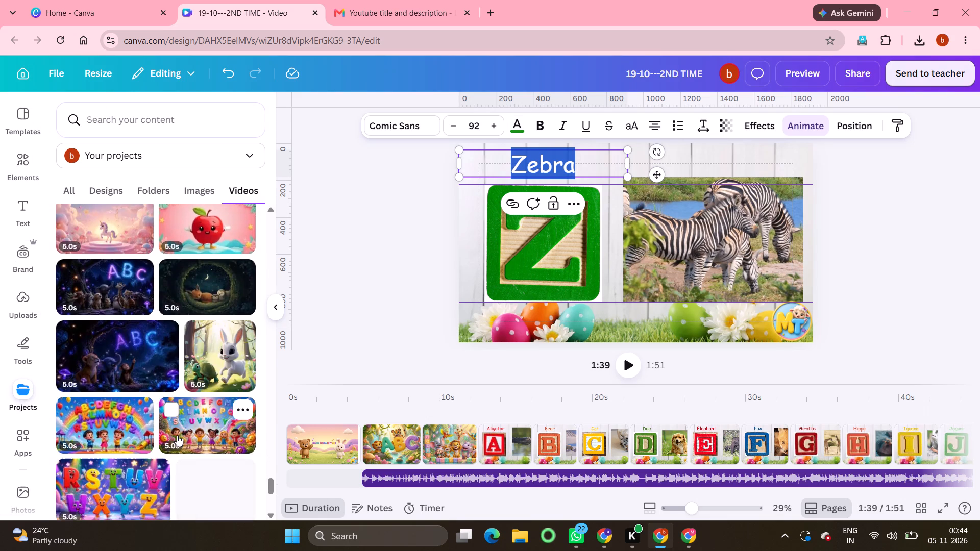
pyautogui.scroll(-5, 177, 435)
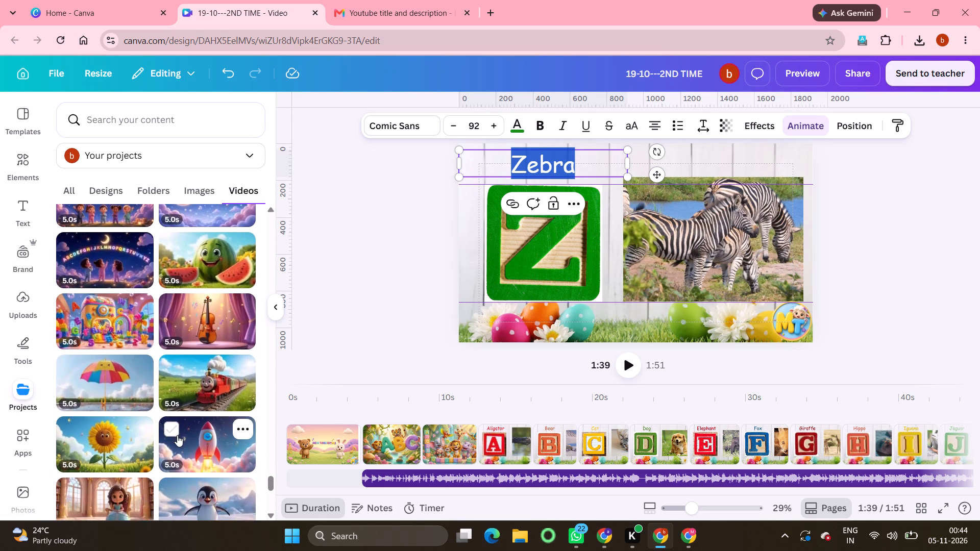
pyautogui.scroll(-5, 177, 435)
pyautogui.hscroll(1, 177, 435)
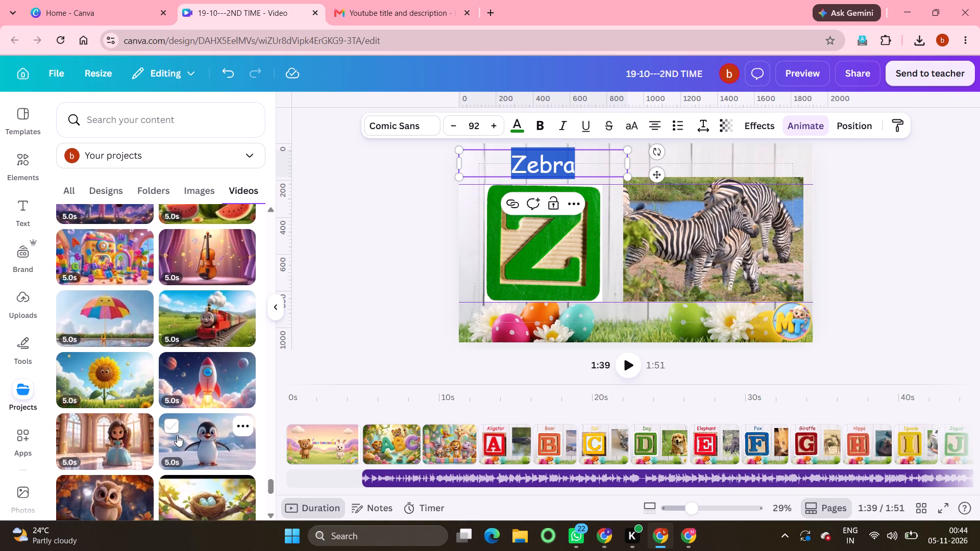
pyautogui.hscroll(1, 177, 435)
pyautogui.scroll(-7, 177, 435)
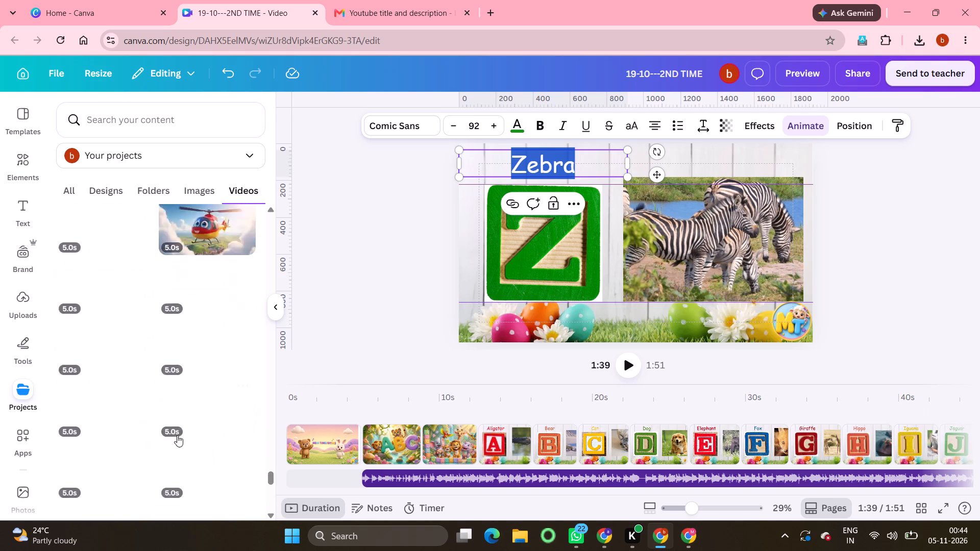
pyautogui.scroll(-5, 177, 435)
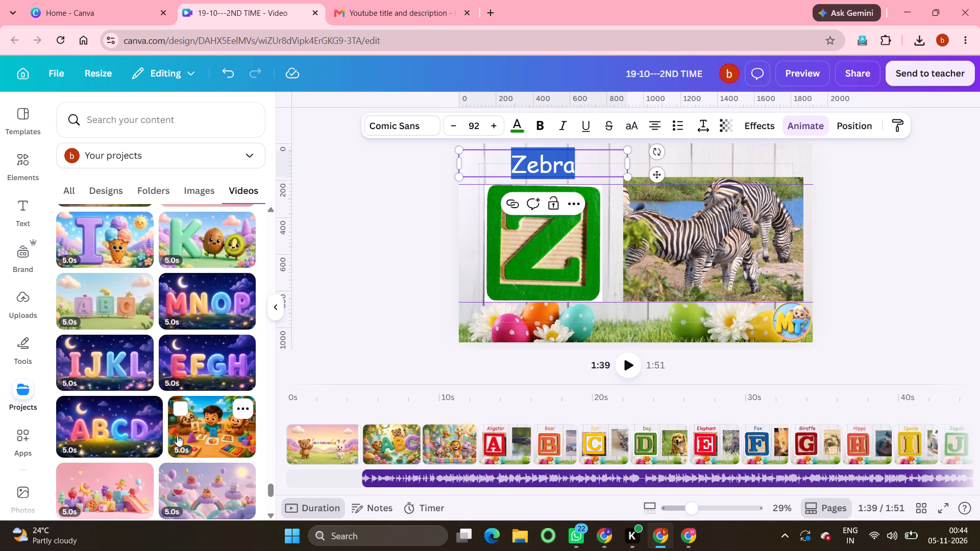
pyautogui.scroll(-7, 177, 435)
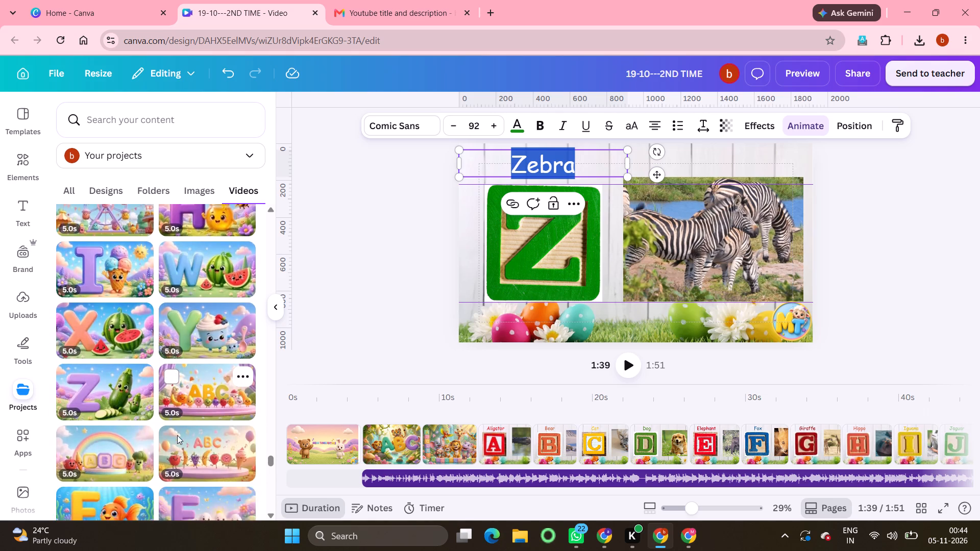
pyautogui.scroll(-11, 177, 435)
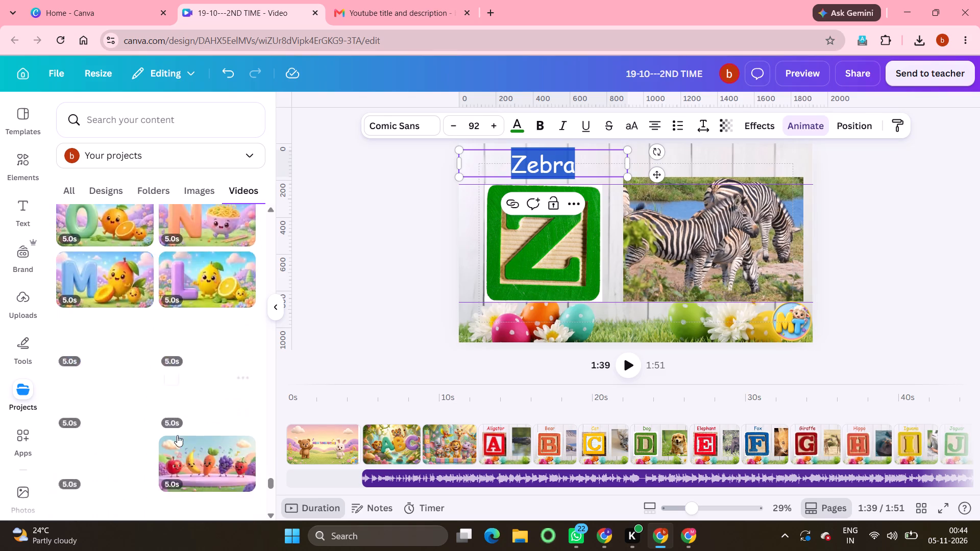
pyautogui.scroll(-6, 177, 435)
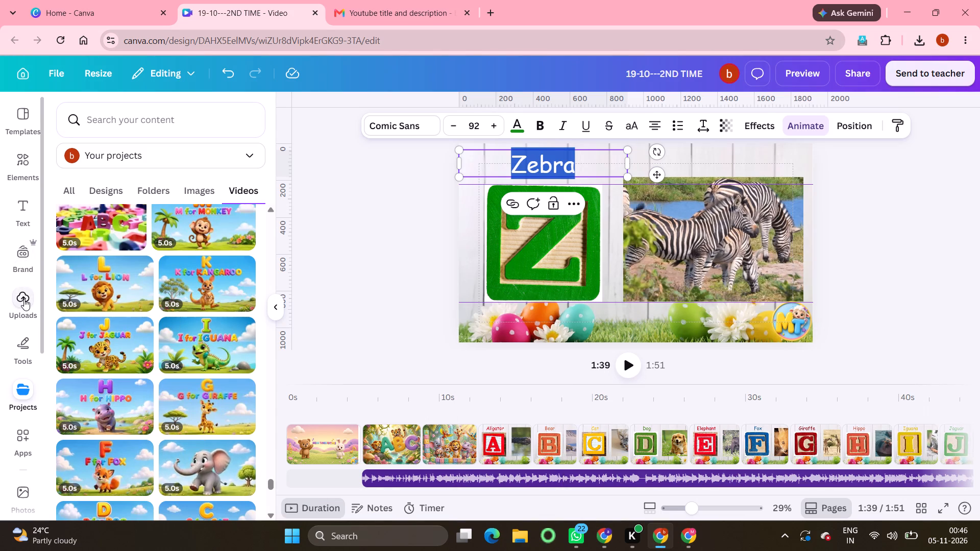
pyautogui.click(24, 299)
pyautogui.click(131, 155)
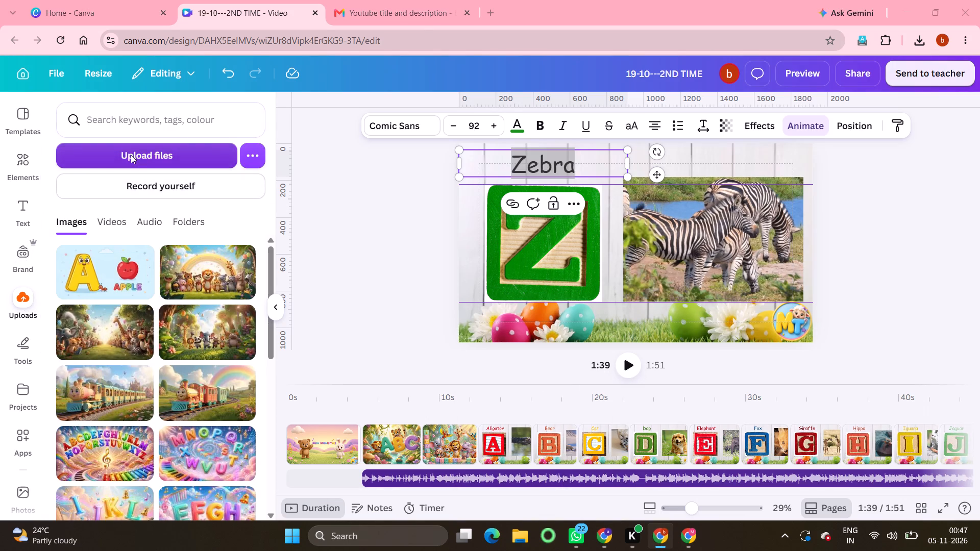
pyautogui.doubleClick(145, 134)
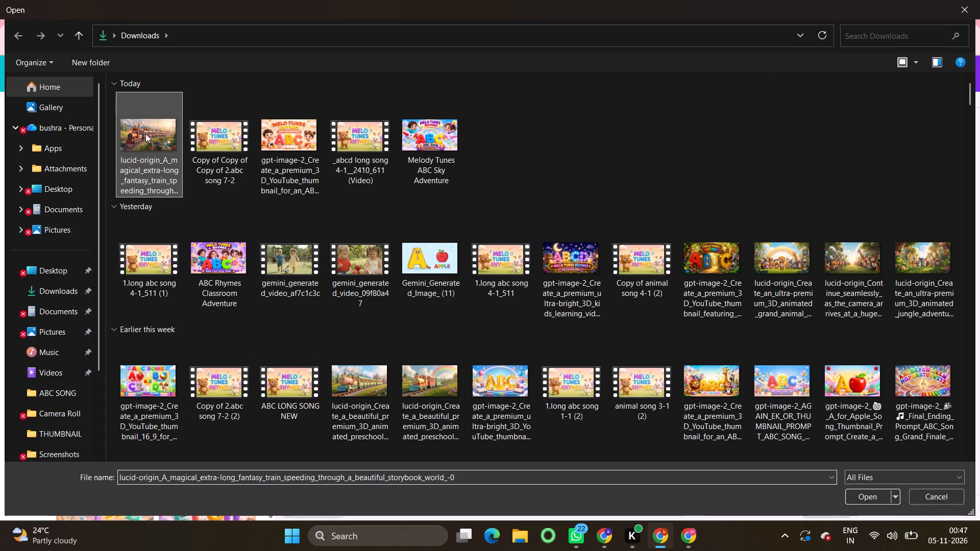
# Add the uploaded animal train image to the train page that follows the Zebra page.
pyautogui.hscroll(-3, 589, 459)
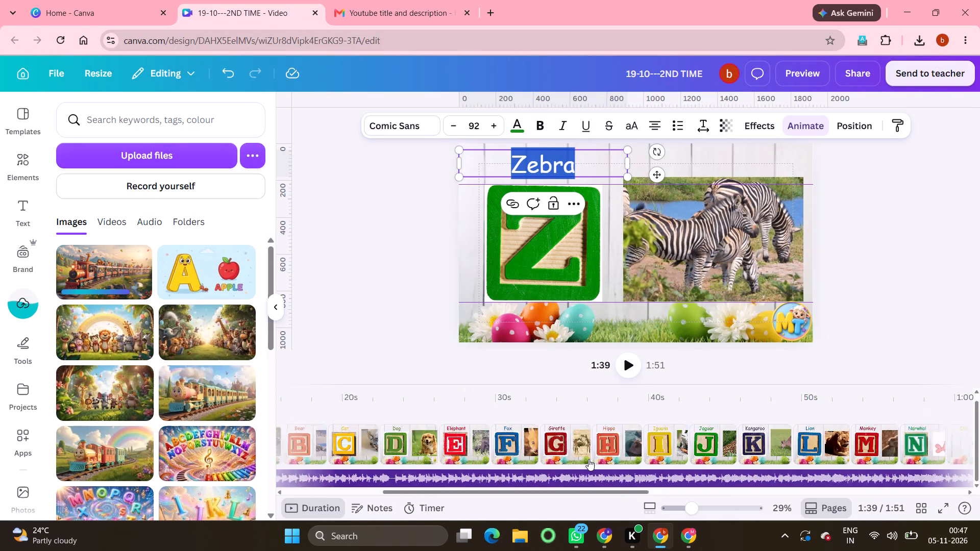
pyautogui.hscroll(-6, 589, 459)
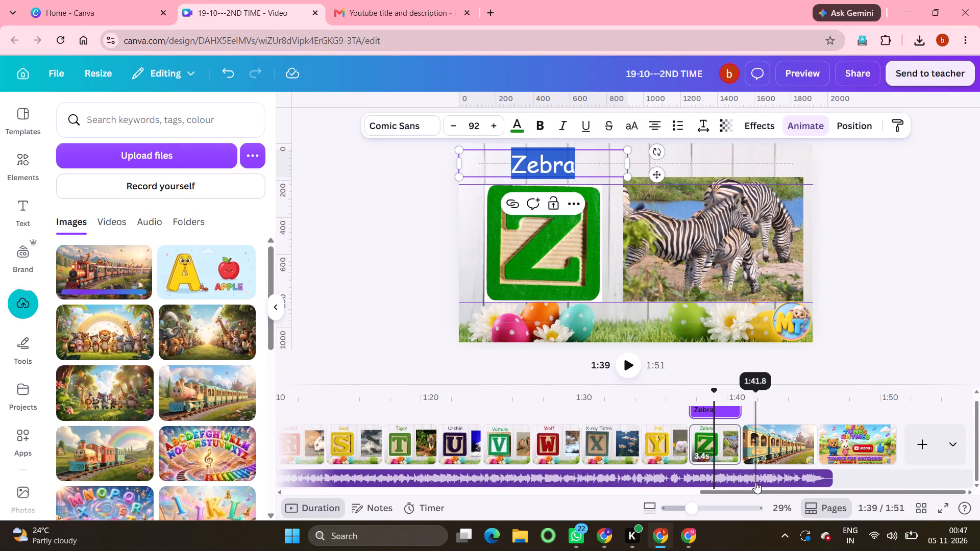
pyautogui.click(782, 447)
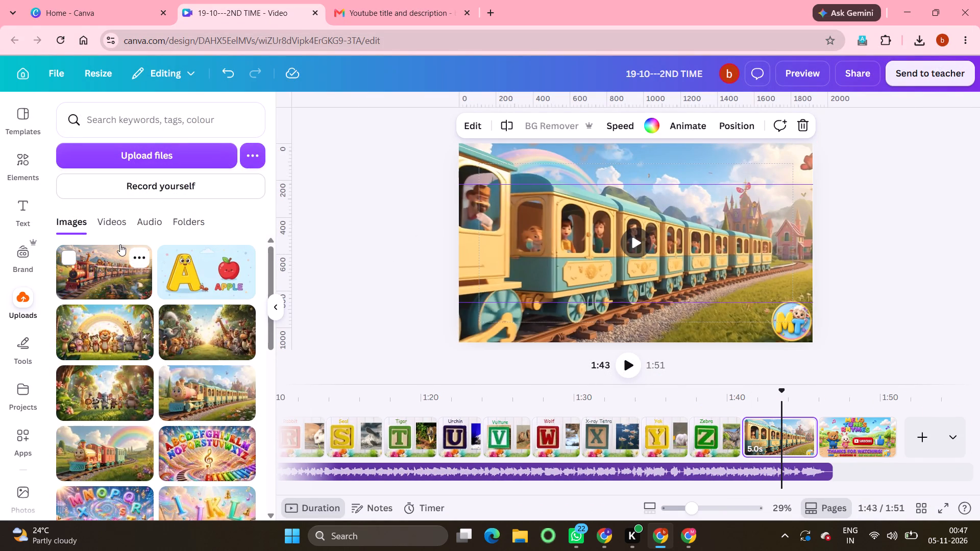
pyautogui.click(112, 262)
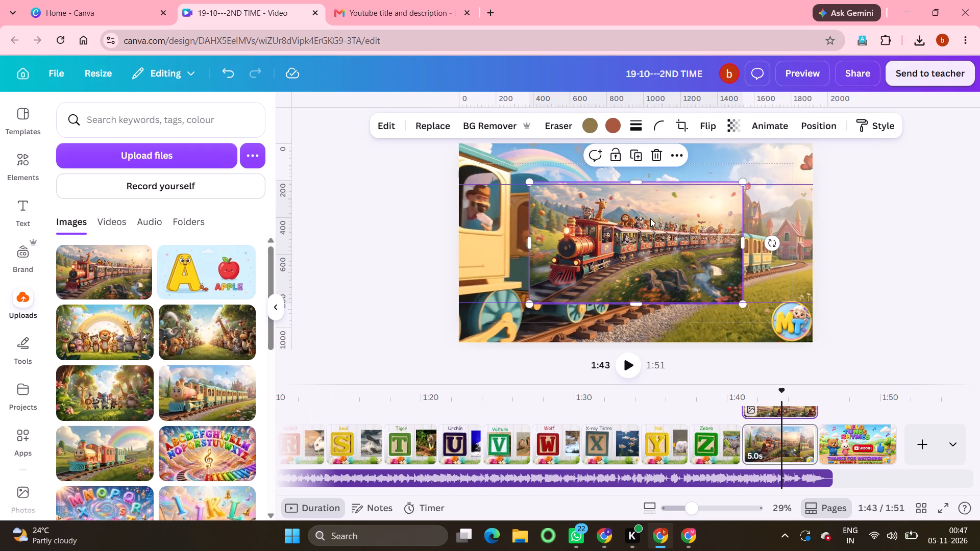
# Turn the placed animal train image into a clip with Image to Video and accept the generated result.
pyautogui.click(707, 212)
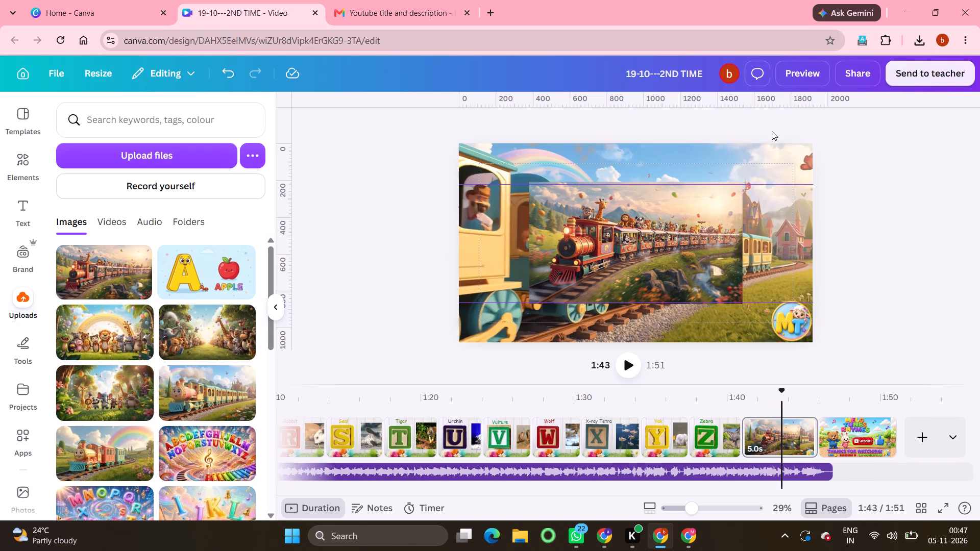
pyautogui.click(729, 203)
pyautogui.click(775, 126)
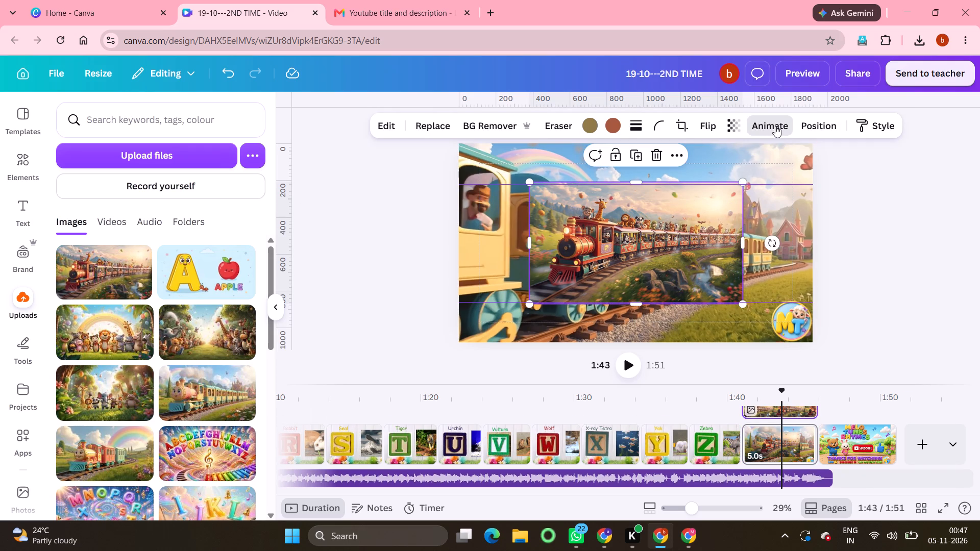
pyautogui.click(135, 328)
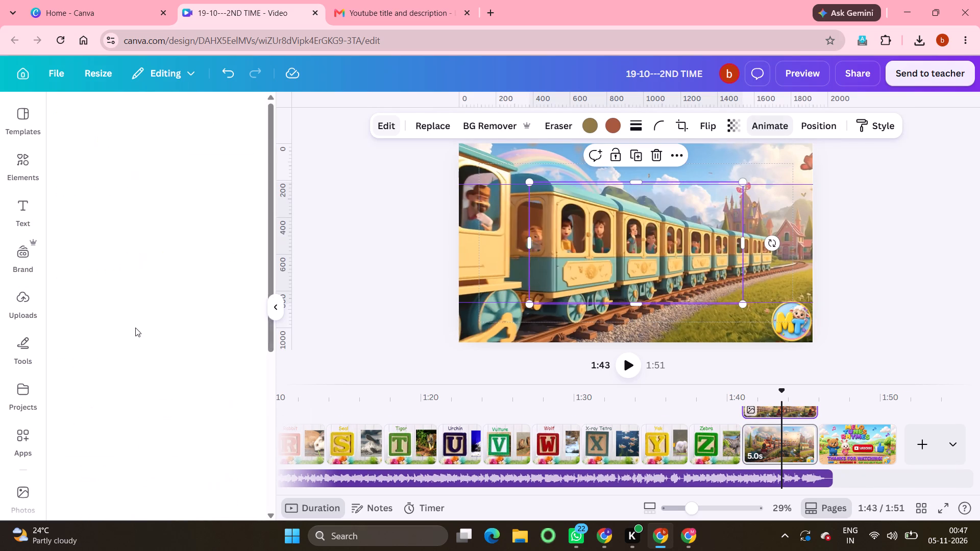
pyautogui.click(146, 220)
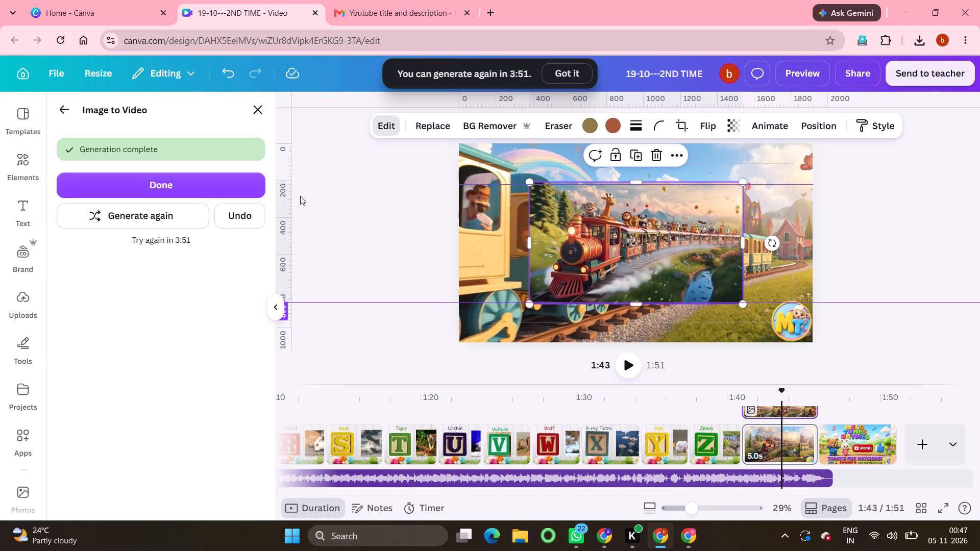
pyautogui.click(209, 181)
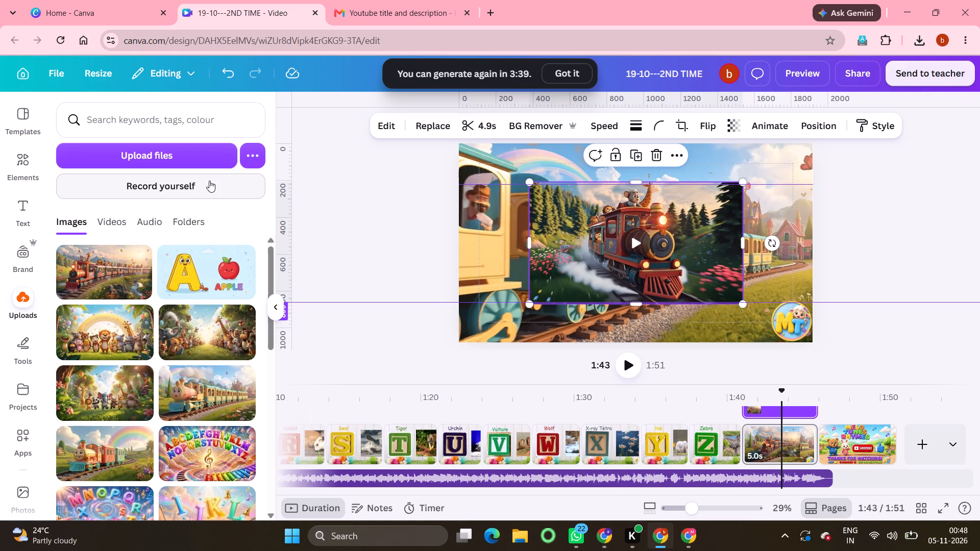
# Replace the train page's background with the generated animal train video.
pyautogui.rightClick(682, 233)
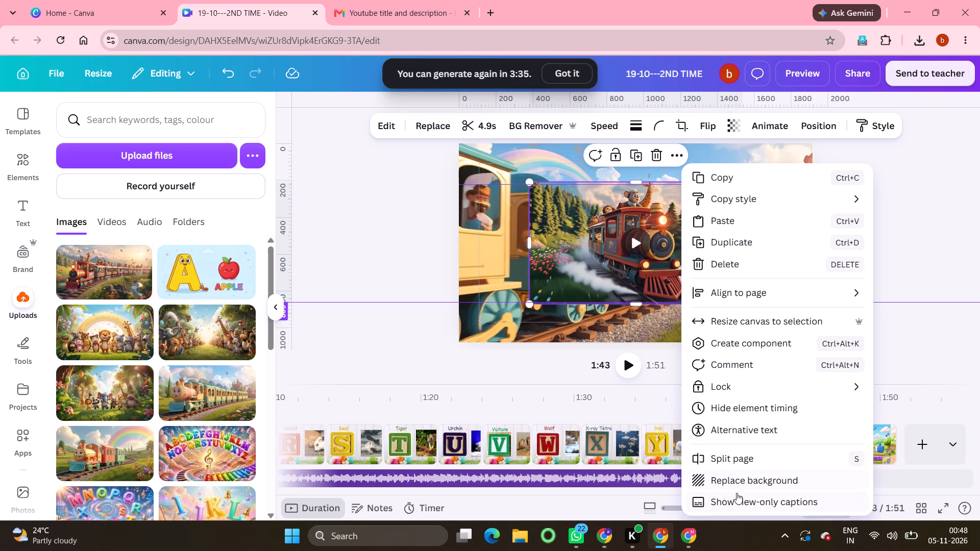
pyautogui.click(734, 480)
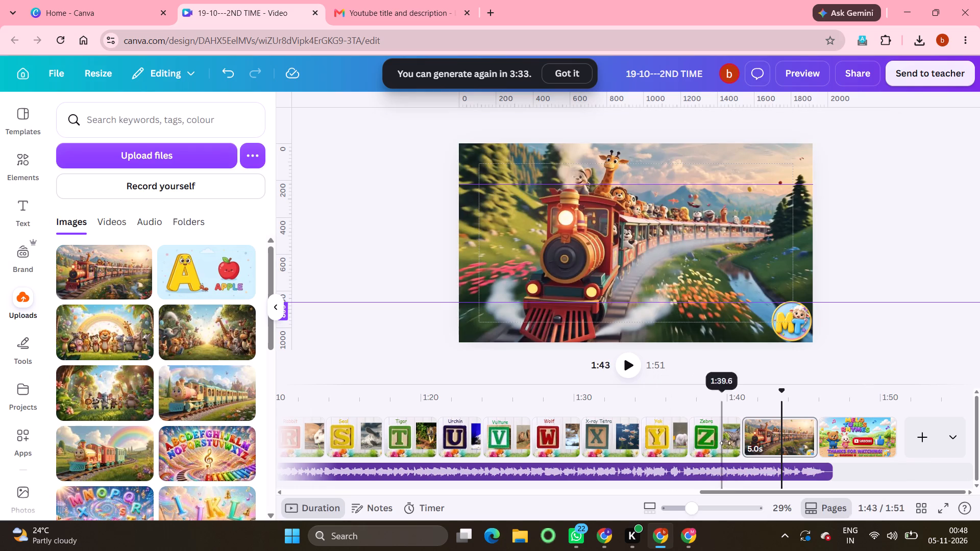
# Play the video from the Zebra page onward to check the new train clip and the closing subscribe page.
pyautogui.click(729, 440)
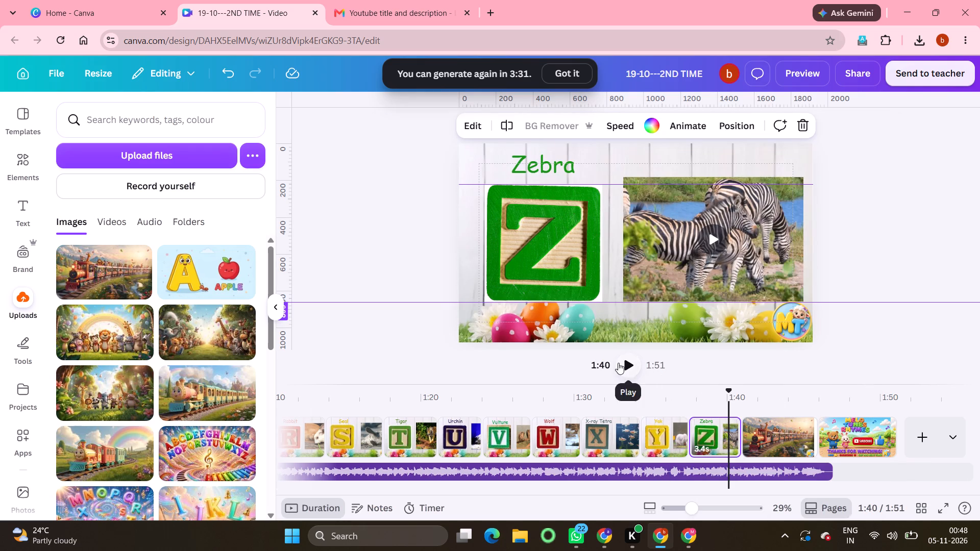
pyautogui.click(618, 363)
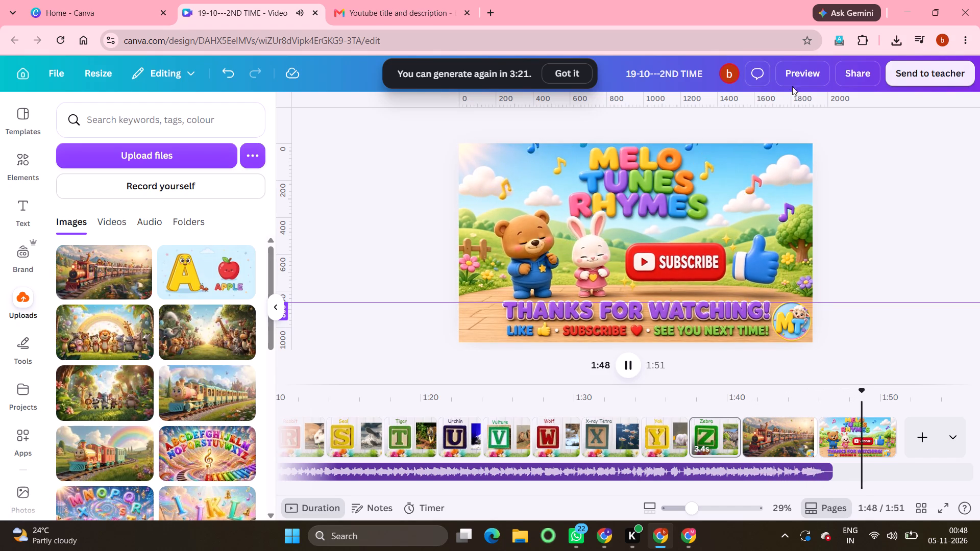
# Try the 4K quality option and download all pages of the video as an MP4.
pyautogui.click(856, 73)
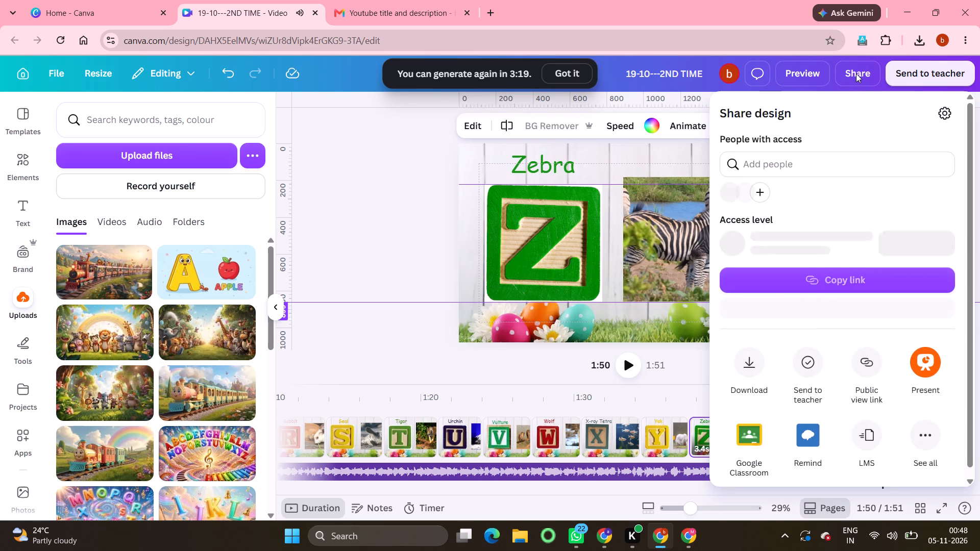
pyautogui.click(751, 375)
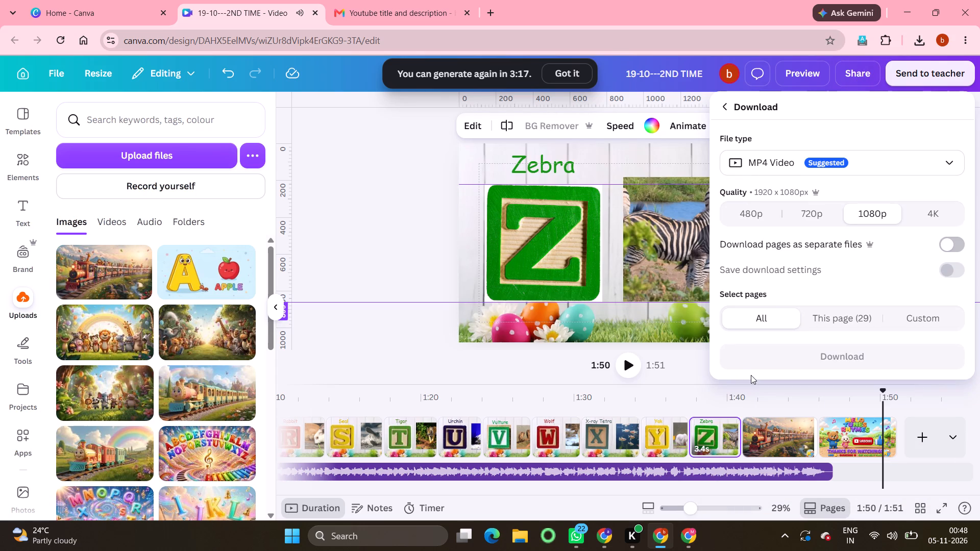
pyautogui.click(933, 217)
pyautogui.click(847, 361)
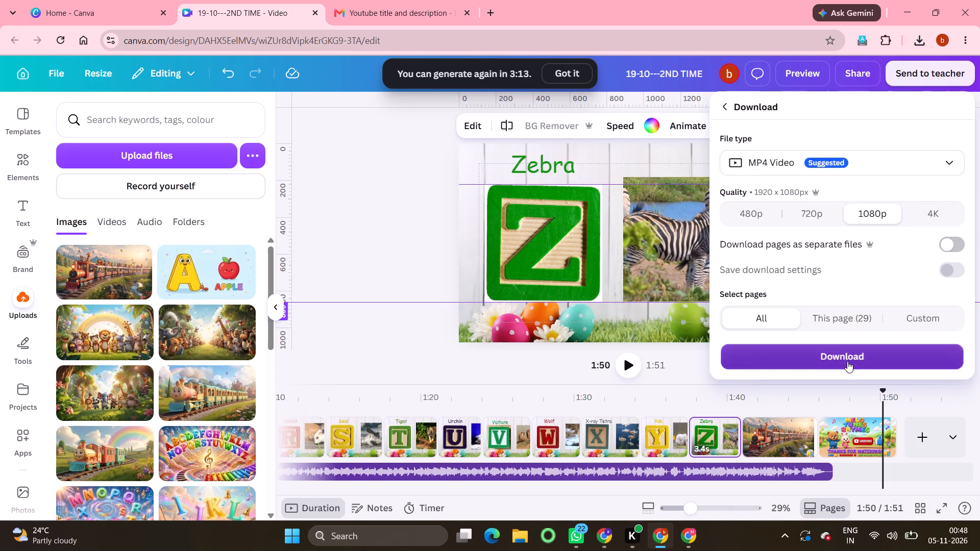
pyautogui.click(604, 539)
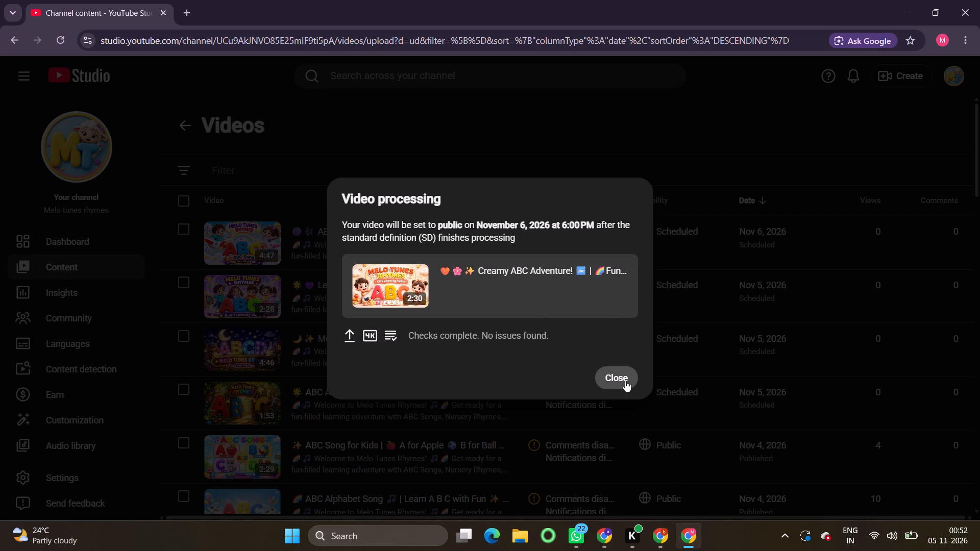
pyautogui.click(626, 382)
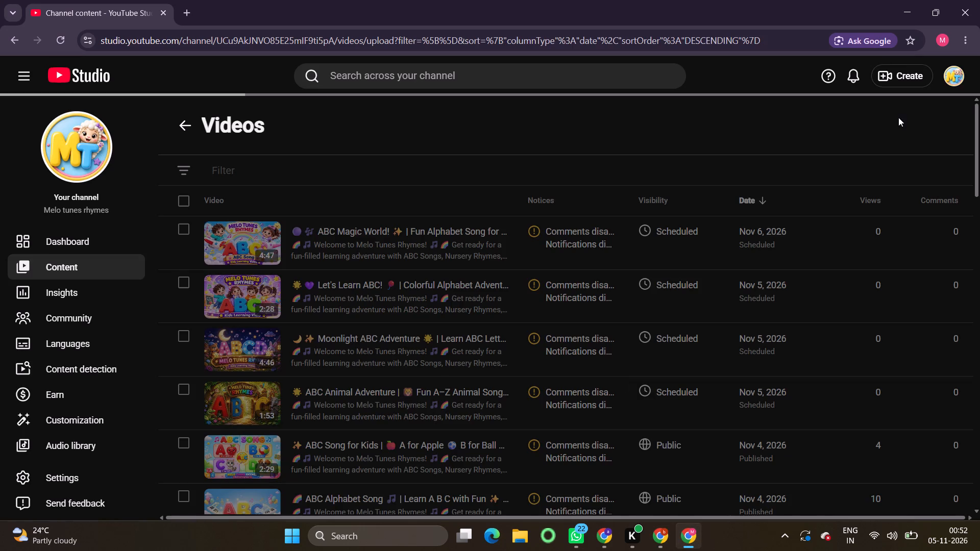
pyautogui.click(905, 69)
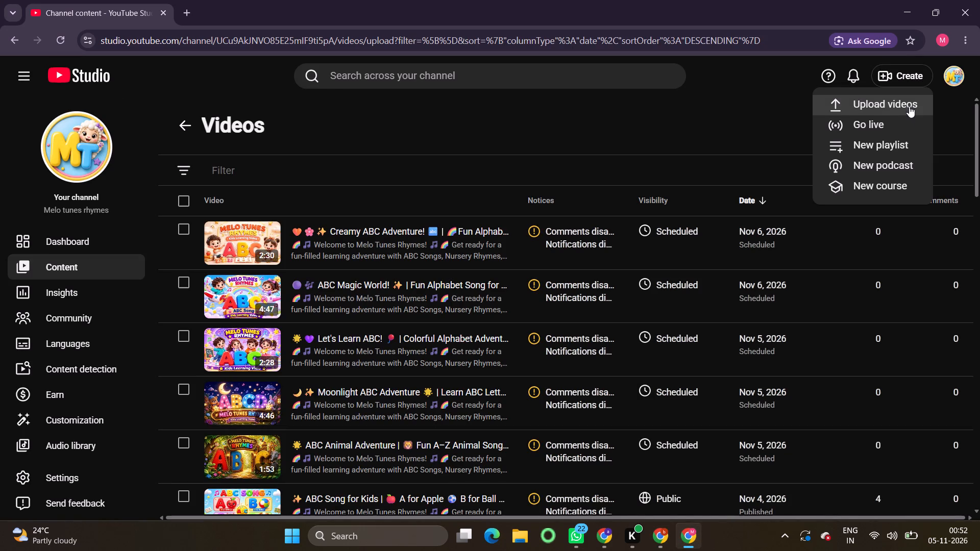
pyautogui.click(884, 108)
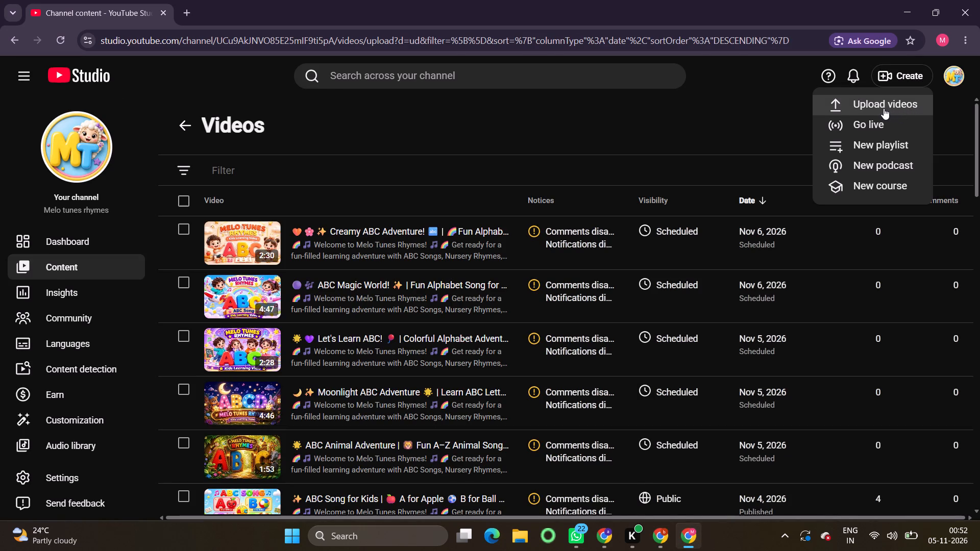
# Choose the video file "19-10---2ND TIME (2)" from the Downloads folder for upload.
pyautogui.click(491, 365)
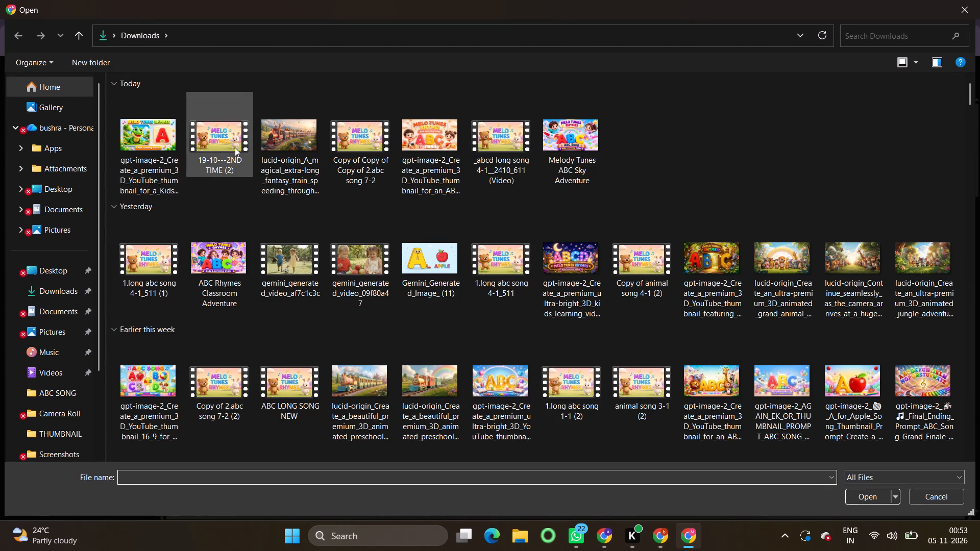
pyautogui.doubleClick(223, 142)
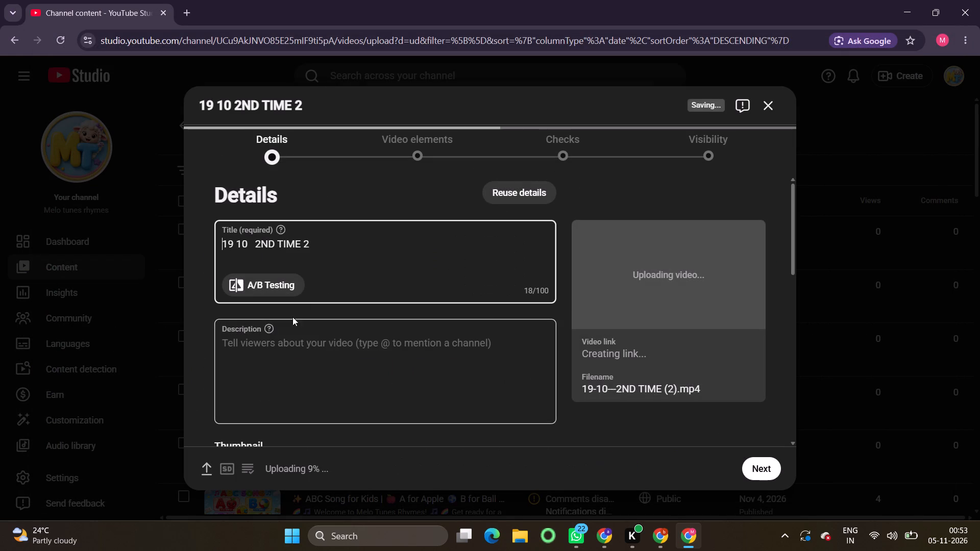
# Replace the default video title with the copied "Fun ABC Animal Song for Kids" – "A for Alligator!" title, including its emojis.
pyautogui.moveTo(324, 246); pyautogui.dragTo(194, 255)
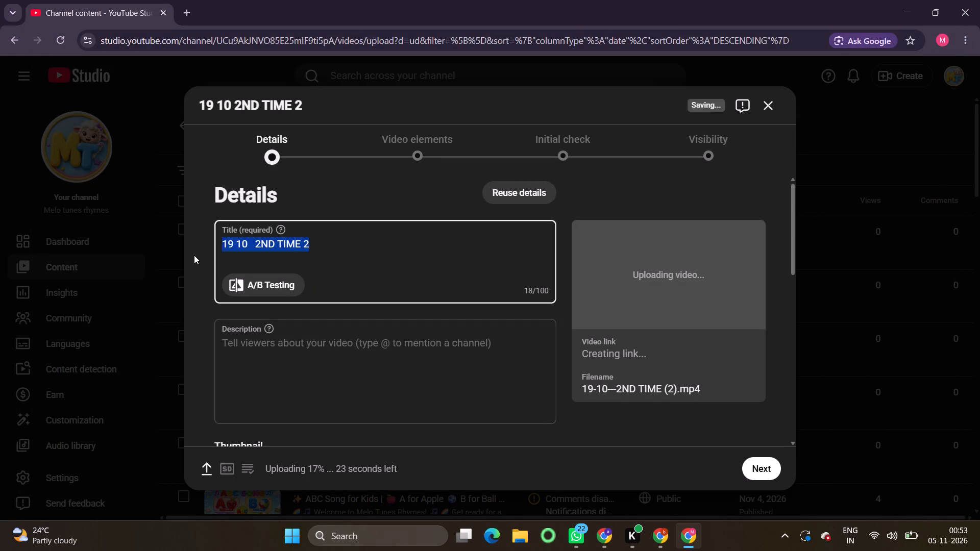
pyautogui.press('BackSpace')
pyautogui.hotkey('ctrl', 'v')
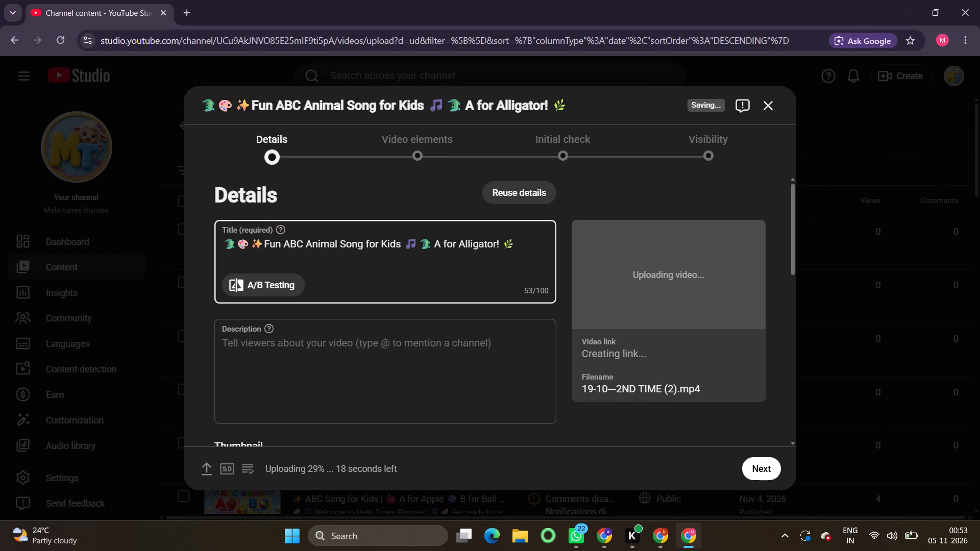
# Begin filling in the empty video description by switching to the browser window with the YouTube title and description email.
pyautogui.click(287, 393)
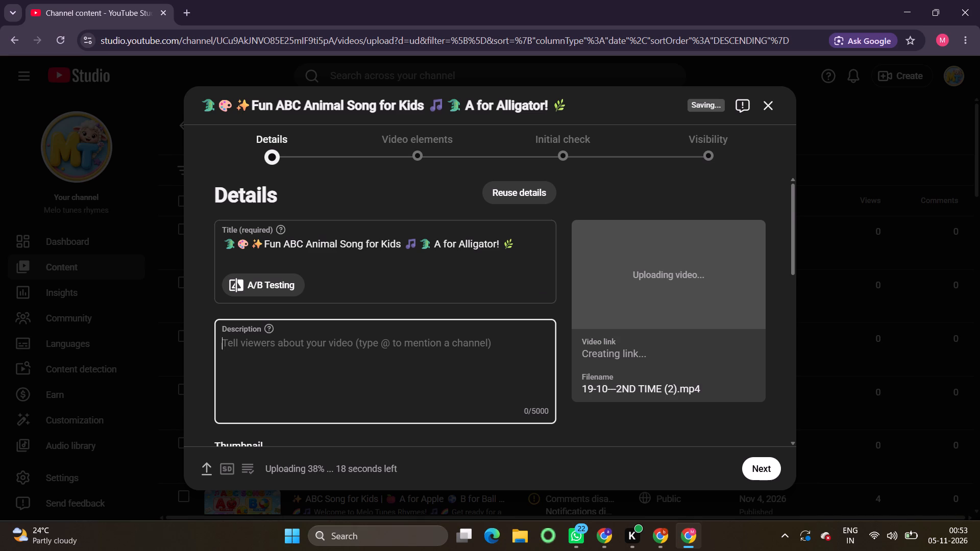
pyautogui.click(664, 540)
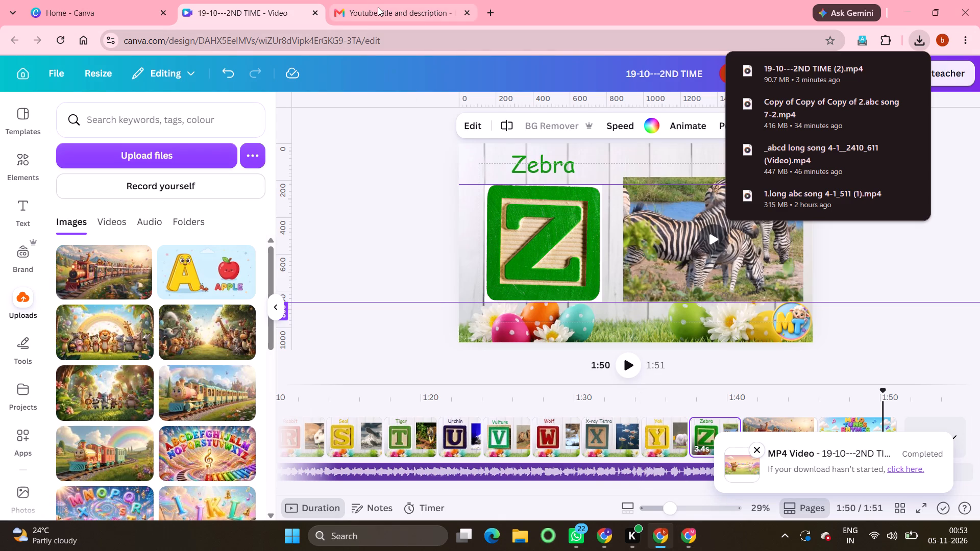
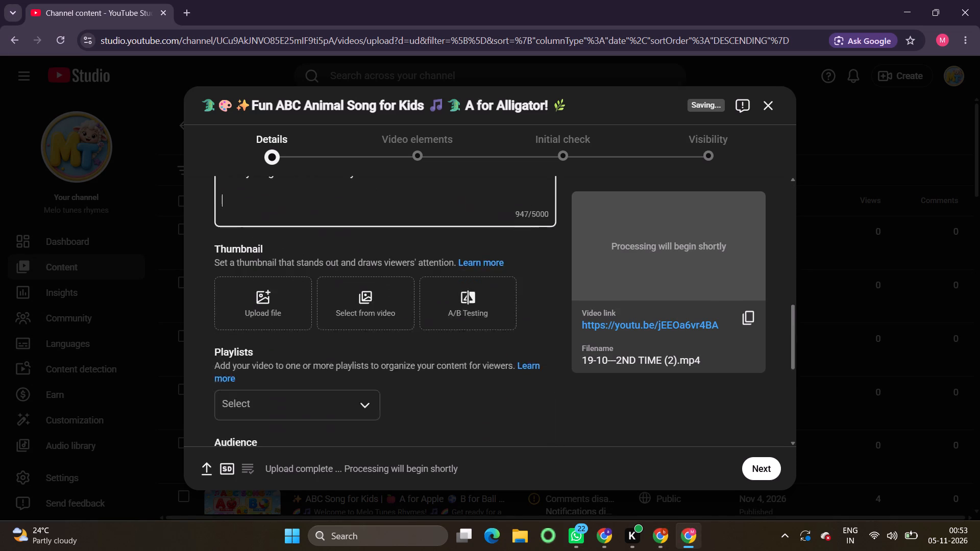
# Start uploading a custom thumbnail file for the "Fun ABC Animal Song for Kids" video.
pyautogui.click(243, 251)
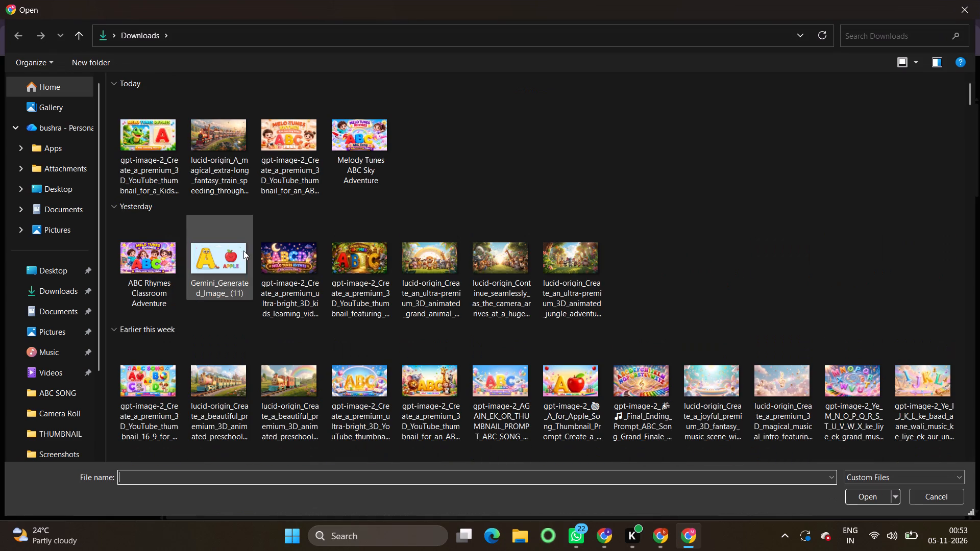
# Upload the Melo Tunes Rhymes image with the green alligator and red letter A from Downloads as the video's thumbnail.
pyautogui.doubleClick(142, 139)
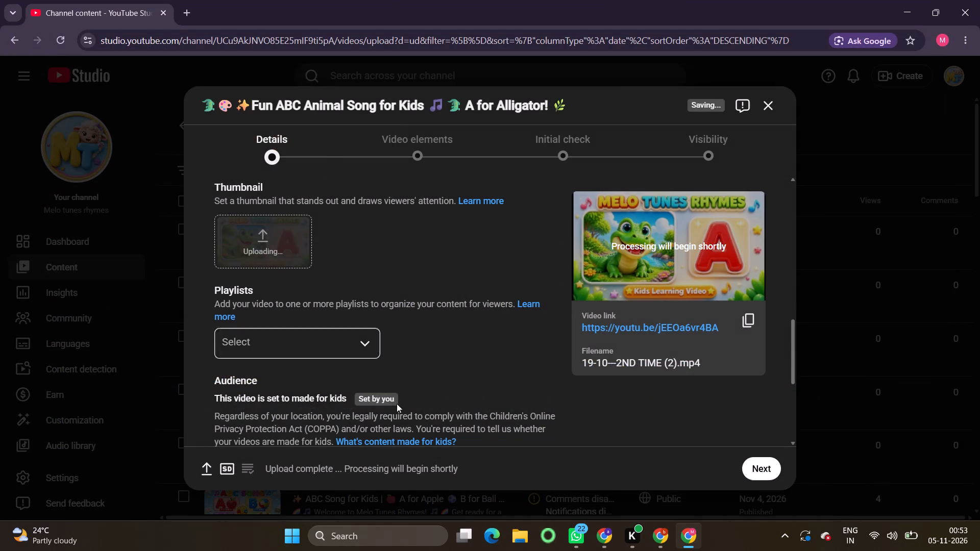
# Schedule the A for Alligator video to go public on Nov 6, 2026 at 7:30 AM, leaving the video elements and checks as they are.
pyautogui.click(772, 471)
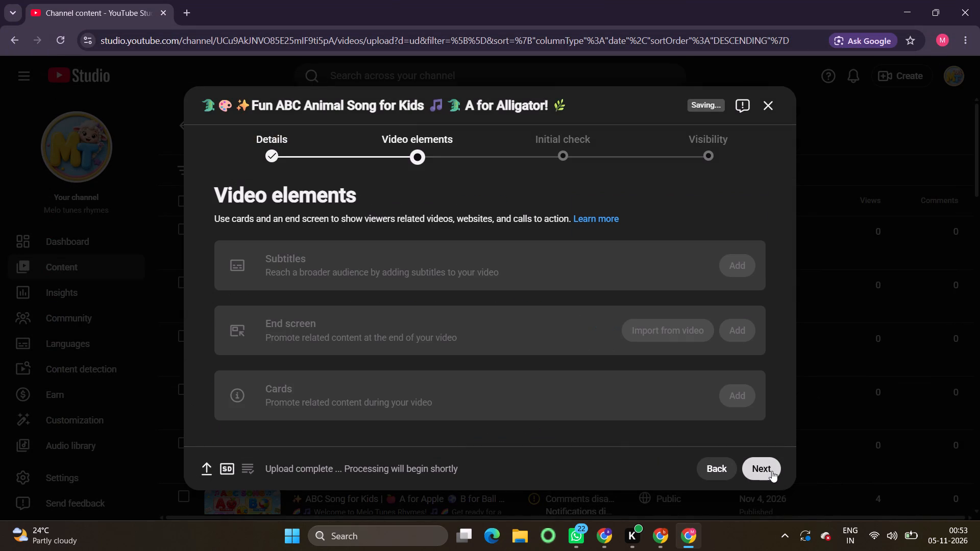
pyautogui.click(772, 471)
pyautogui.click(772, 471)
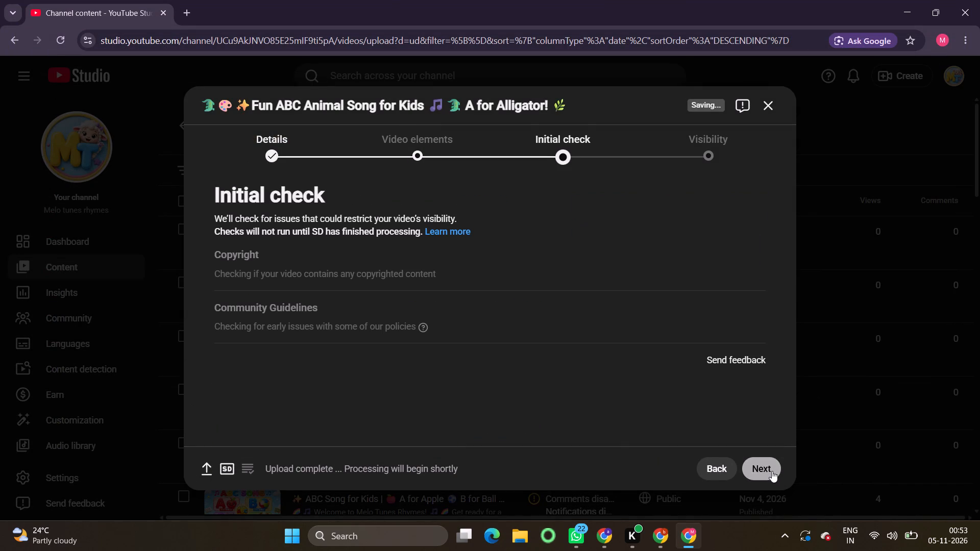
pyautogui.scroll(-3, 516, 417)
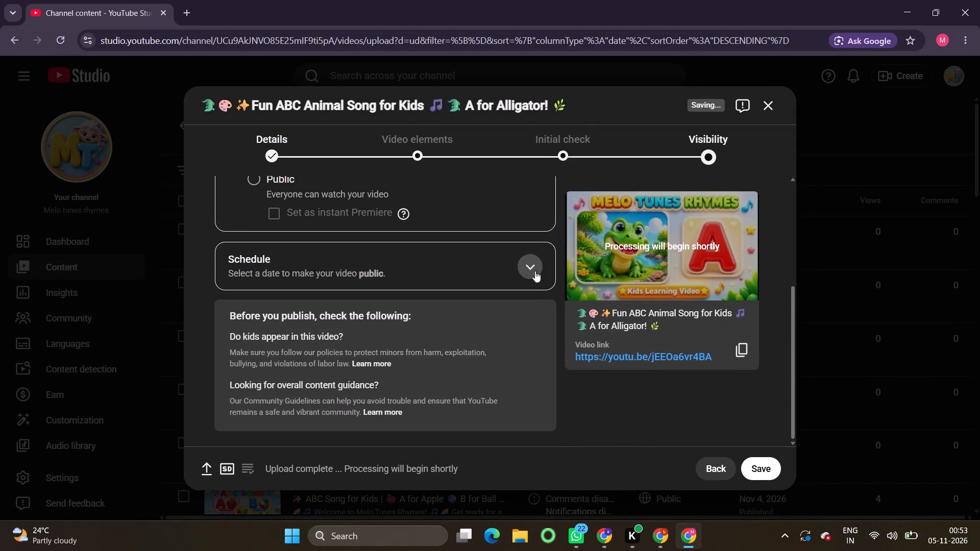
pyautogui.click(532, 260)
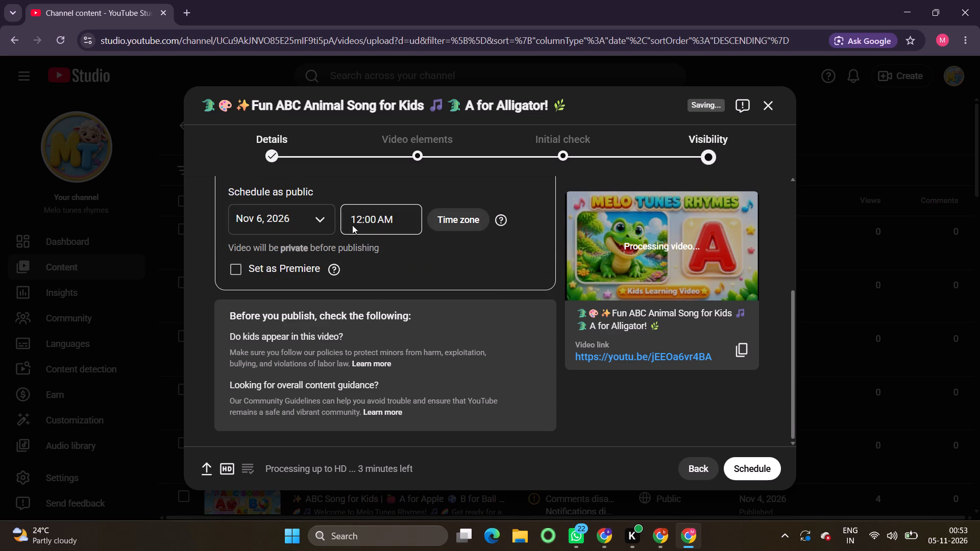
pyautogui.click(375, 220)
pyautogui.scroll(-3, 385, 333)
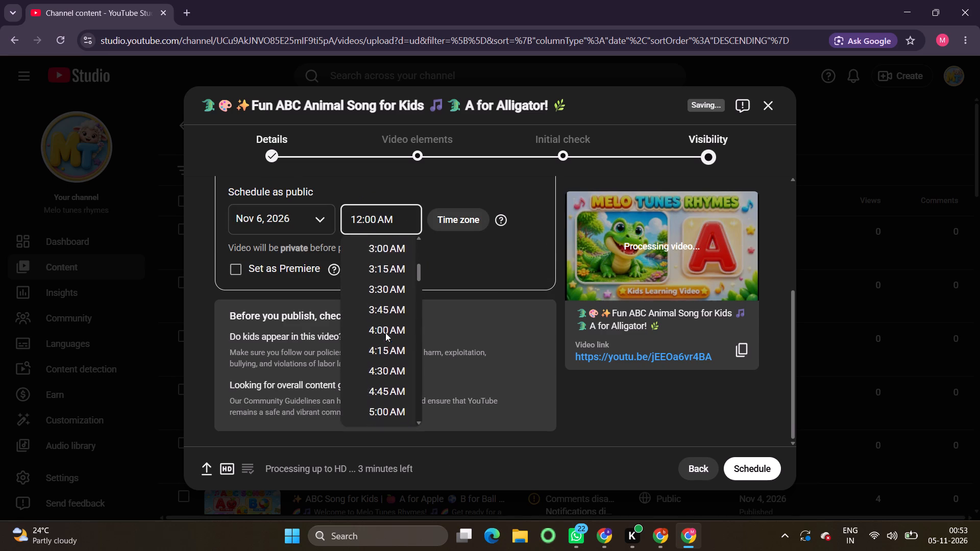
pyautogui.scroll(-2, 385, 333)
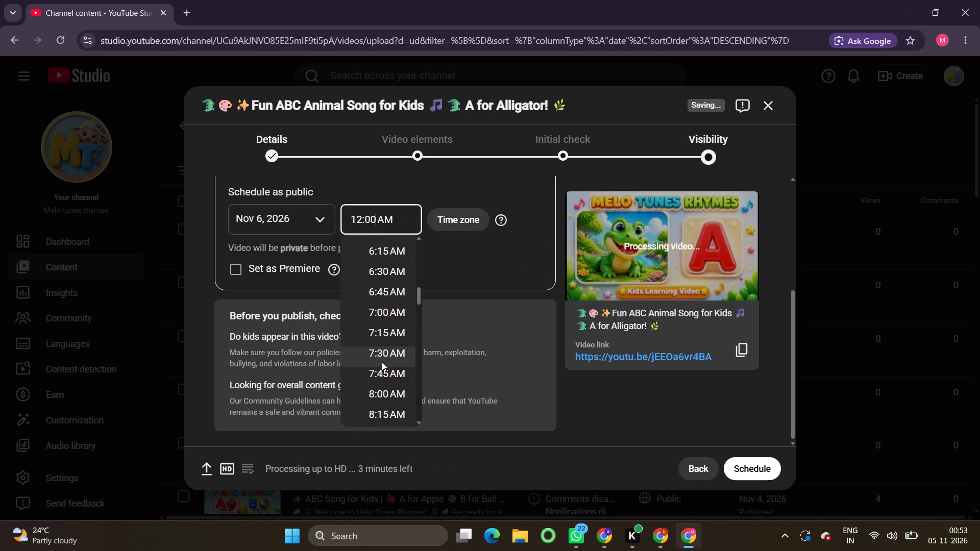
pyautogui.click(381, 358)
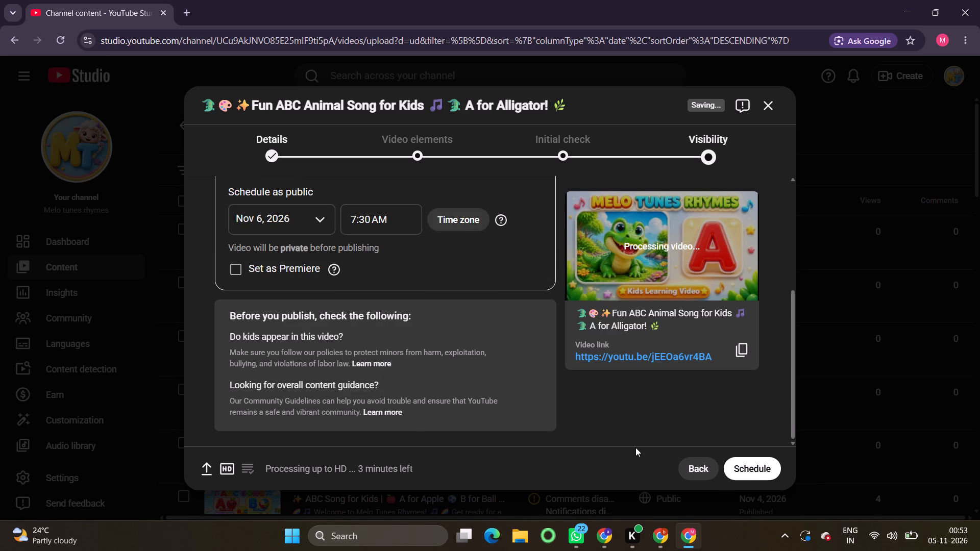
pyautogui.click(756, 467)
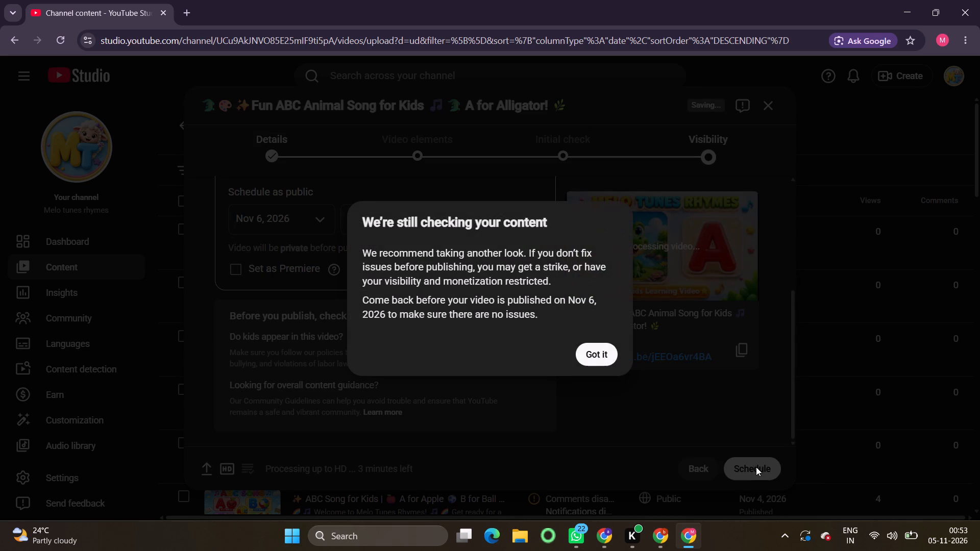
pyautogui.click(602, 350)
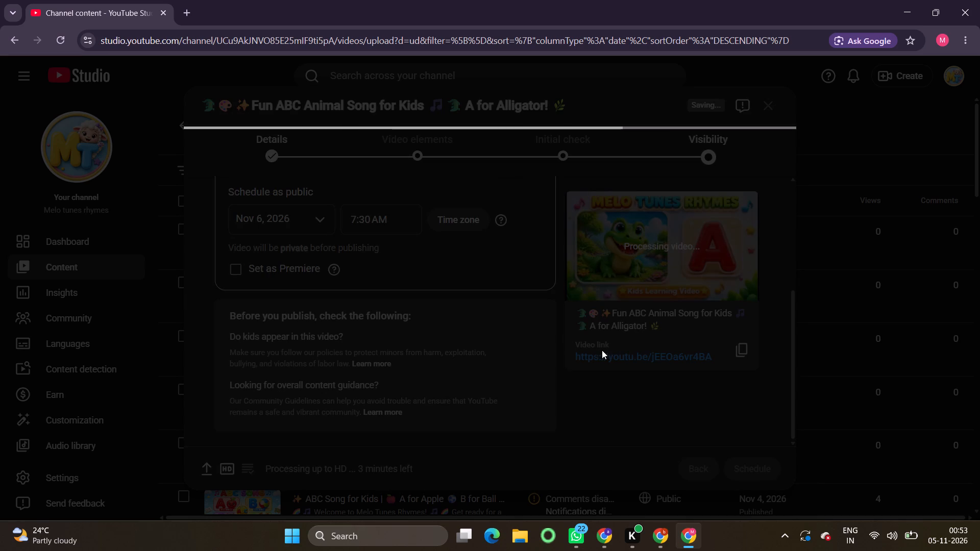
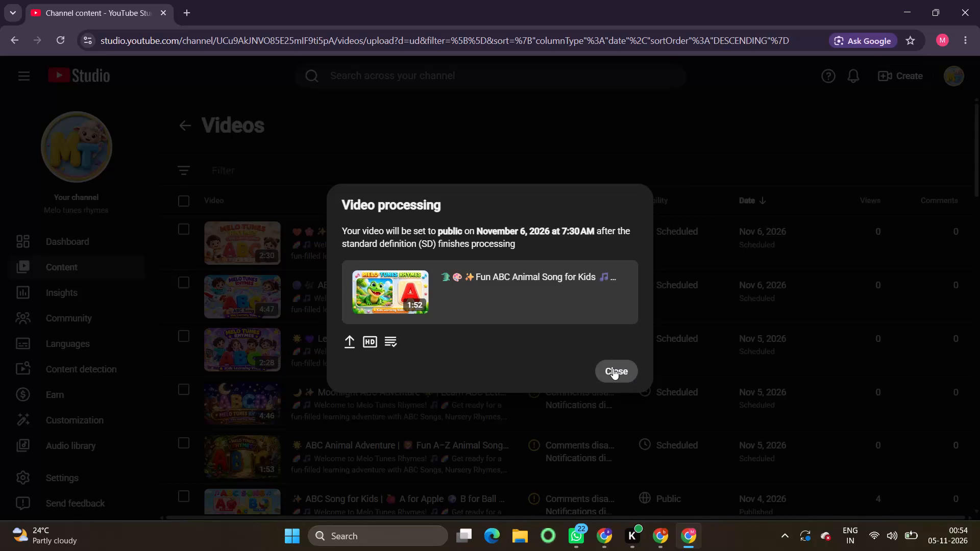
# Close the video processing notice for the scheduled alligator video and return to the channel's video list.
pyautogui.click(613, 368)
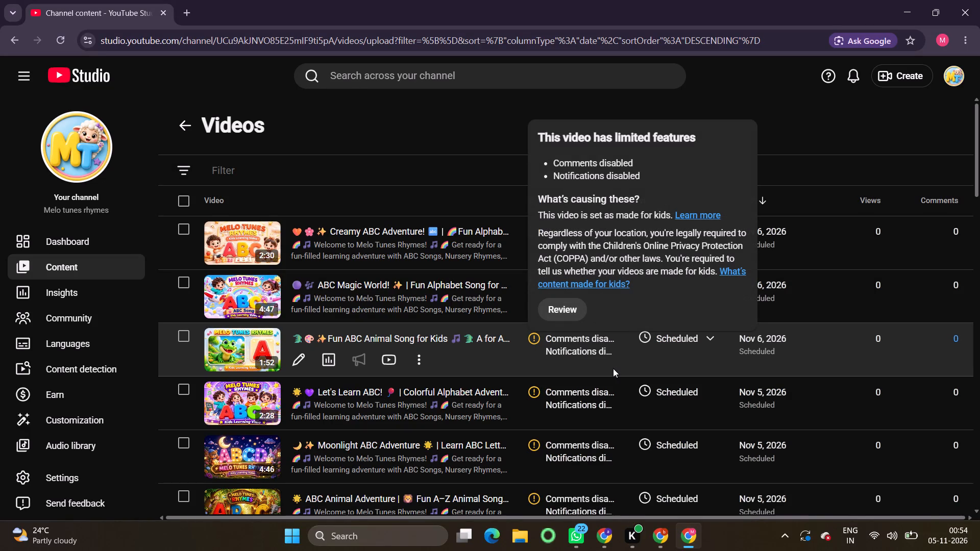
pyautogui.click(480, 145)
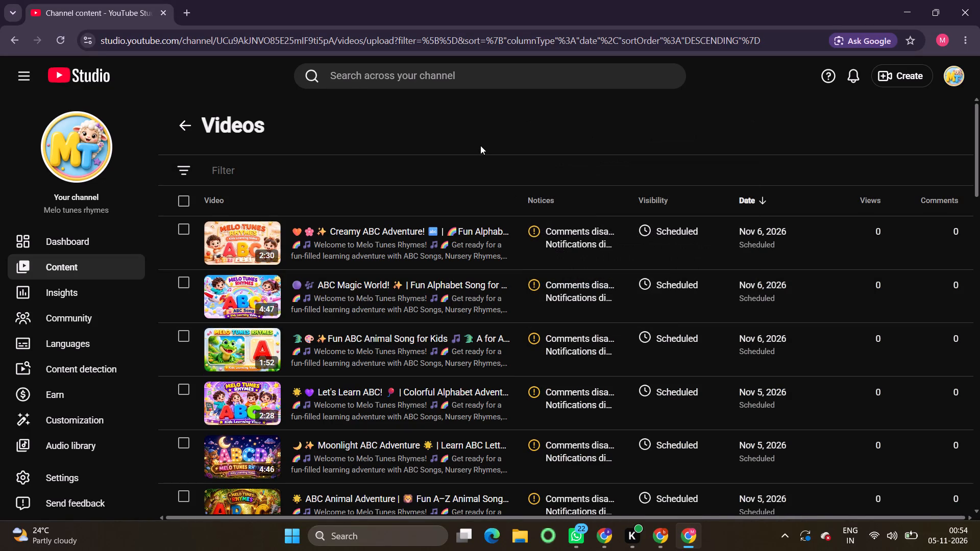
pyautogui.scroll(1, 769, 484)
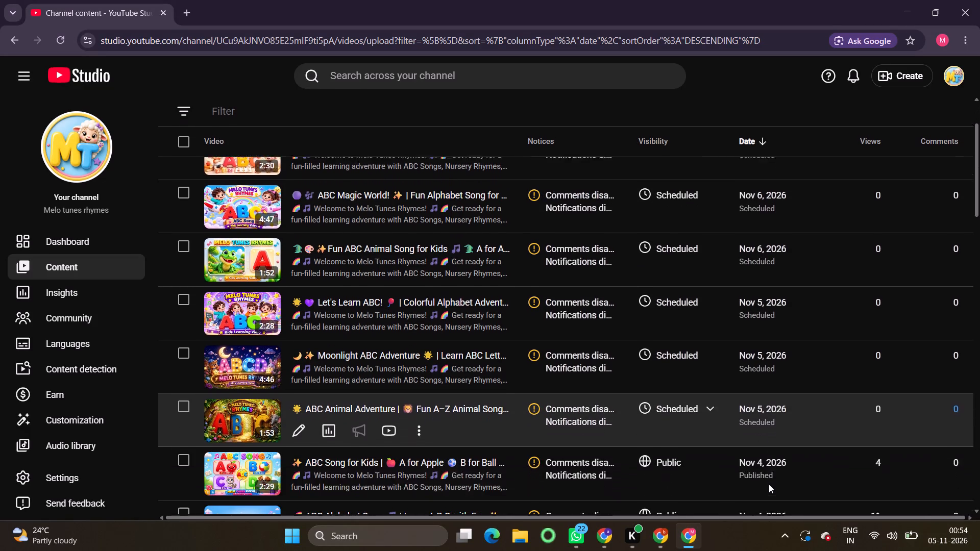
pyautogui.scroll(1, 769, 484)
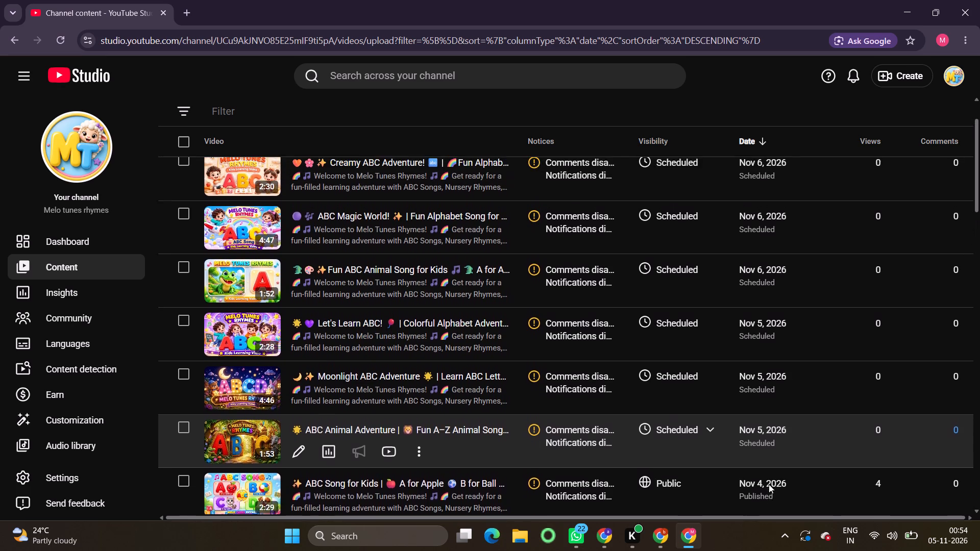
pyautogui.scroll(1, 769, 484)
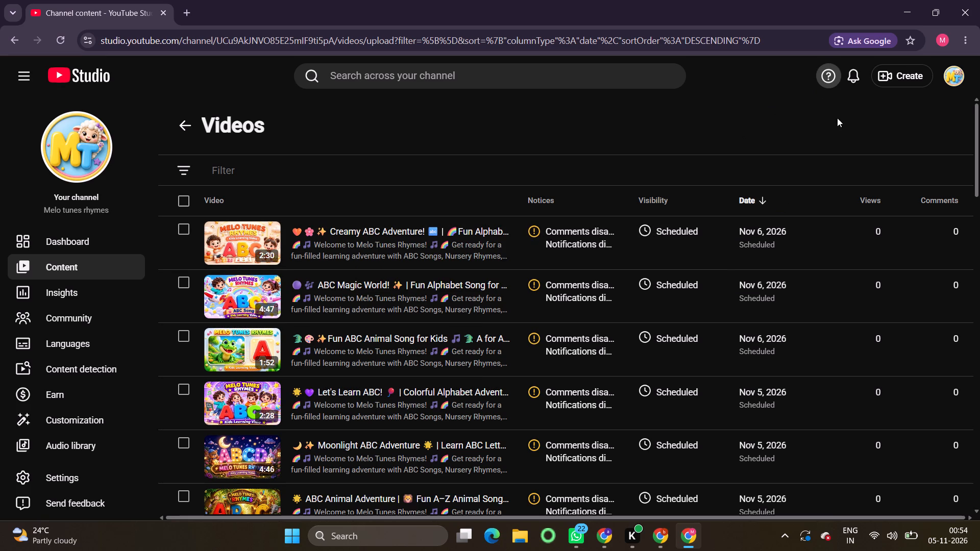